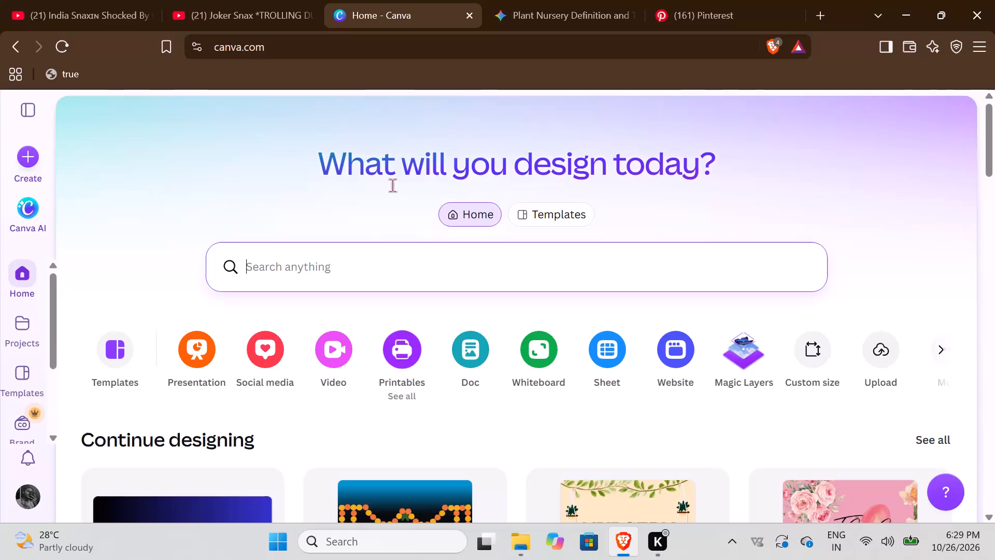
# Look through the recent designs, suggested templates and template categories on the Canva home page.
pyautogui.scroll(-4, 400, 173)
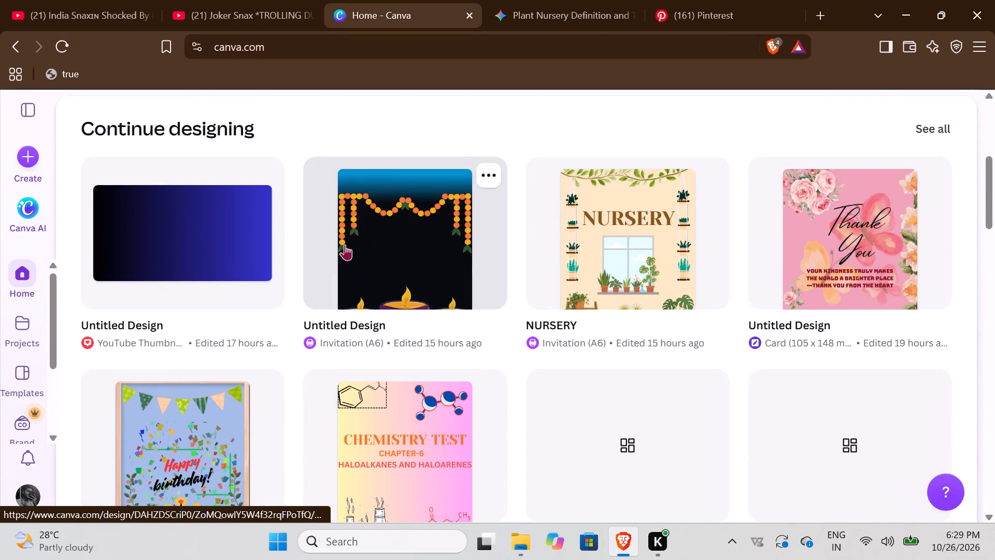
pyautogui.scroll(-4, 224, 331)
pyautogui.scroll(-2, 298, 310)
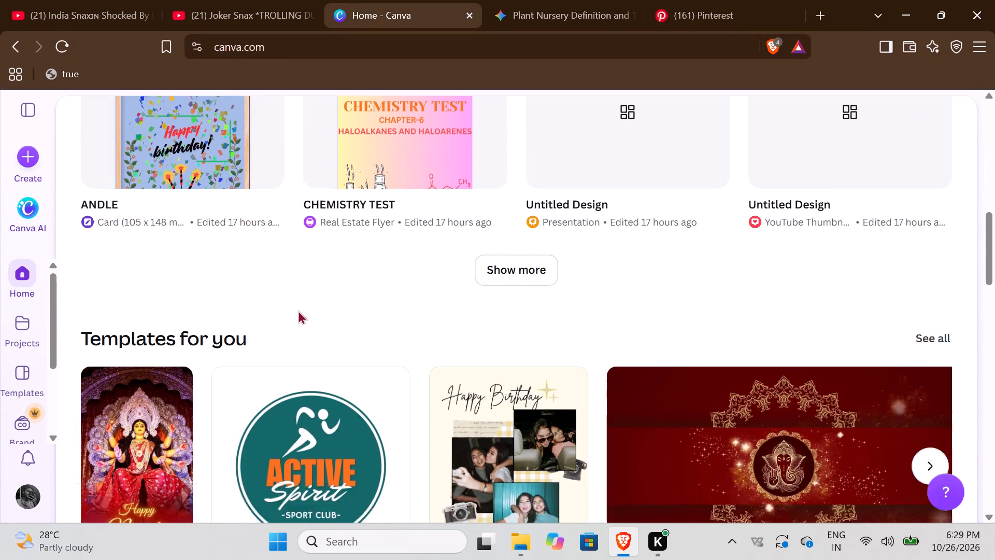
pyautogui.scroll(-2, 298, 310)
pyautogui.scroll(-3, 352, 296)
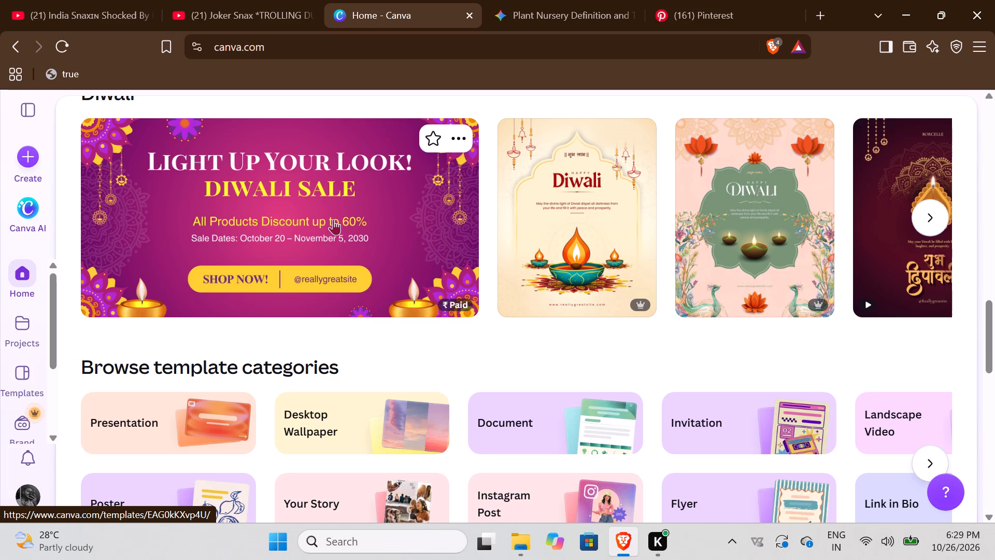
pyautogui.scroll(4, 397, 338)
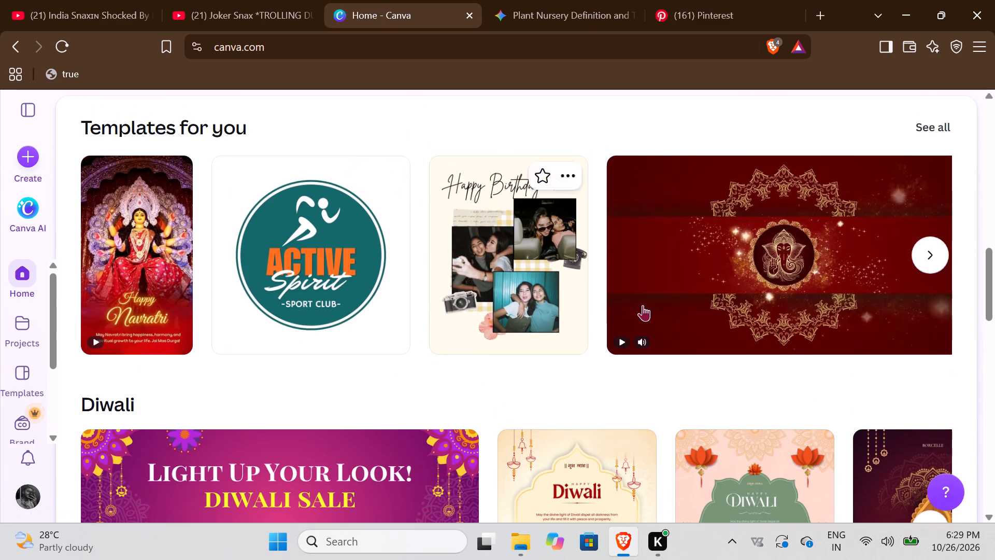
pyautogui.scroll(10, 643, 305)
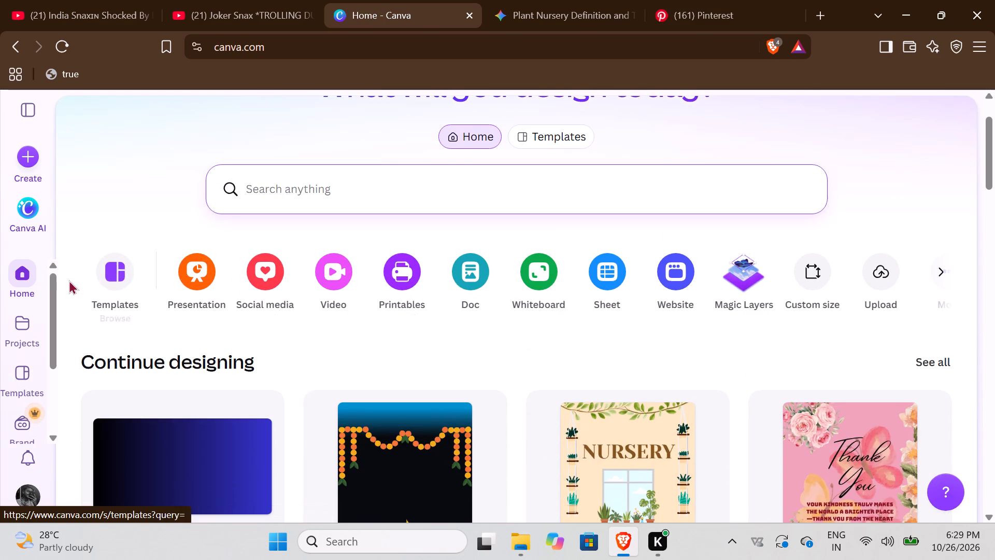
# Create a blank design from the Poster template category.
pyautogui.click(112, 275)
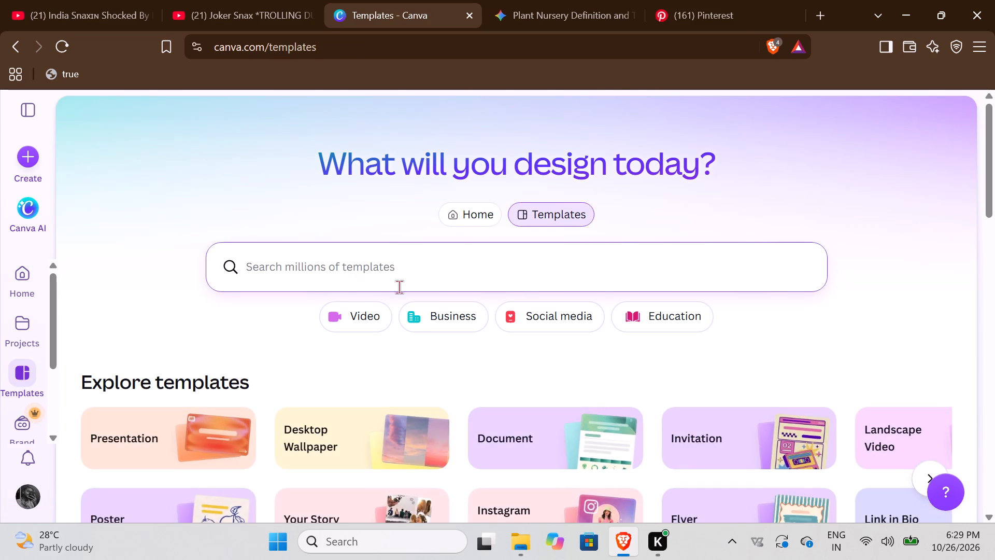
pyautogui.scroll(-2, 399, 287)
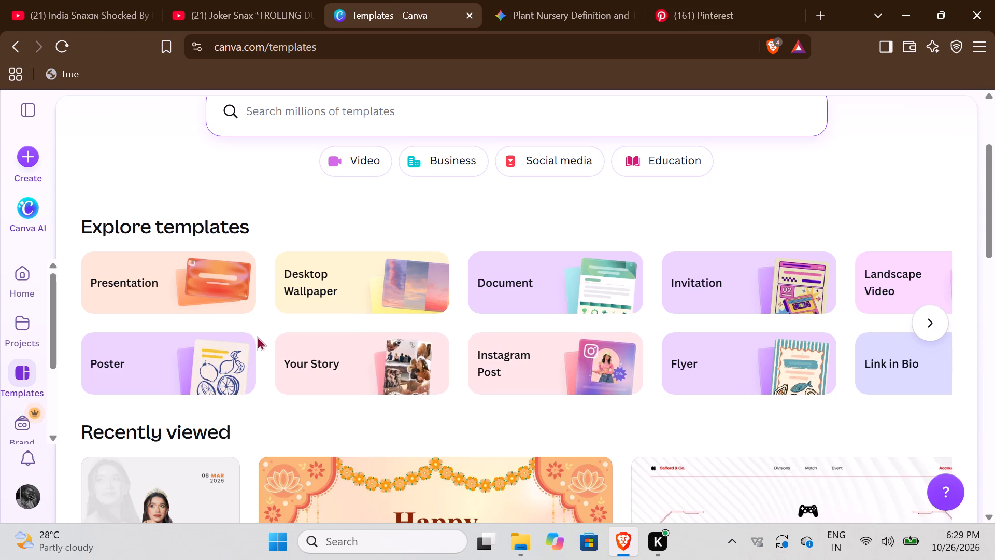
pyautogui.click(225, 351)
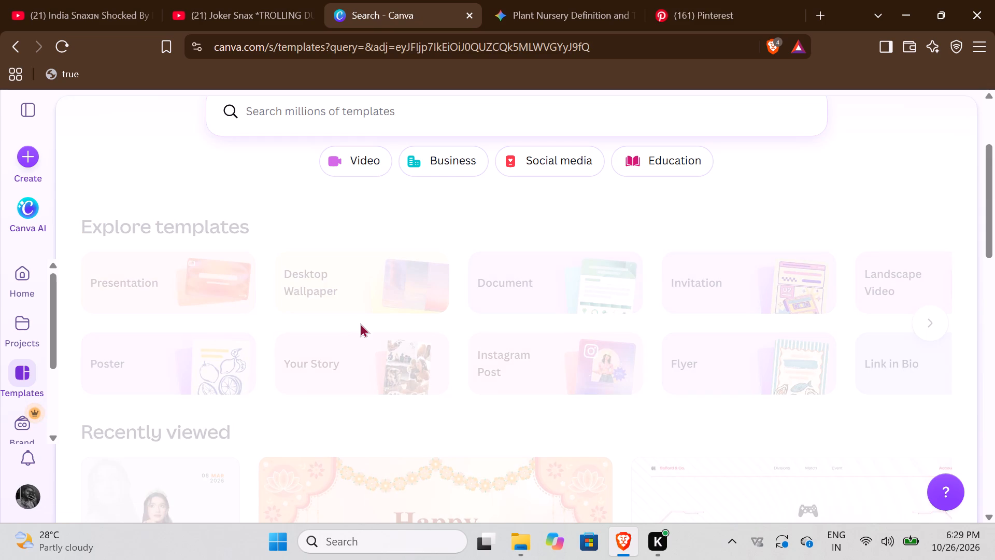
pyautogui.scroll(-2, 372, 305)
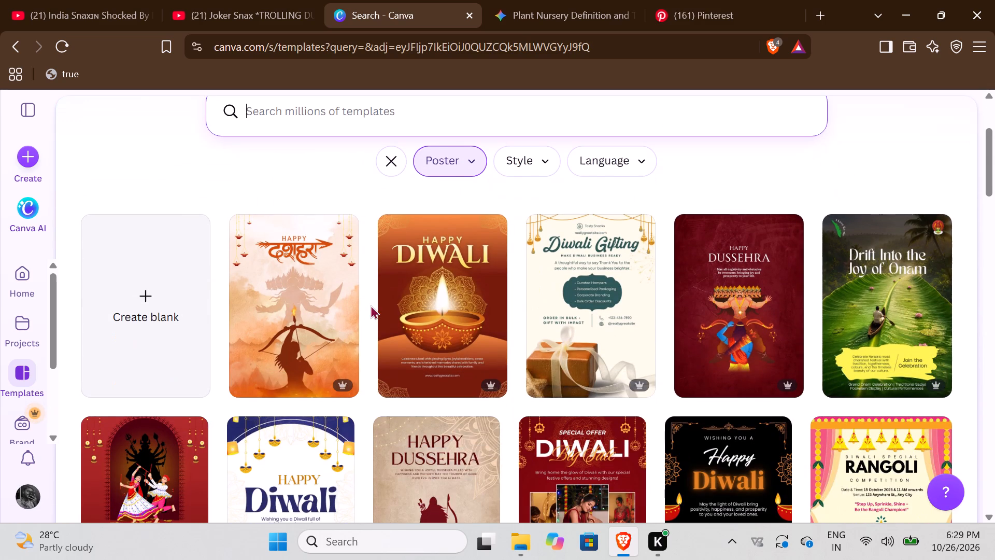
pyautogui.click(143, 295)
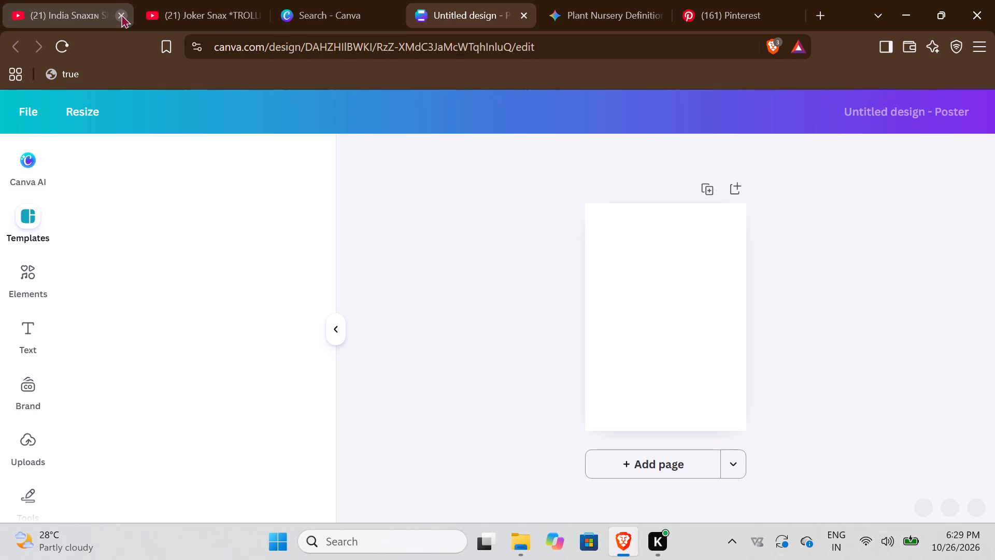
# Close the two open YouTube pages in the browser.
pyautogui.click(121, 14)
pyautogui.click(121, 14)
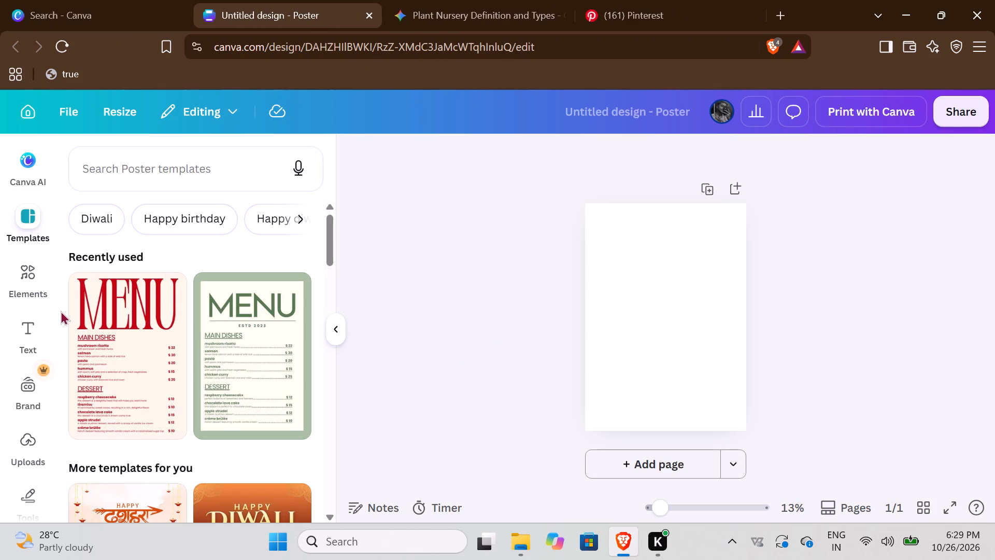
# Examine the blank page's editing tools and the Brand Kit's colours and Brand Templates, closing the separate Brand Kit page when done.
pyautogui.click(655, 321)
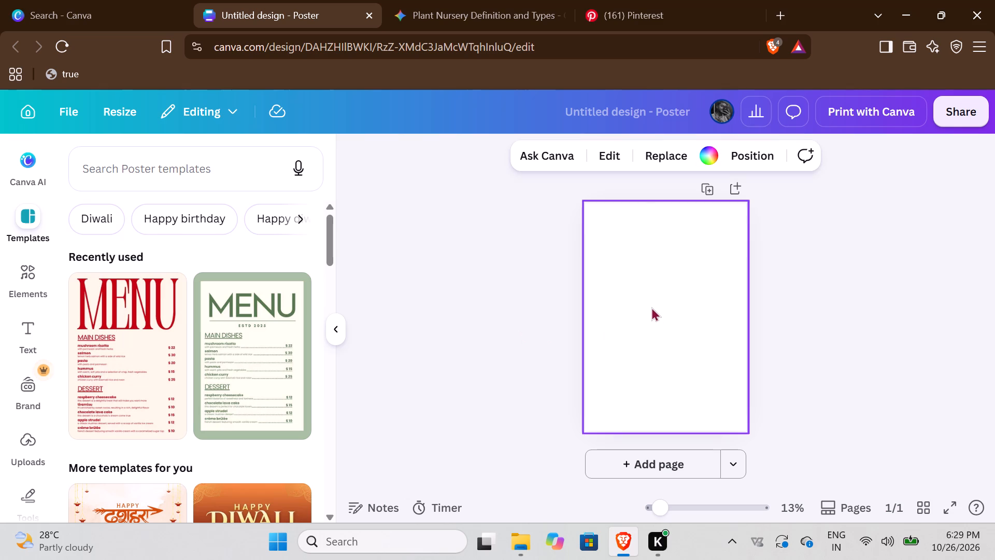
pyautogui.click(603, 153)
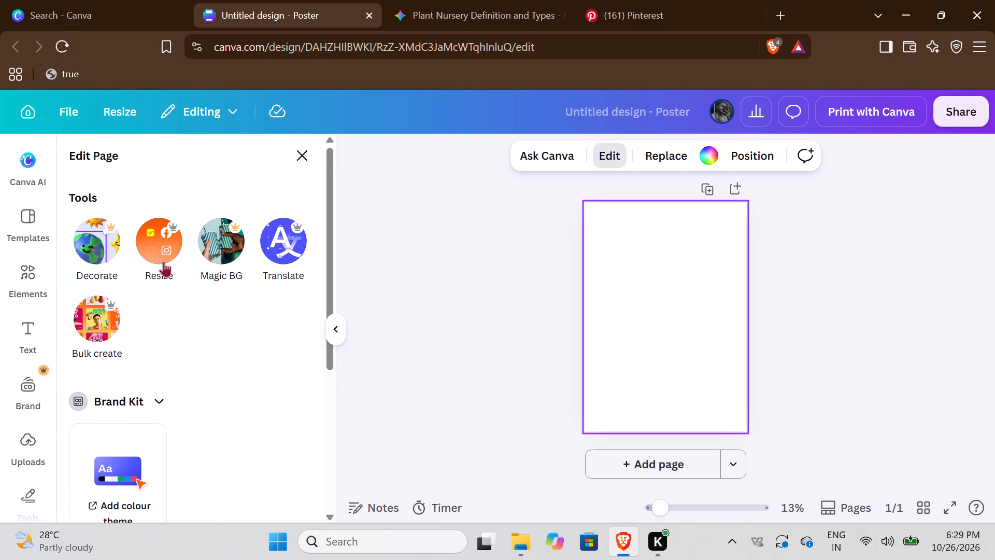
pyautogui.scroll(-3, 240, 279)
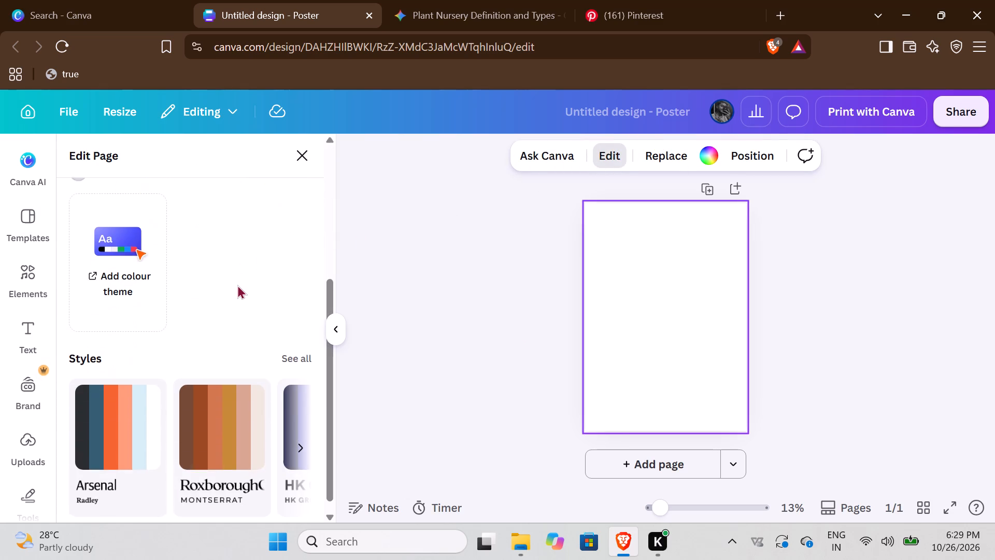
pyautogui.scroll(-1, 157, 271)
pyautogui.click(155, 274)
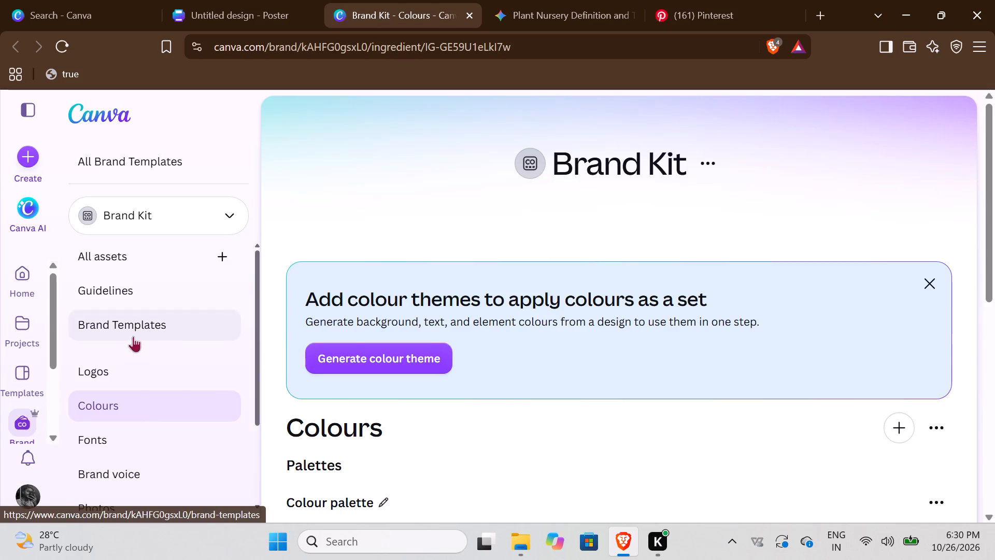
pyautogui.scroll(-4, 648, 339)
pyautogui.scroll(-4, 570, 339)
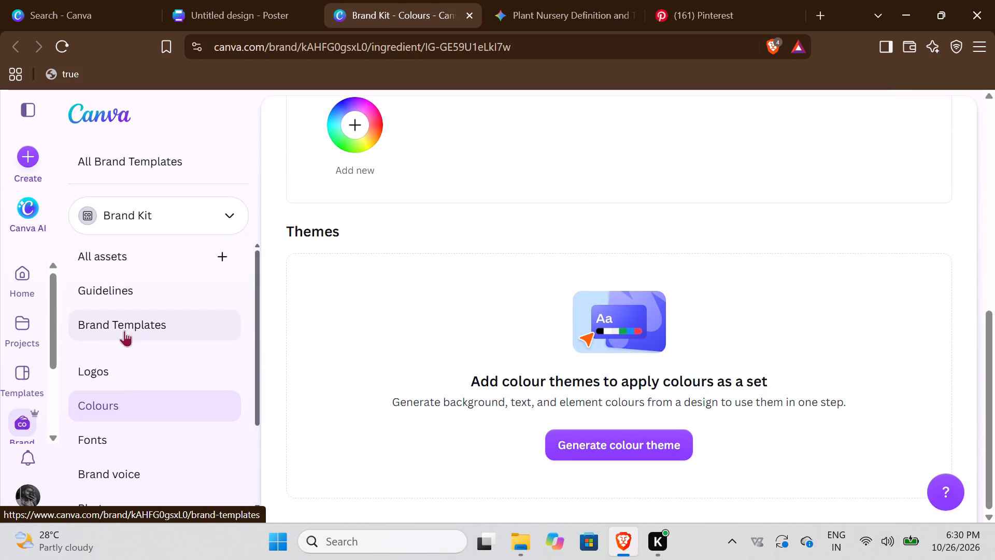
pyautogui.click(124, 330)
pyautogui.scroll(-2, 430, 388)
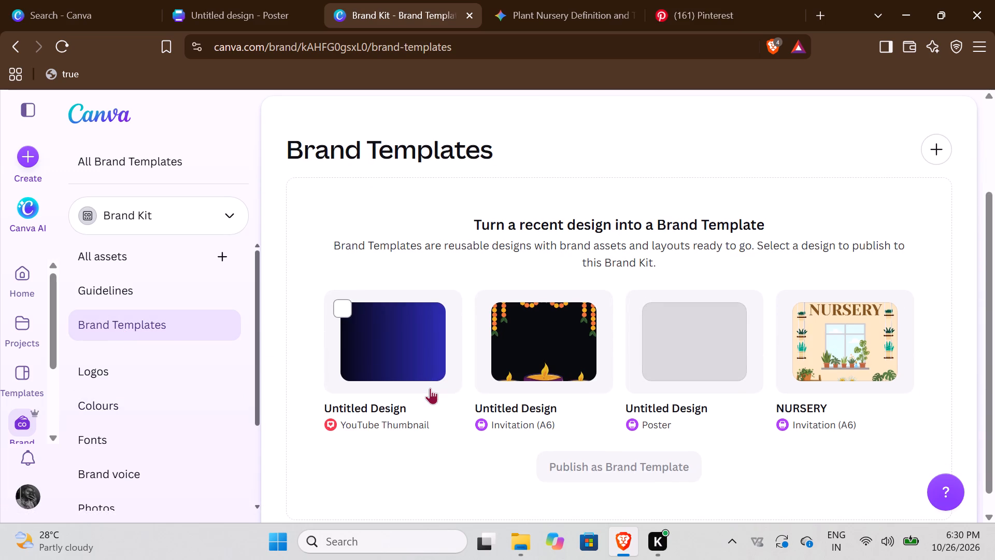
pyautogui.scroll(-2, 430, 388)
pyautogui.click(108, 410)
pyautogui.click(114, 451)
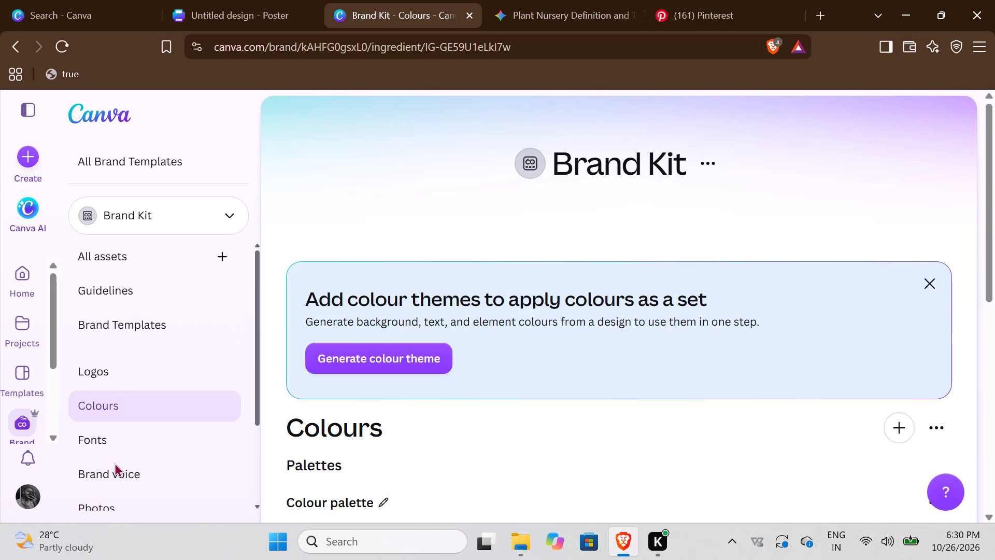
pyautogui.click(474, 17)
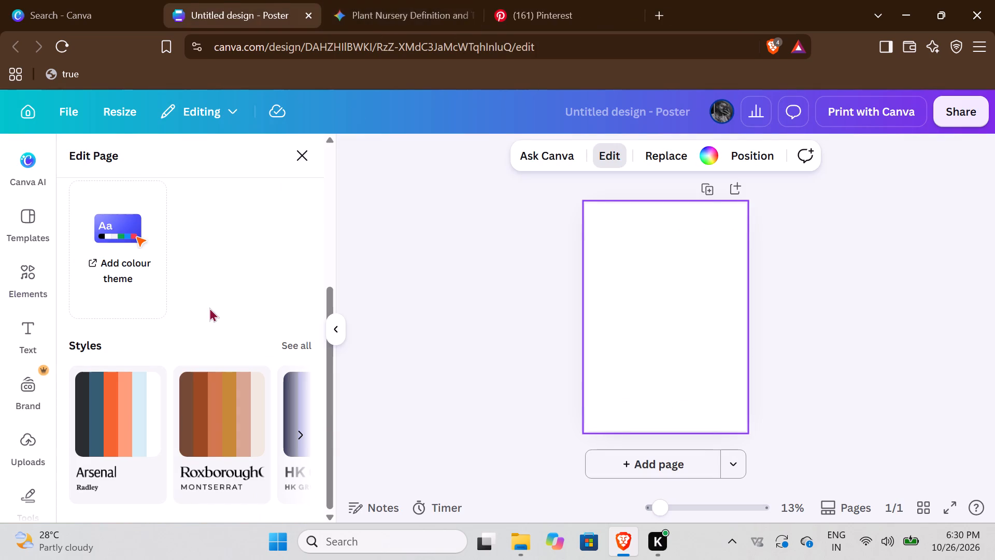
# Look through the page styles and the Brand Kit assets within the poster editor, including Brand Templates, Graphics and Icons.
pyautogui.scroll(-6, 209, 323)
pyautogui.scroll(-5, 301, 357)
pyautogui.scroll(5, 291, 352)
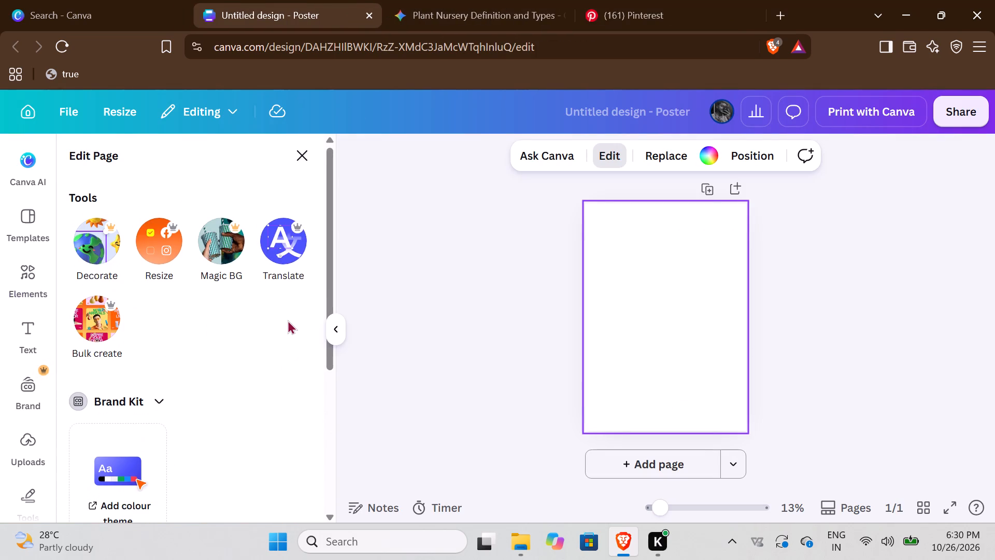
pyautogui.scroll(-6, 288, 320)
pyautogui.click(18, 398)
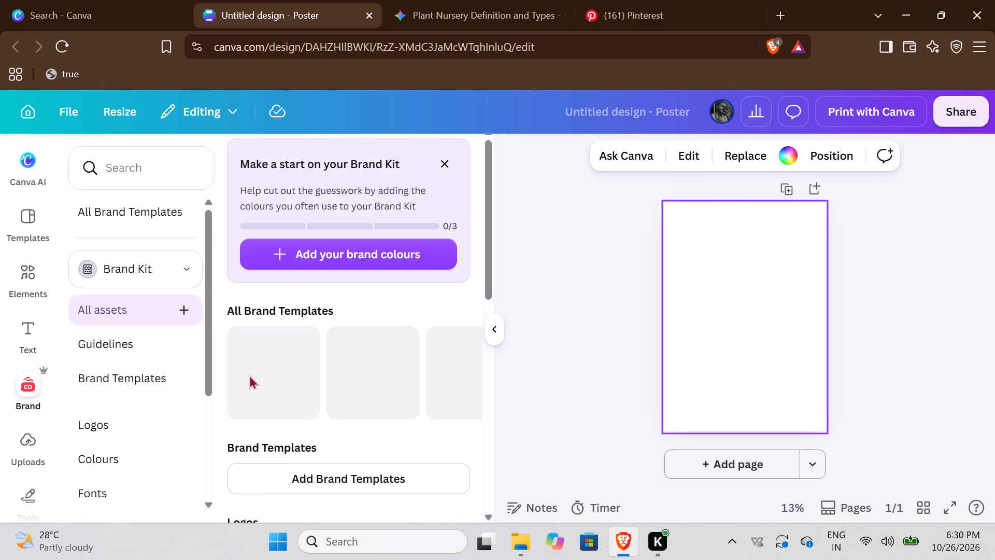
pyautogui.scroll(-5, 264, 372)
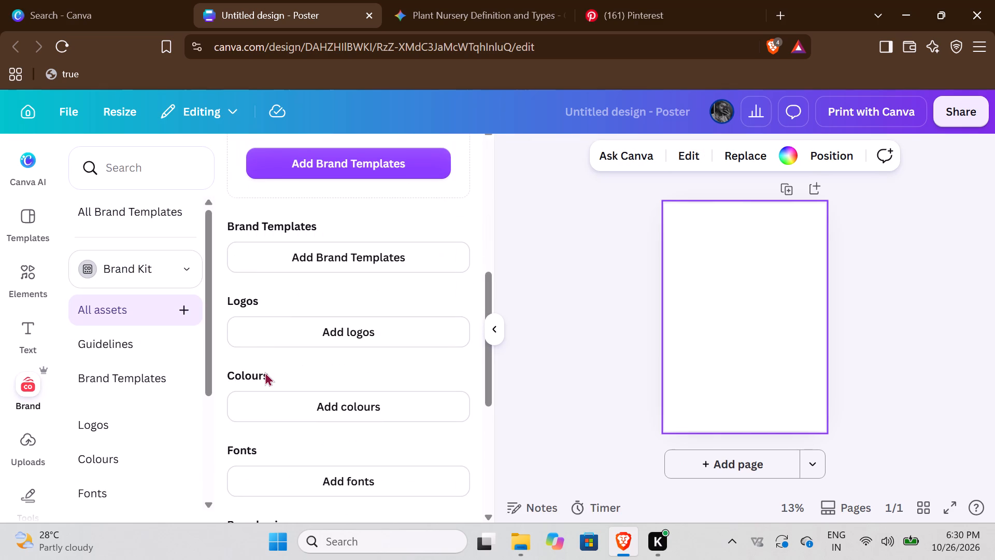
pyautogui.click(334, 267)
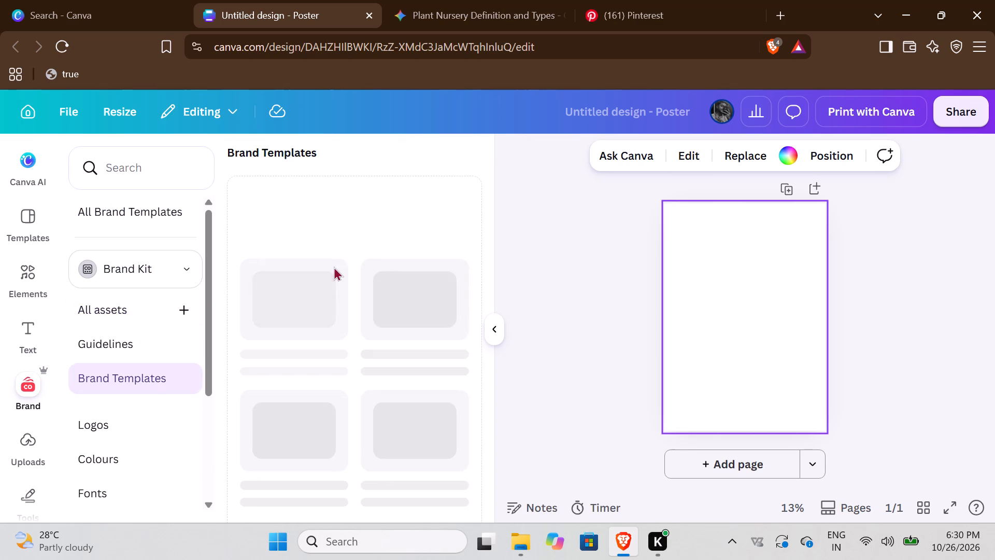
pyautogui.scroll(-6, 308, 340)
pyautogui.scroll(-1, 294, 410)
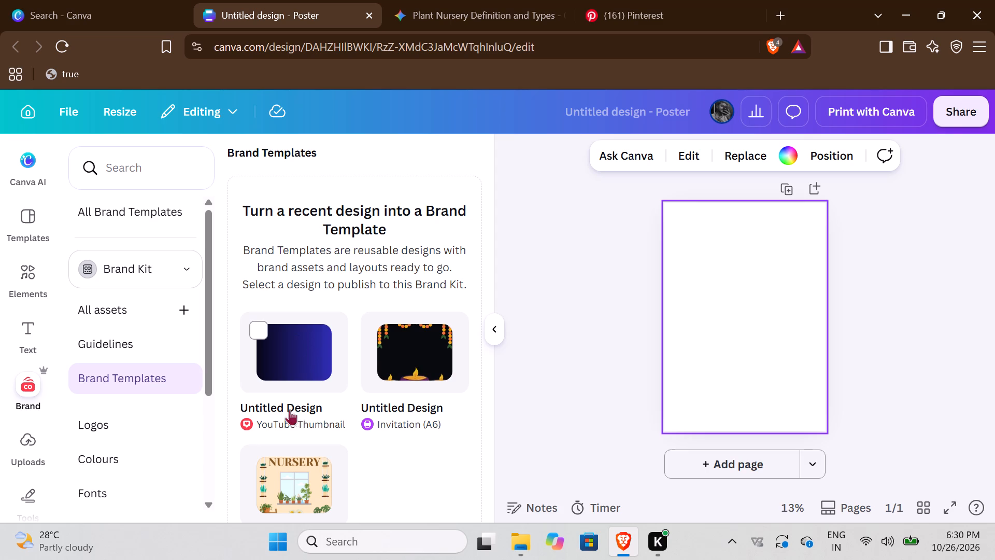
pyautogui.click(129, 380)
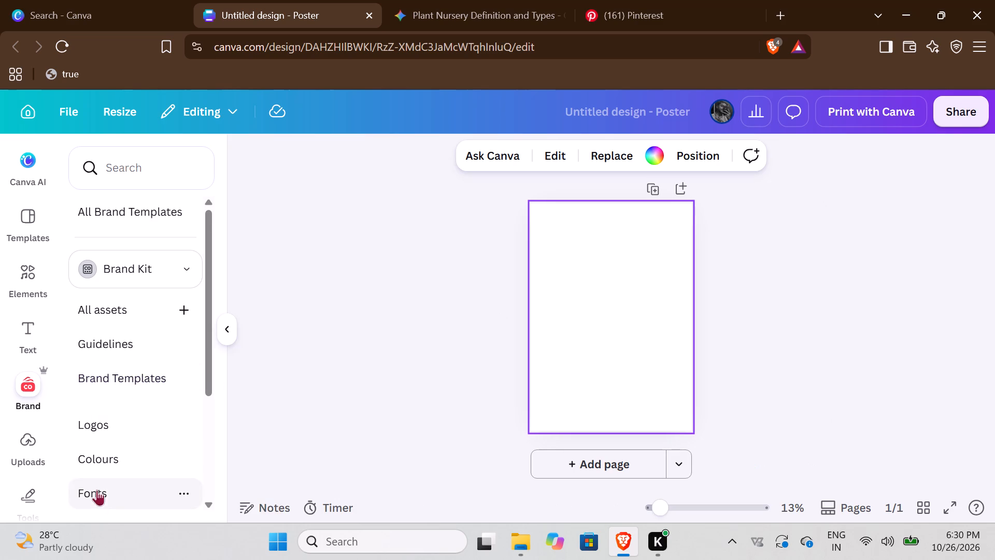
pyautogui.scroll(-4, 97, 485)
pyautogui.click(112, 433)
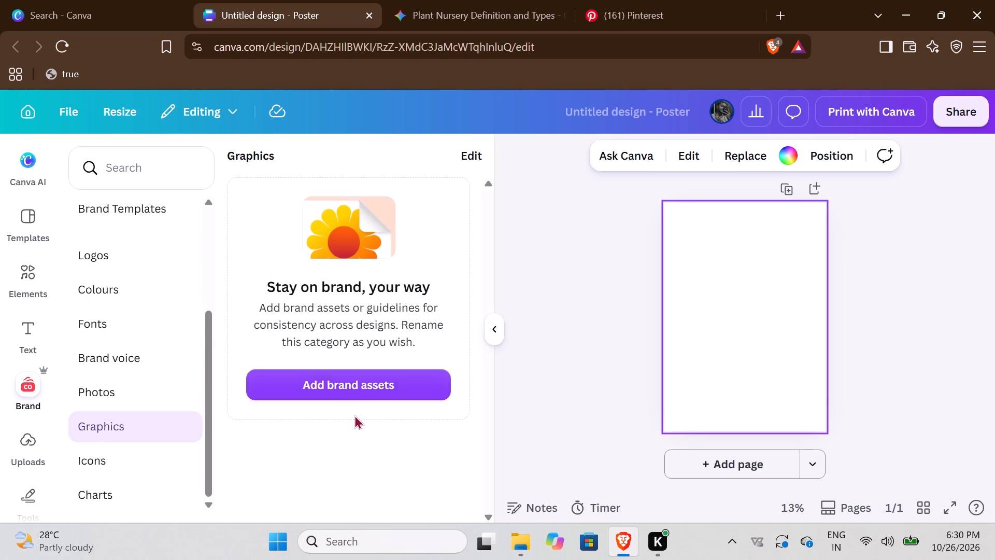
pyautogui.scroll(-3, 354, 415)
pyautogui.click(349, 385)
pyautogui.scroll(-3, 343, 397)
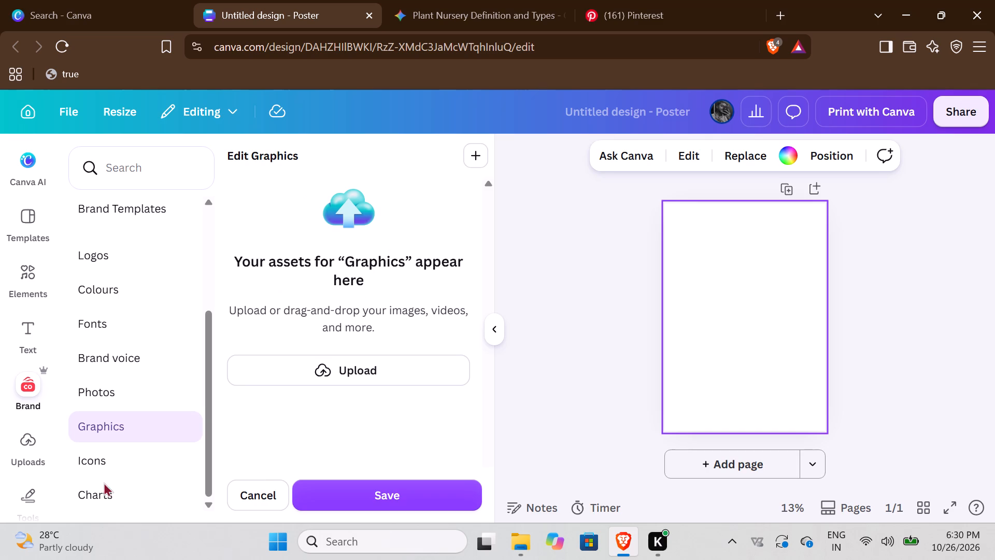
pyautogui.click(76, 488)
pyautogui.click(146, 452)
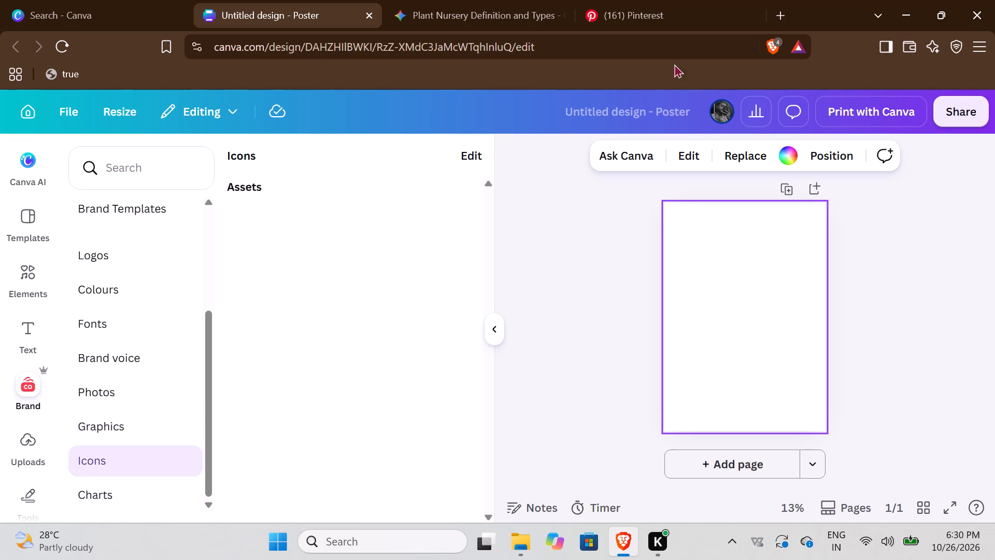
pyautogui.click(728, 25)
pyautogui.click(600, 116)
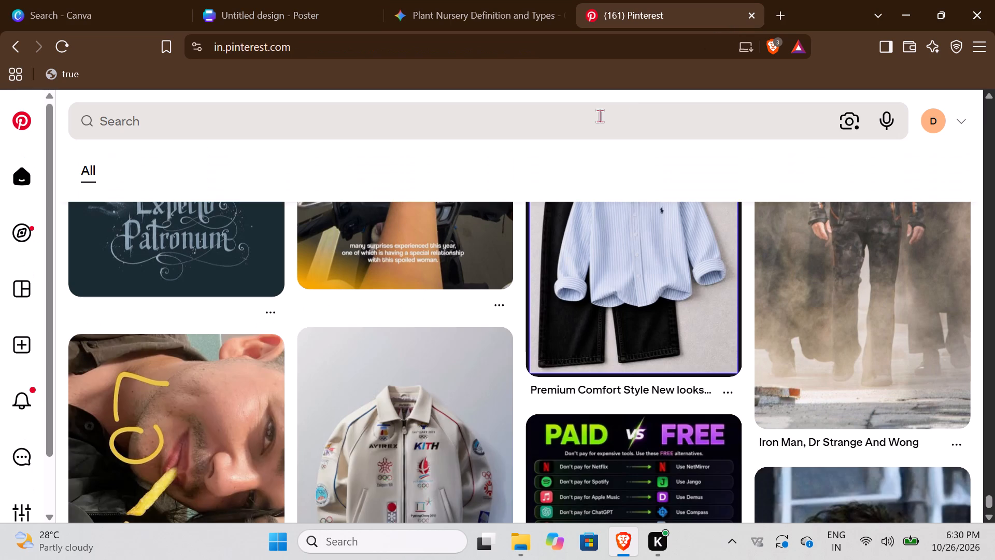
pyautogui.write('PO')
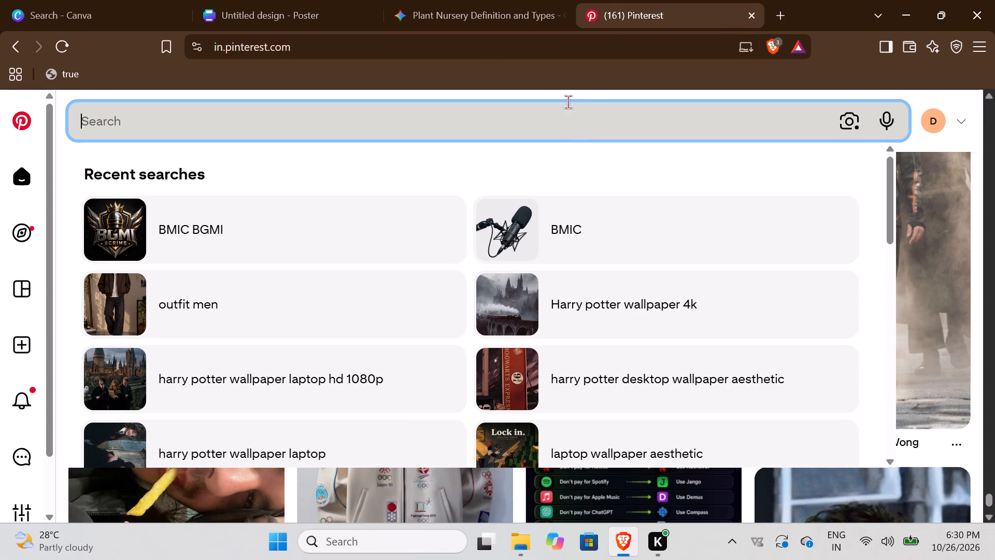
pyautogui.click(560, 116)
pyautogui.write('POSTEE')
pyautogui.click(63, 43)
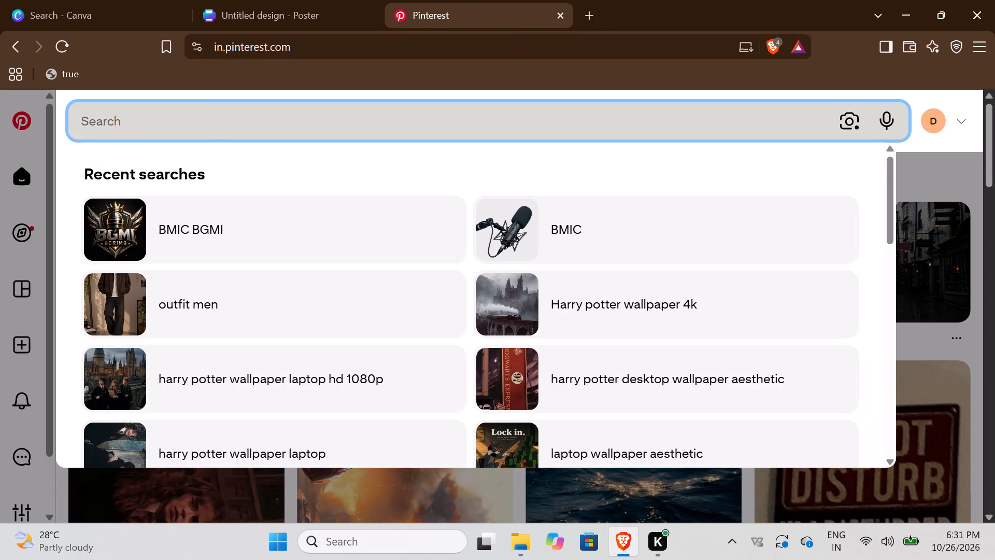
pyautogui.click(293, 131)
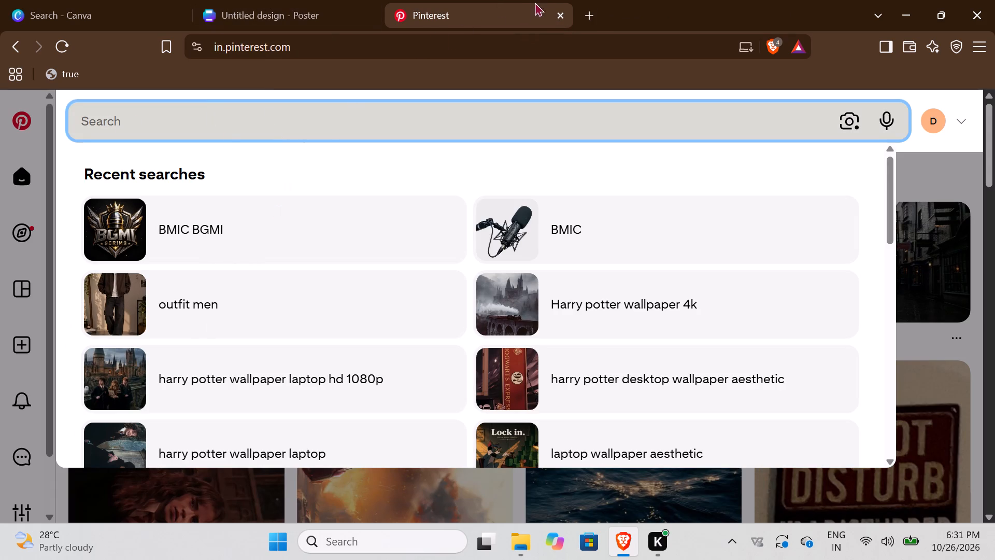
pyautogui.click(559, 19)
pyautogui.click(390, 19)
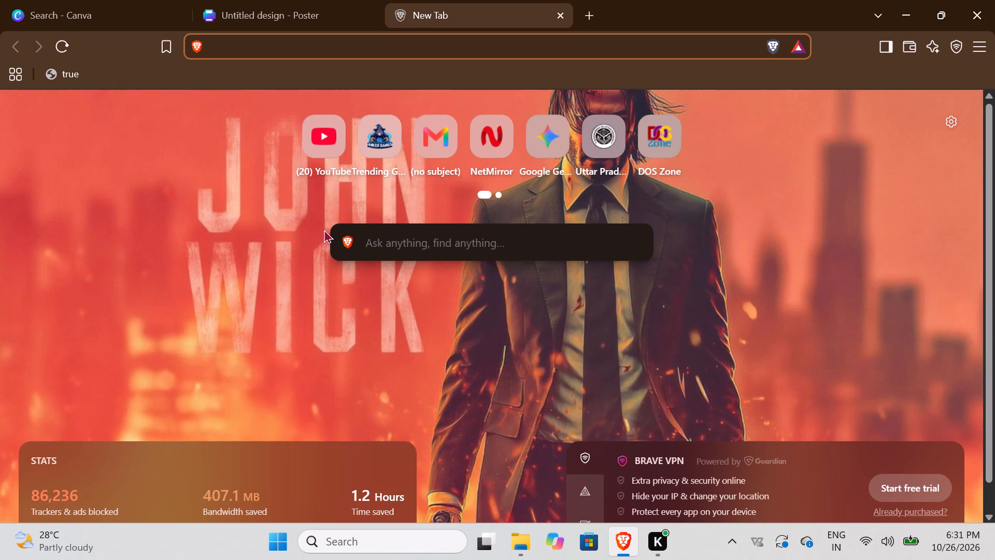
# Search the web for PINTEREST and open the Pinterest - India site.
pyautogui.click(332, 46)
pyautogui.write('PI')
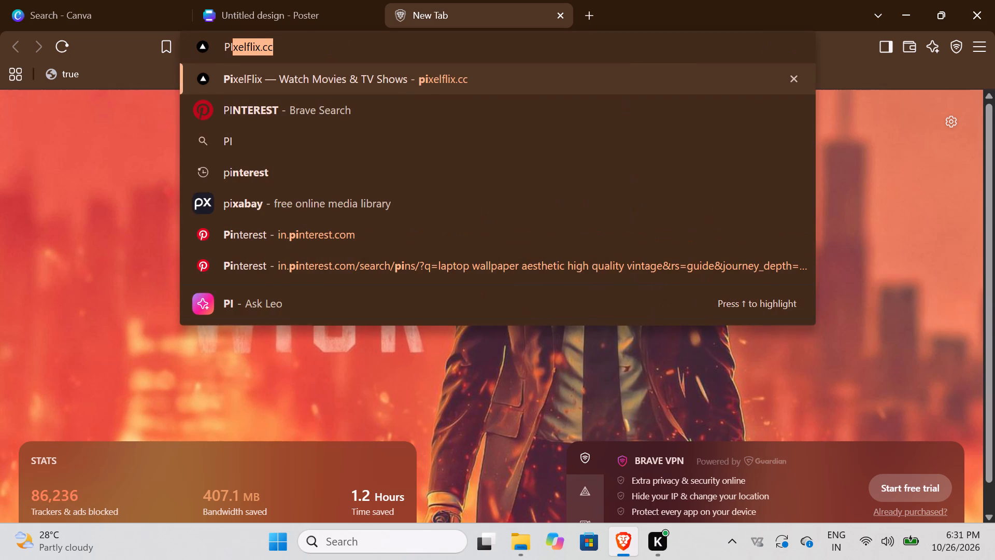
pyautogui.write('NTERE')
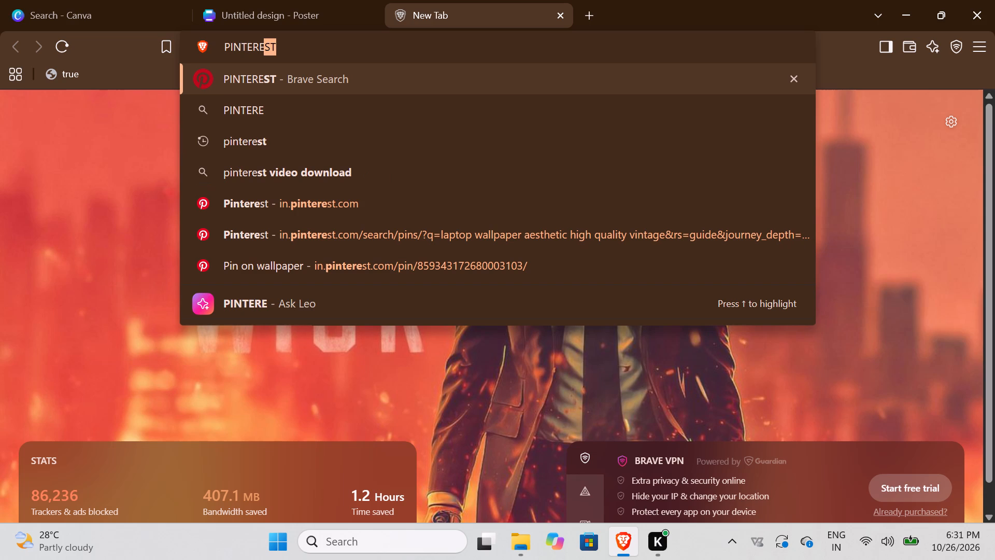
pyautogui.click(321, 64)
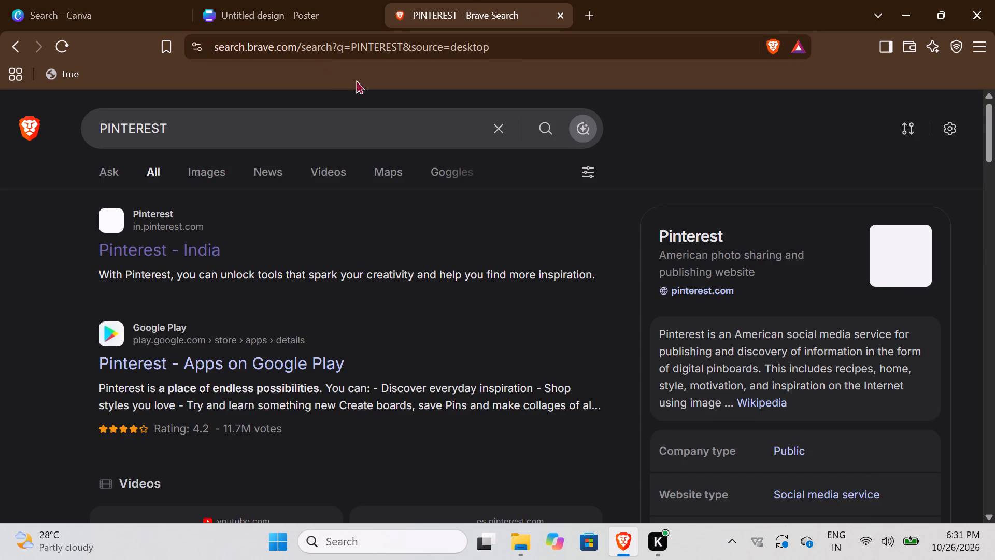
pyautogui.click(179, 248)
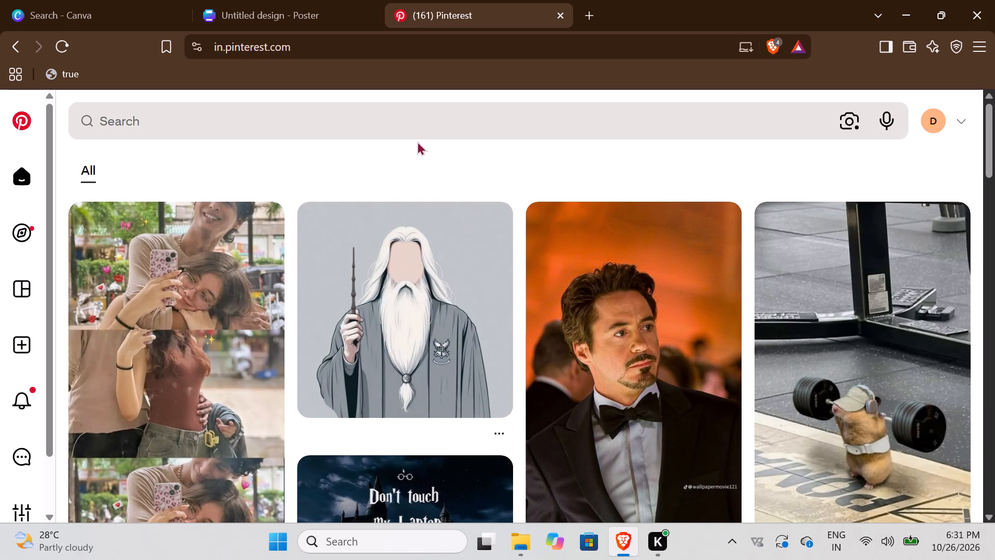
# Search Pinterest for "poster background design".
pyautogui.click(310, 124)
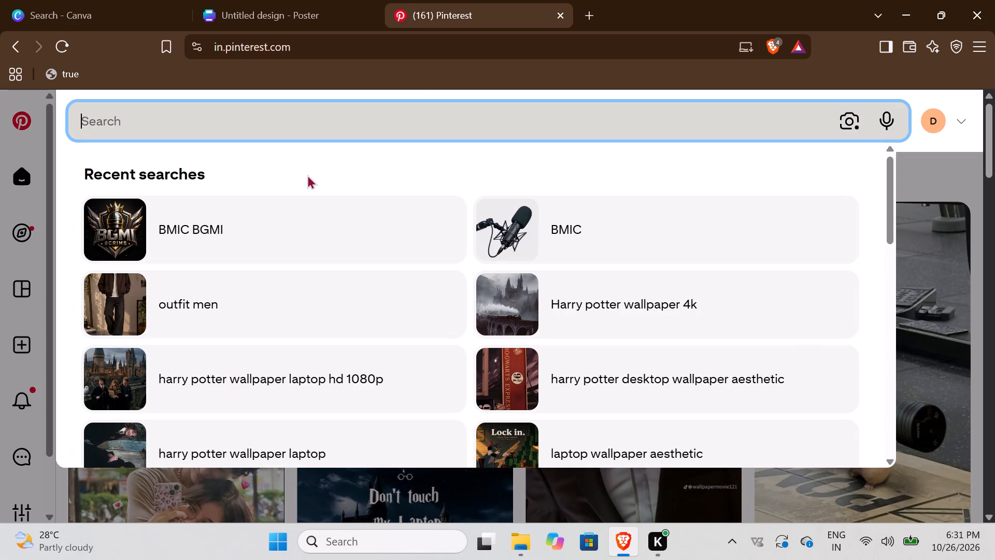
pyautogui.write('POSTER BACKGR')
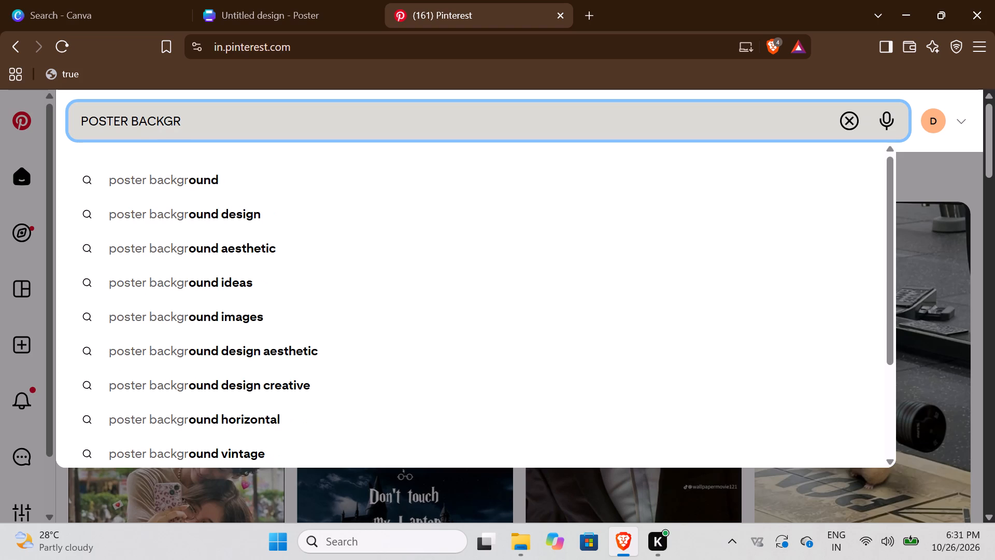
pyautogui.click(251, 213)
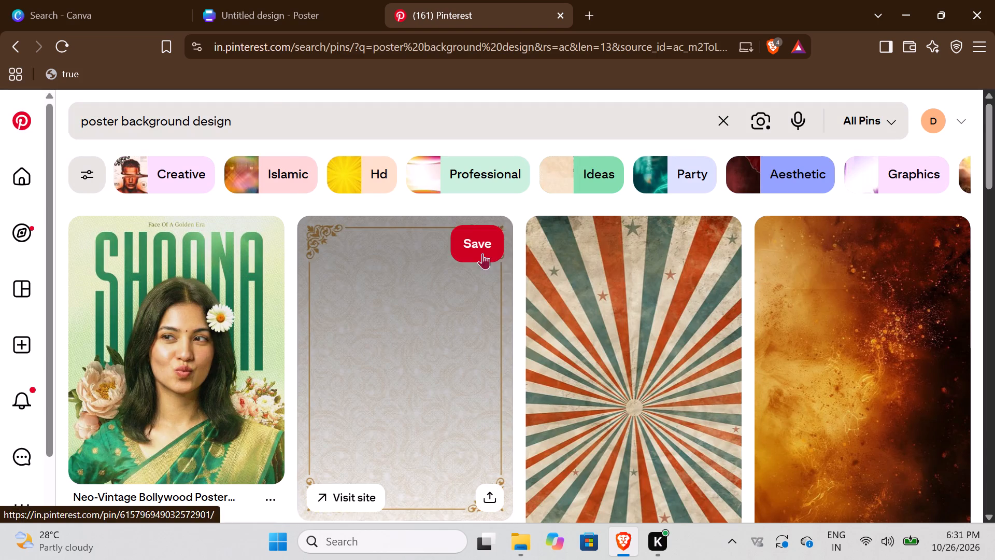
# Browse the poster backgrounds and open the pngtree pin of a cream certificate background with a gold ornamental frame.
pyautogui.scroll(-3, 391, 295)
pyautogui.scroll(2, 347, 319)
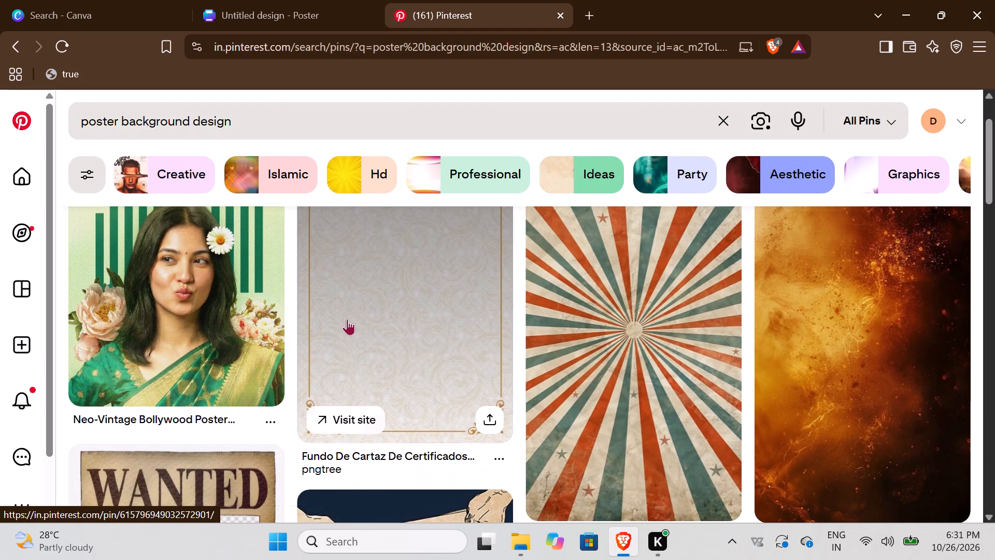
pyautogui.scroll(-2, 347, 320)
pyautogui.scroll(-3, 309, 263)
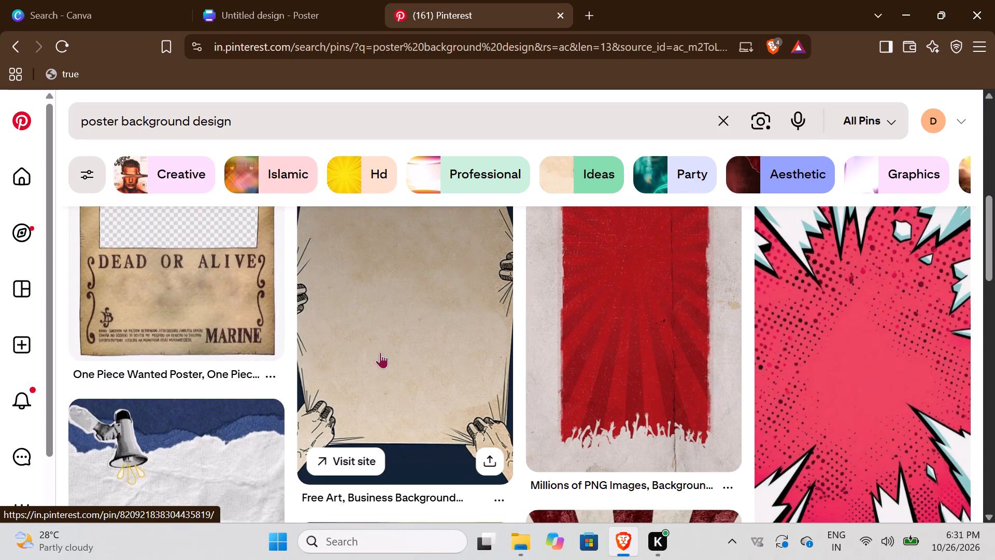
pyautogui.scroll(5, 395, 349)
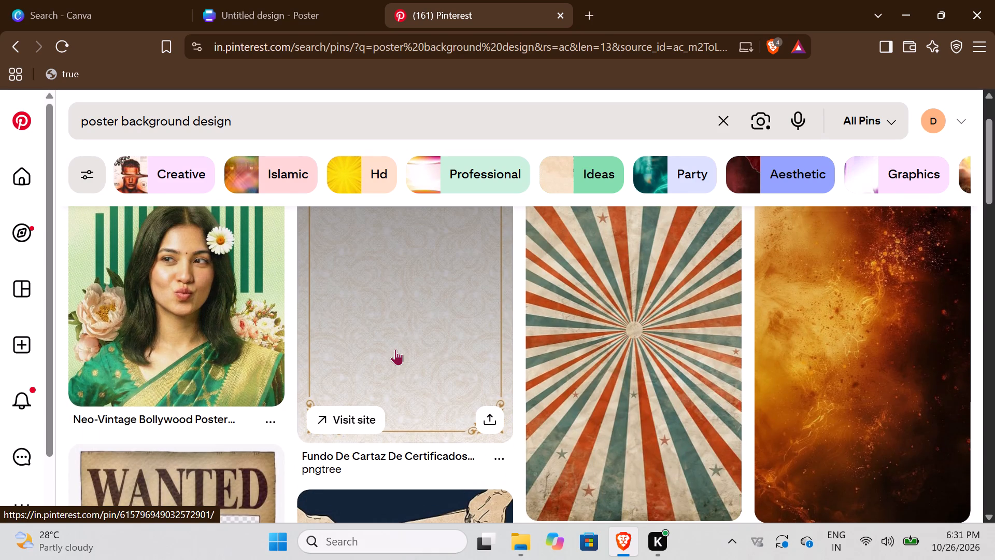
pyautogui.rightClick(419, 381)
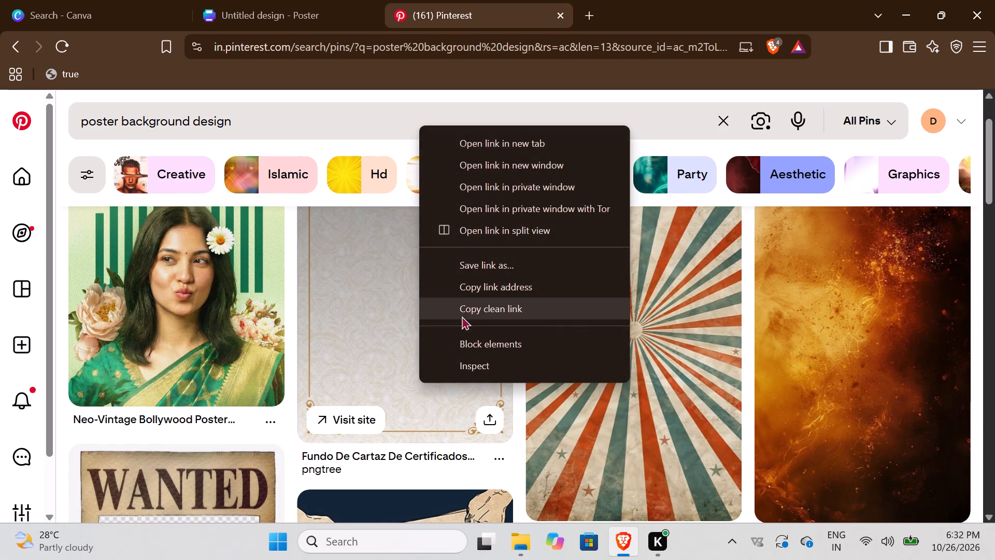
pyautogui.click(418, 363)
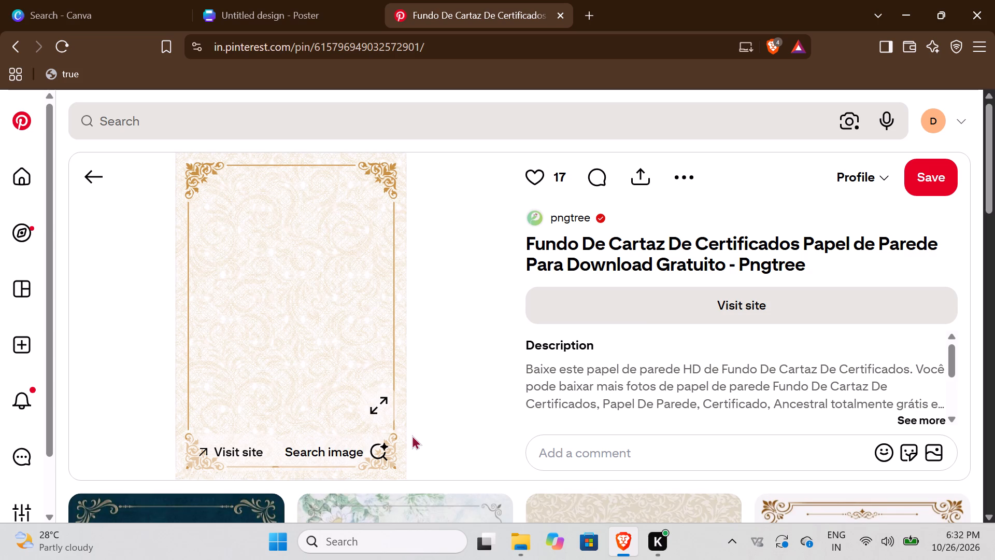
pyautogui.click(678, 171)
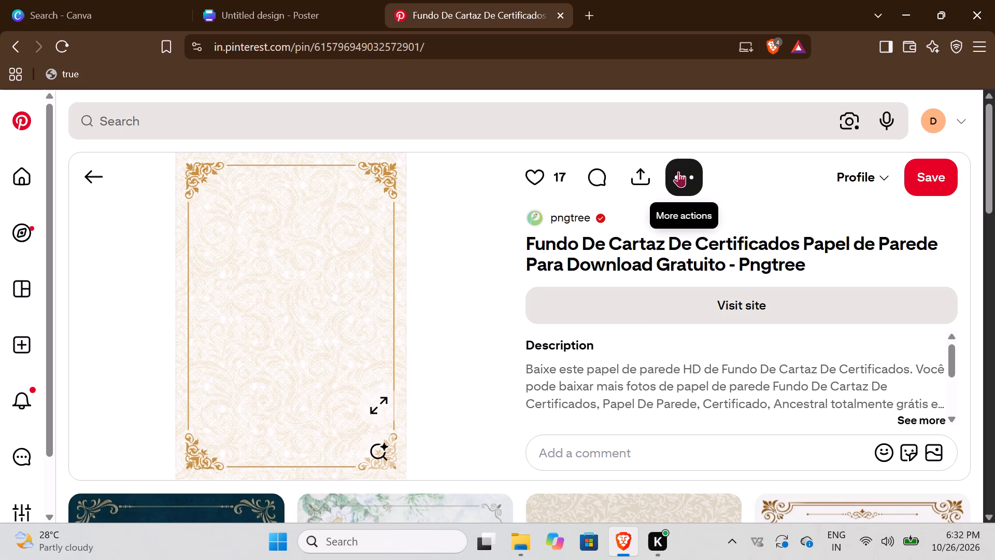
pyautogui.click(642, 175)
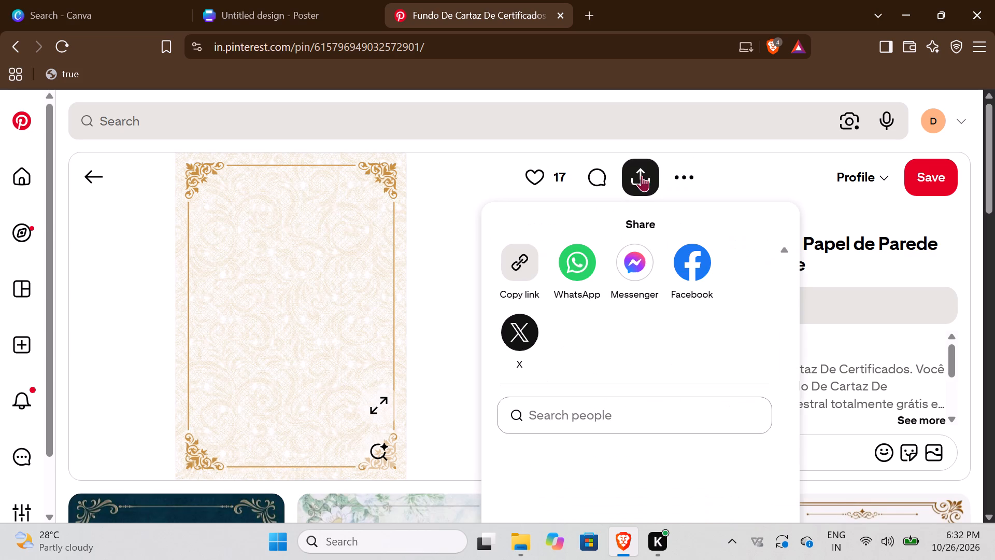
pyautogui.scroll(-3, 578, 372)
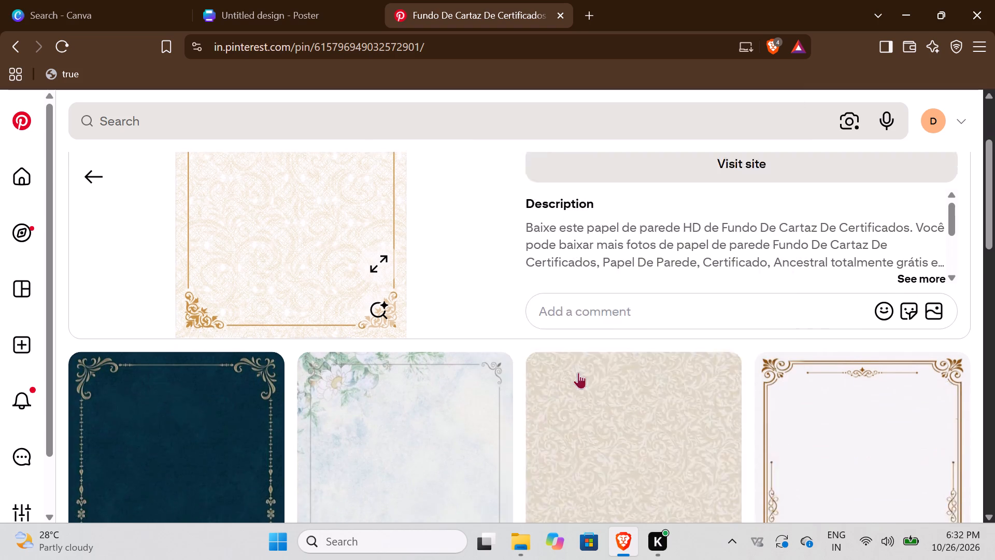
# Place the gold-framed background image from the Pinterest pin onto the blank page of the Canva poster design.
pyautogui.scroll(4, 578, 372)
pyautogui.moveTo(298, 291); pyautogui.dragTo(391, 116)
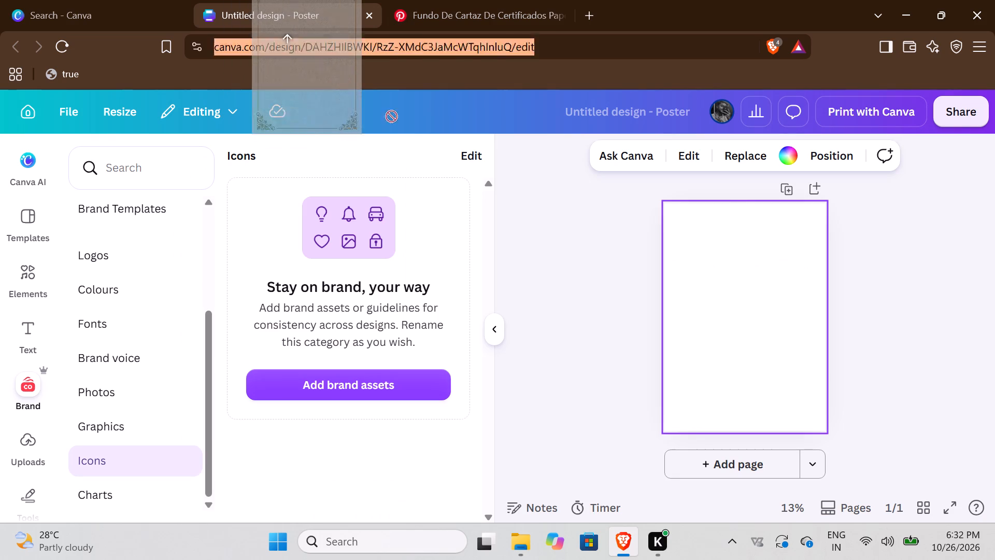
pyautogui.moveTo(391, 116); pyautogui.dragTo(713, 289)
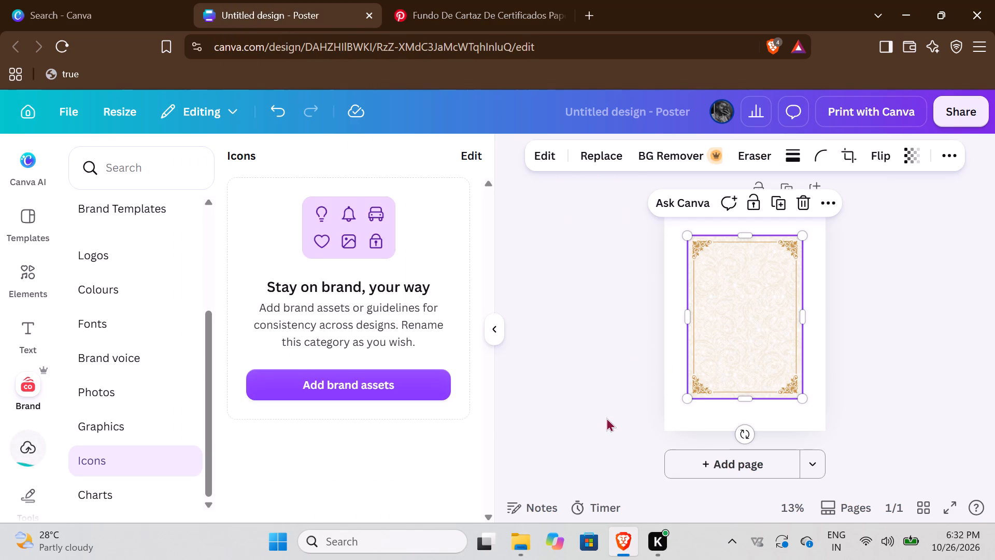
# Enlarge the gold-framed background image from its corners and shift it to span the poster's full width.
pyautogui.moveTo(685, 232); pyautogui.dragTo(667, 199)
pyautogui.click(808, 302)
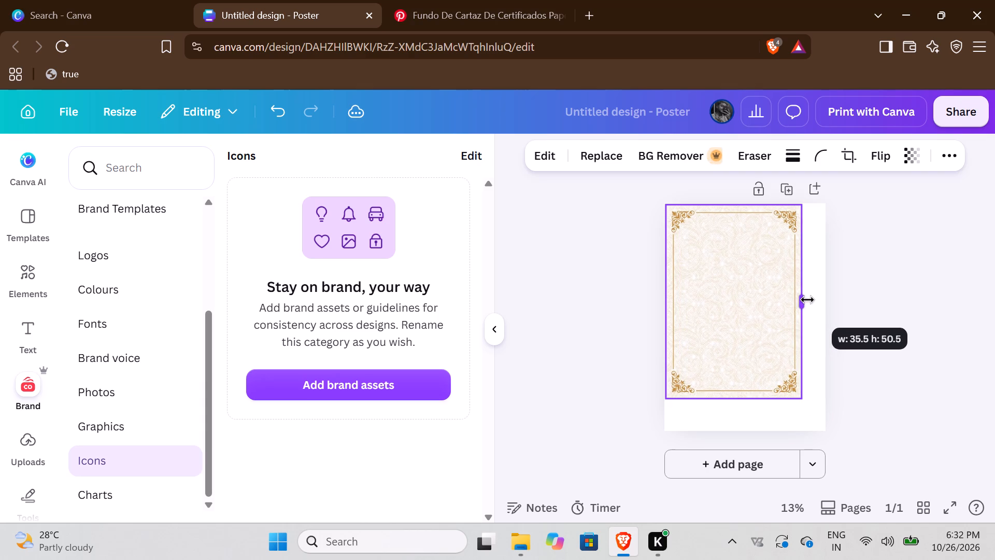
pyautogui.moveTo(803, 208); pyautogui.dragTo(833, 208)
pyautogui.moveTo(752, 256); pyautogui.dragTo(760, 281)
pyautogui.moveTo(816, 214); pyautogui.dragTo(822, 210)
pyautogui.moveTo(671, 205); pyautogui.dragTo(658, 204)
pyautogui.click(744, 310)
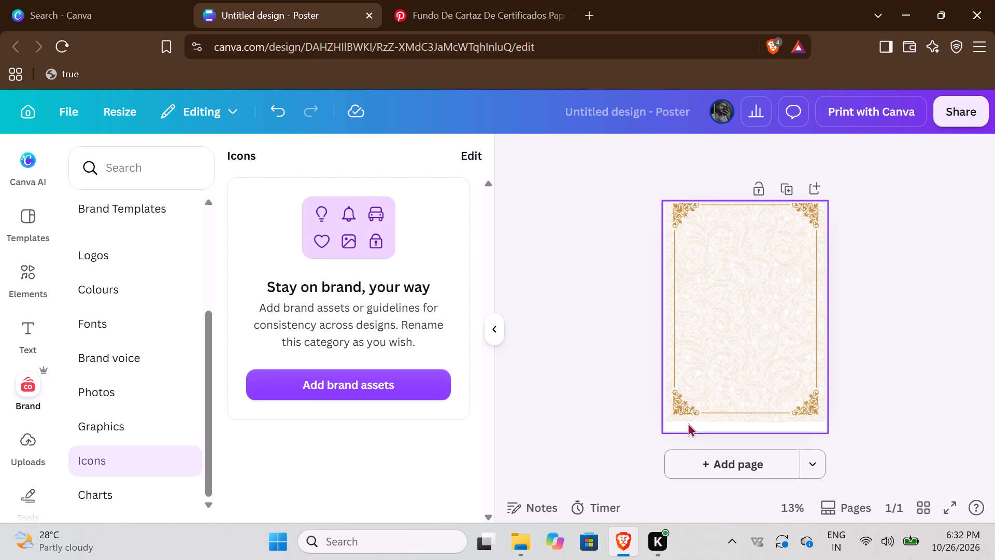
# Enlarge and reposition the background image to cover the whole poster page with its gold frame just inside the page edges.
pyautogui.click(720, 400)
pyautogui.moveTo(669, 423); pyautogui.dragTo(663, 438)
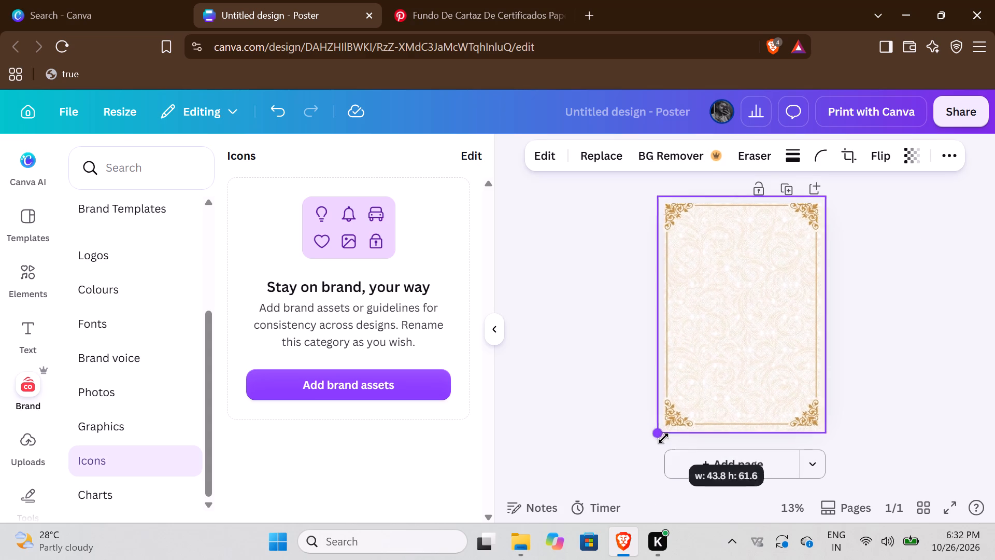
pyautogui.moveTo(663, 438); pyautogui.dragTo(661, 449)
pyautogui.moveTo(734, 349); pyautogui.dragTo(750, 353)
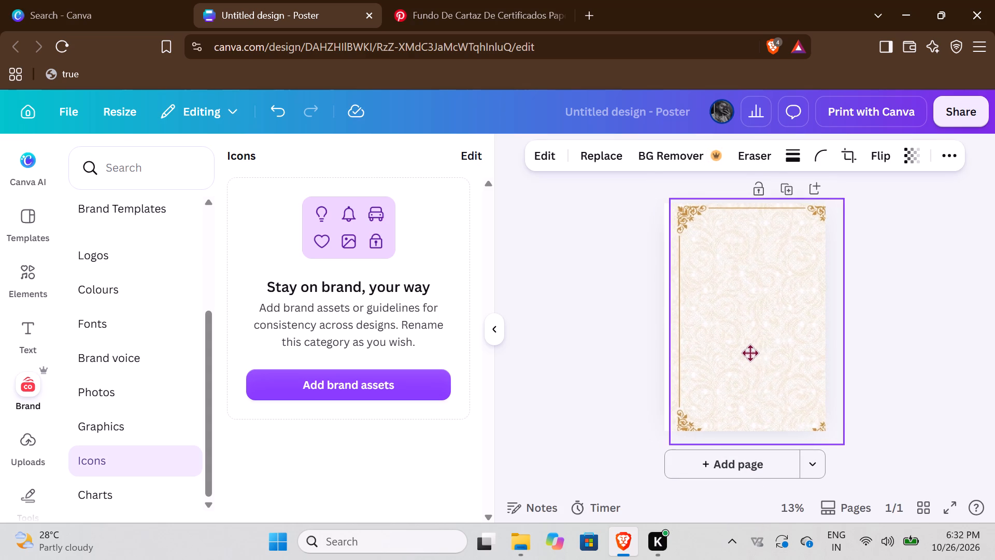
pyautogui.moveTo(750, 353); pyautogui.dragTo(746, 353)
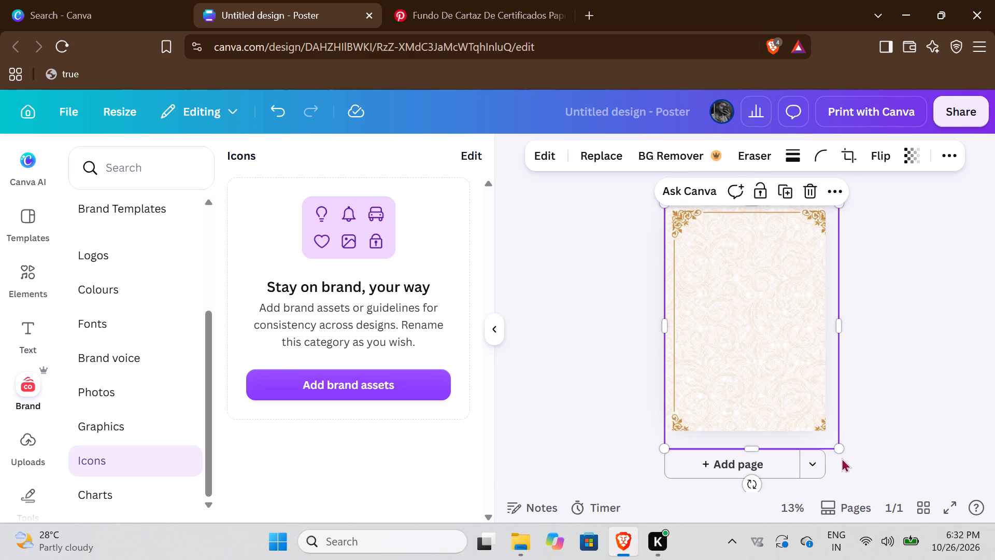
pyautogui.moveTo(838, 445); pyautogui.dragTo(830, 437)
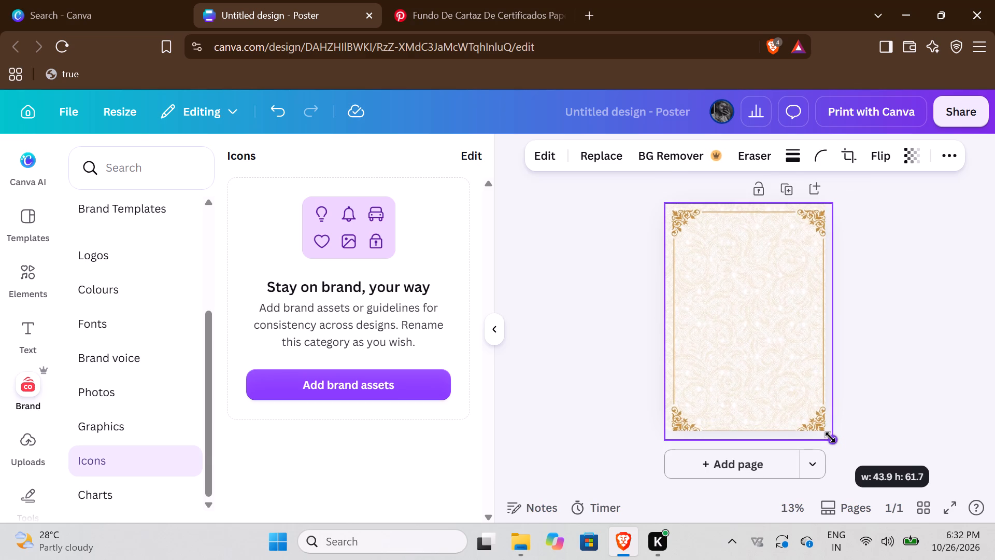
pyautogui.moveTo(830, 437); pyautogui.dragTo(827, 435)
pyautogui.click(892, 415)
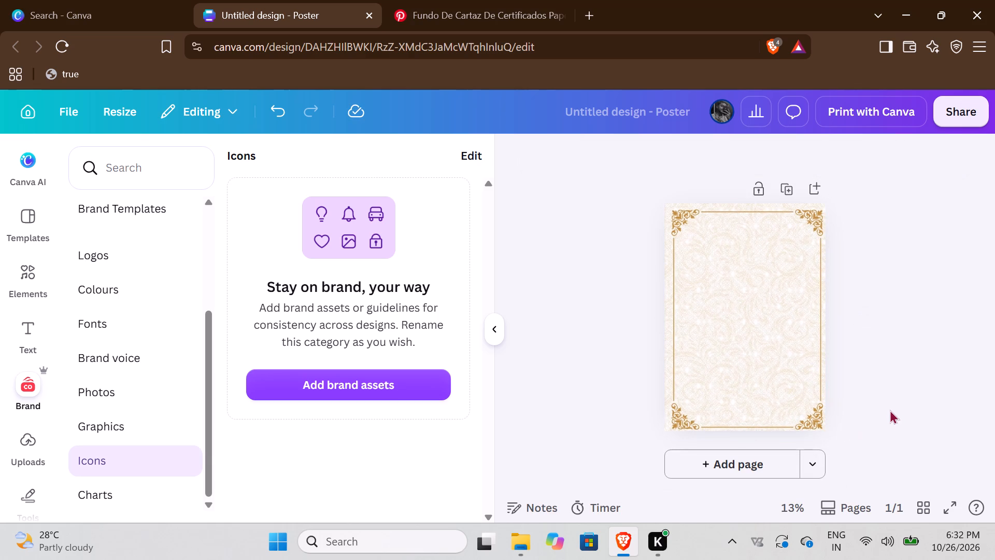
# Enlarge and reposition the background image so its gold frame falls outside the page and only the cream pattern fills it.
pyautogui.click(771, 367)
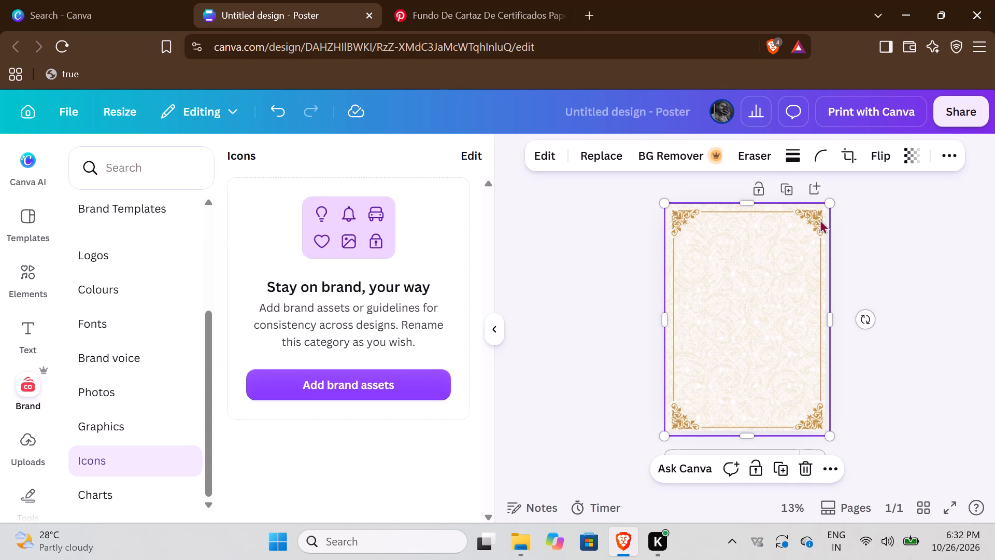
pyautogui.moveTo(831, 199); pyautogui.dragTo(844, 187)
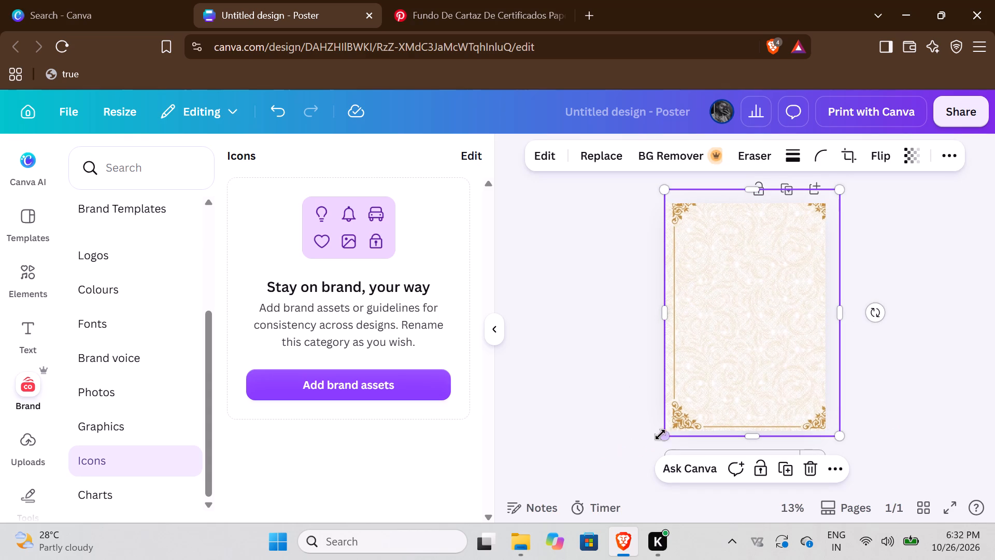
pyautogui.moveTo(666, 435); pyautogui.dragTo(607, 512)
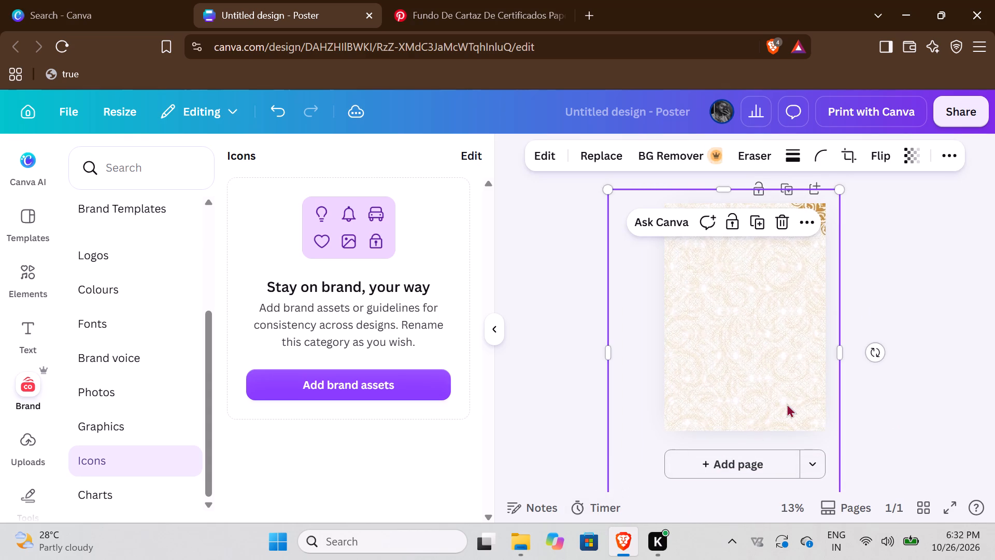
pyautogui.moveTo(764, 383); pyautogui.dragTo(791, 364)
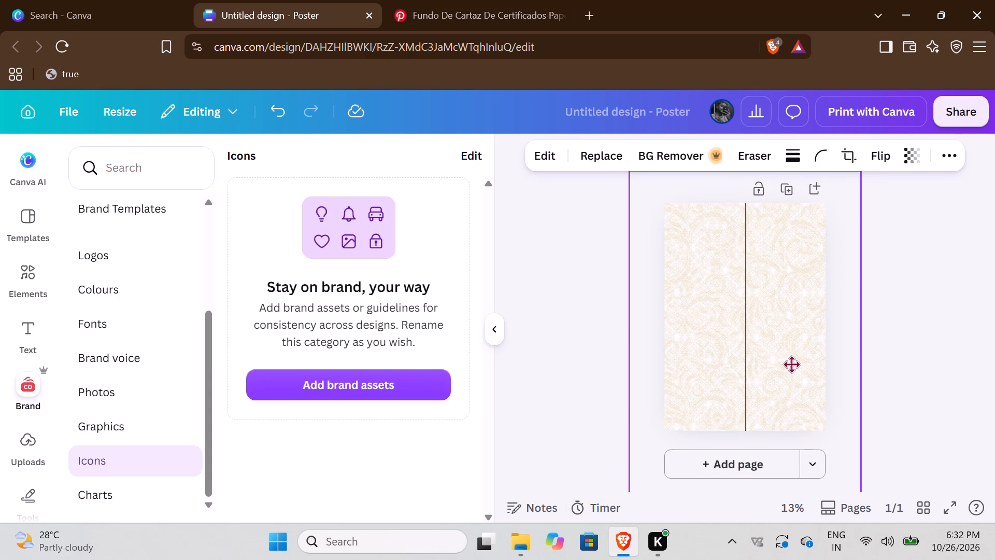
pyautogui.moveTo(791, 364); pyautogui.dragTo(804, 366)
pyautogui.moveTo(731, 364); pyautogui.dragTo(728, 360)
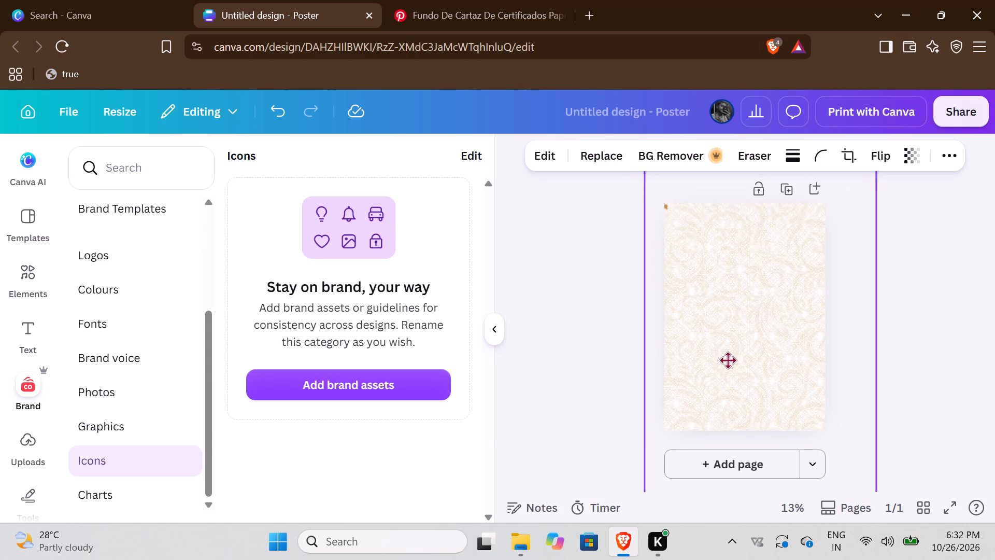
pyautogui.moveTo(728, 360); pyautogui.dragTo(724, 356)
pyautogui.click(596, 358)
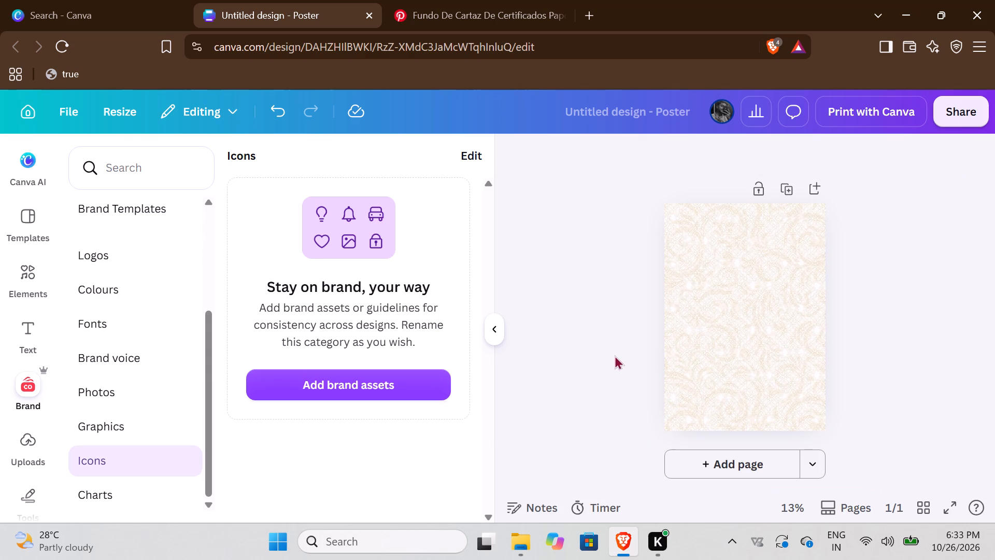
# Search the graphics elements for BORDER.
pyautogui.click(23, 294)
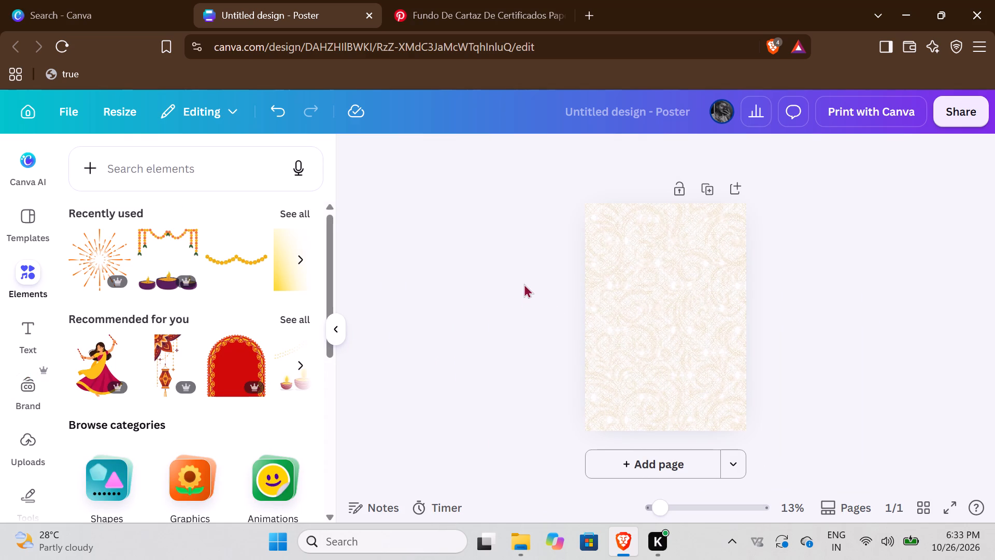
pyautogui.scroll(-3, 107, 412)
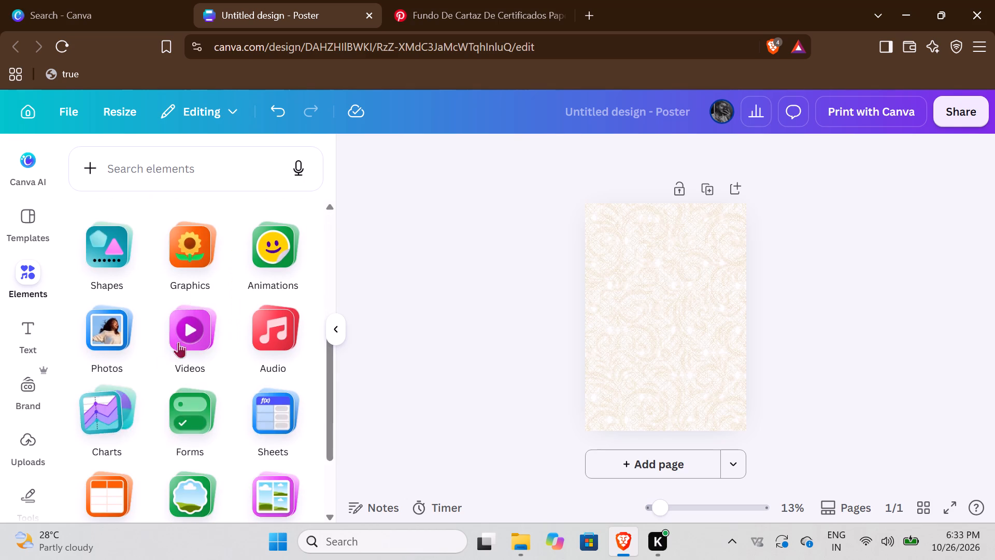
pyautogui.click(201, 253)
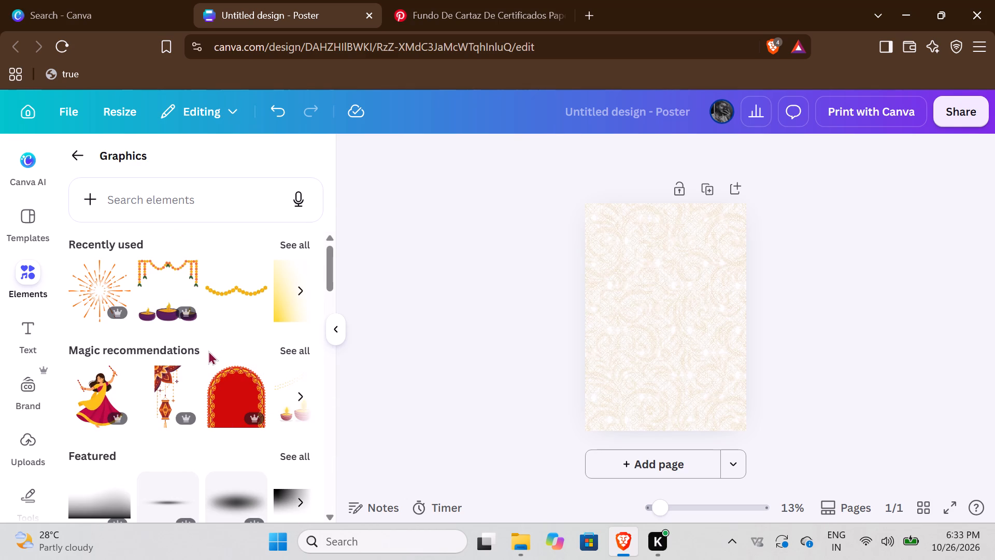
pyautogui.click(196, 205)
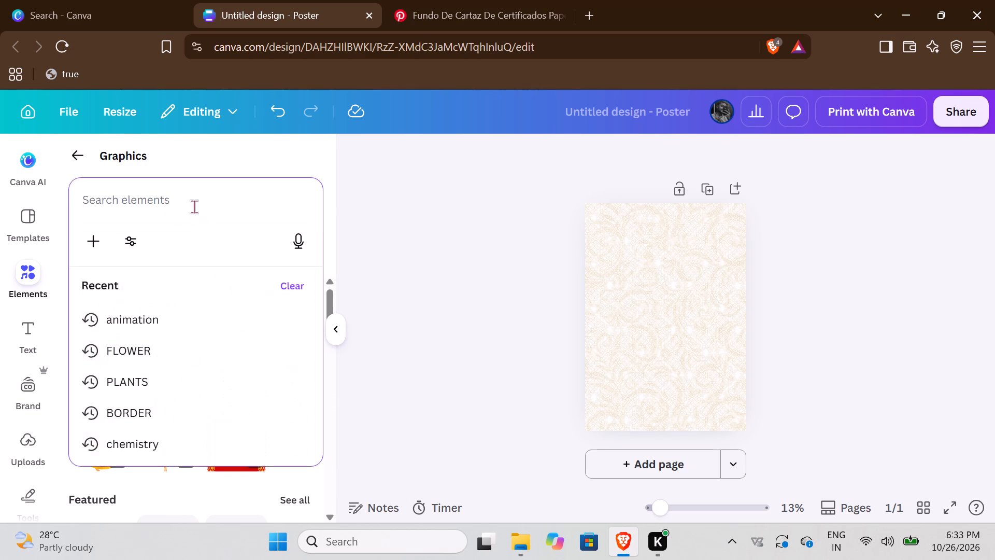
pyautogui.write('BI')
pyautogui.press('BackSpace')
pyautogui.write('ORDER')
pyautogui.press('Return')
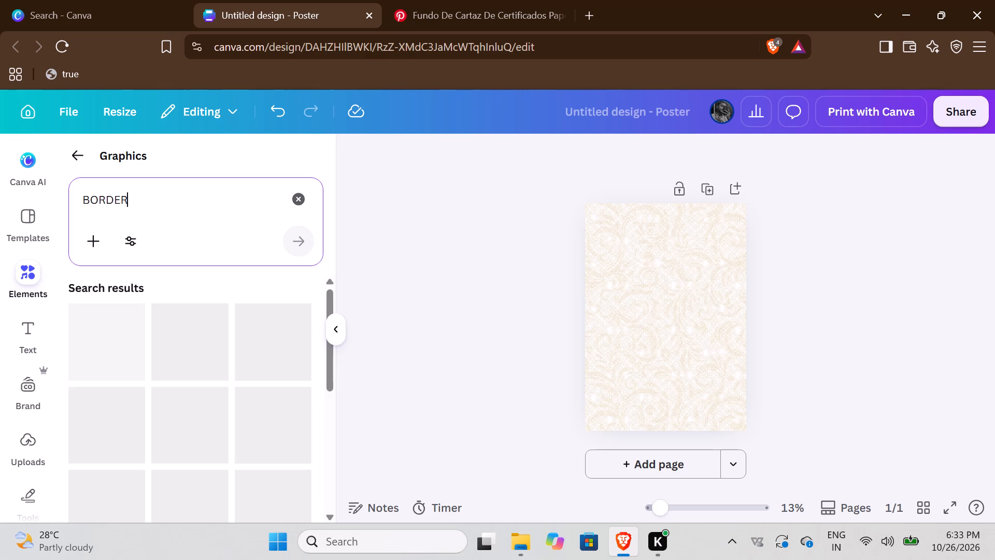
# Browse the border graphics and add the rectangular pink-flower vine border to the poster page.
pyautogui.scroll(-2, 199, 346)
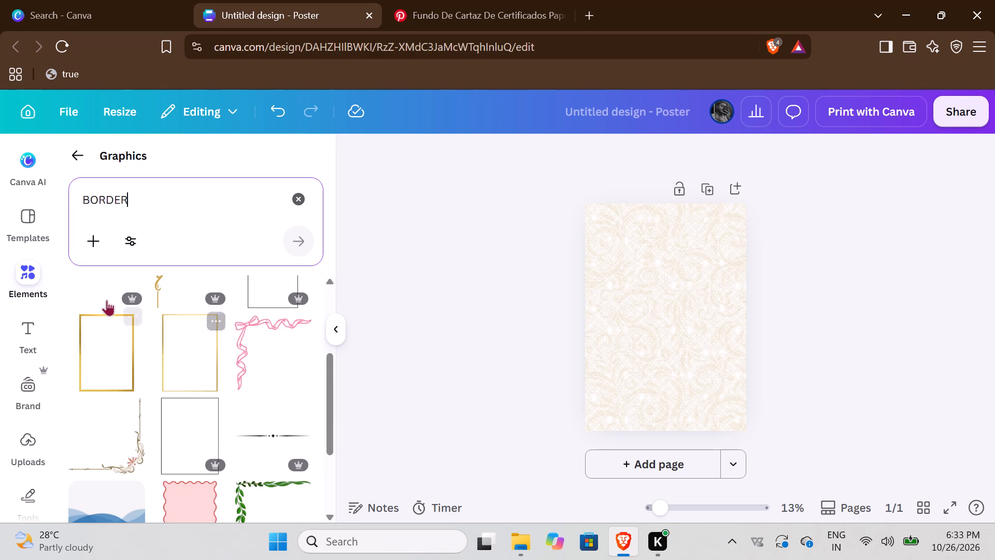
pyautogui.scroll(-2, 96, 323)
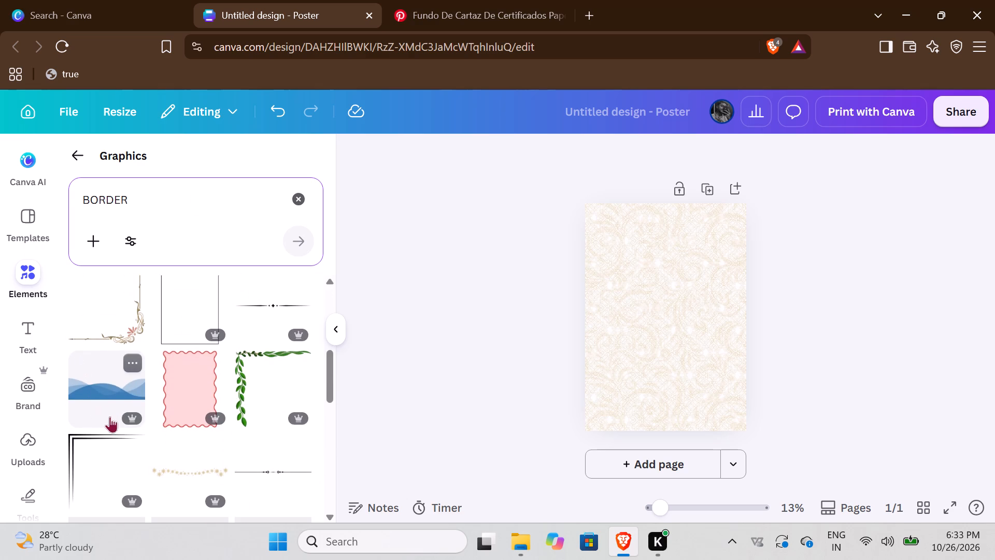
pyautogui.scroll(-2, 246, 444)
pyautogui.scroll(-2, 176, 422)
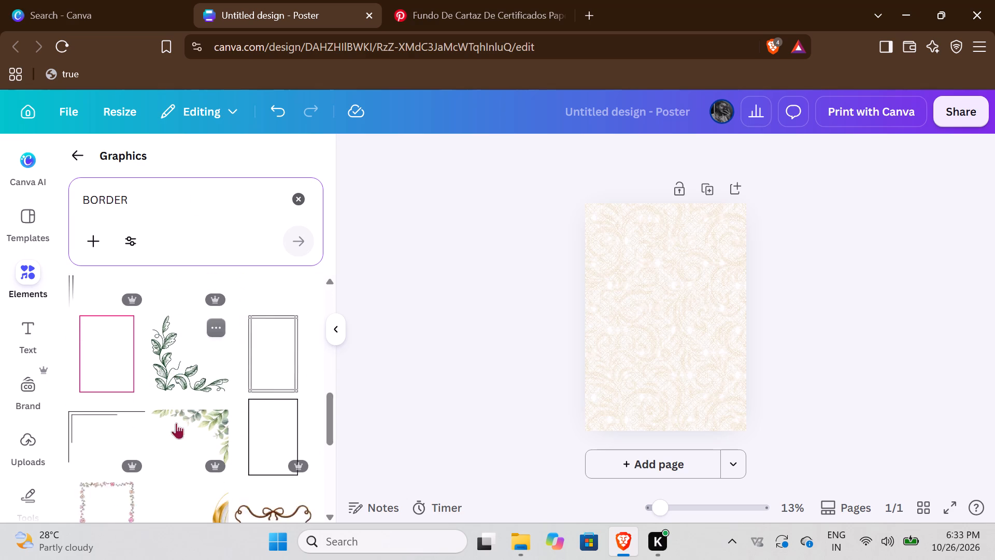
pyautogui.scroll(-2, 172, 416)
pyautogui.scroll(1, 109, 321)
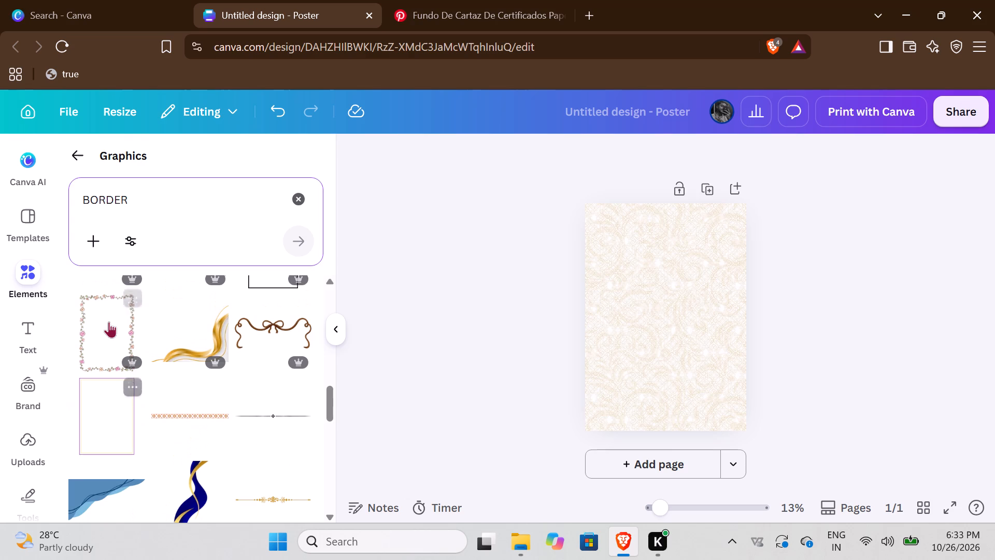
pyautogui.click(110, 323)
# Resize and shift the floral border to span the page, about 42 wide and 61 high, reaching slightly past the page's top edge.
pyautogui.moveTo(603, 403); pyautogui.dragTo(599, 418)
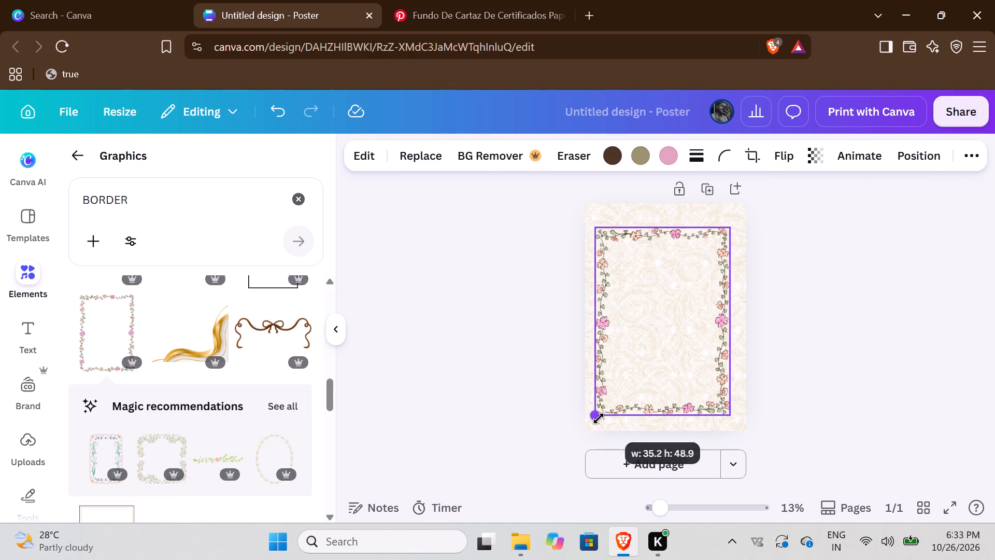
pyautogui.moveTo(599, 418); pyautogui.dragTo(595, 429)
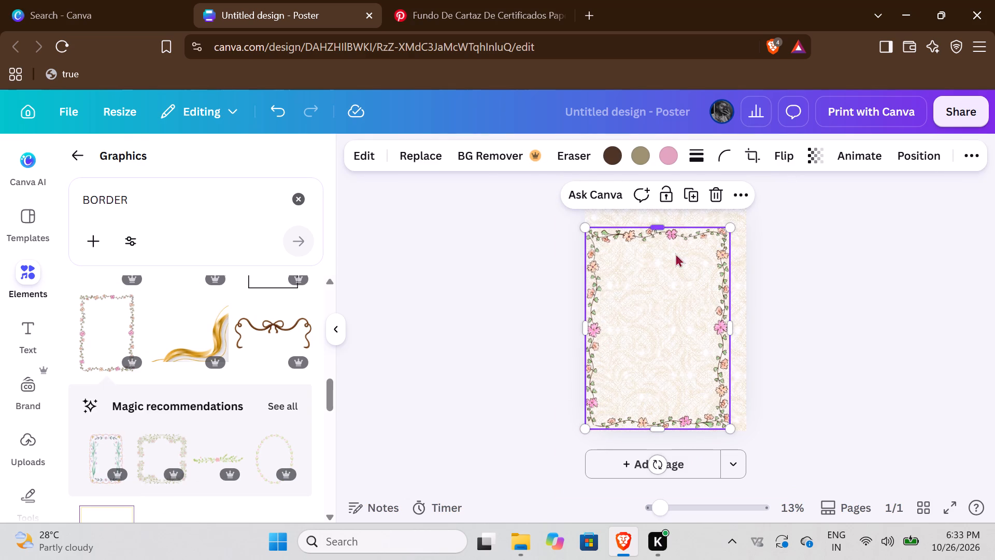
pyautogui.moveTo(663, 277); pyautogui.dragTo(661, 247)
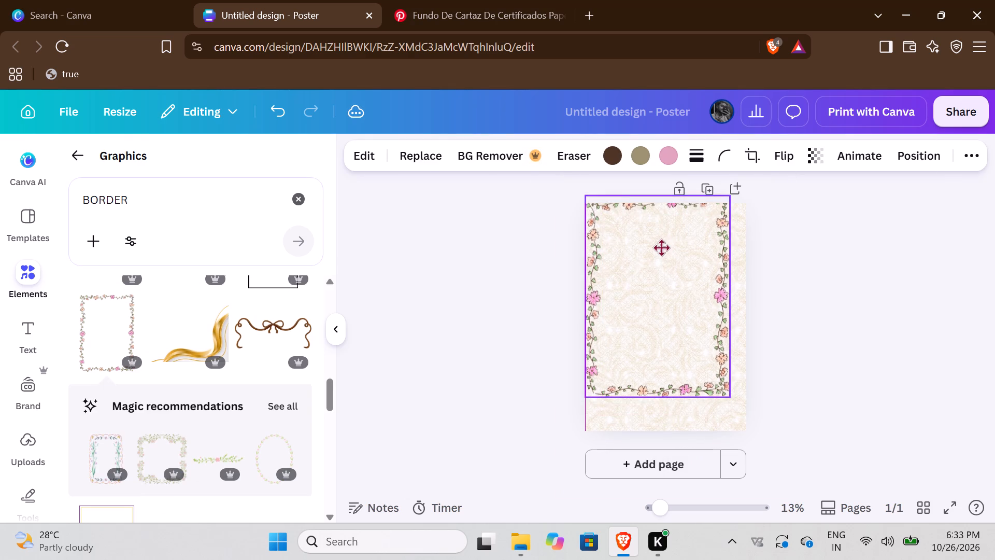
pyautogui.moveTo(661, 247); pyautogui.dragTo(662, 254)
pyautogui.moveTo(664, 405); pyautogui.dragTo(664, 413)
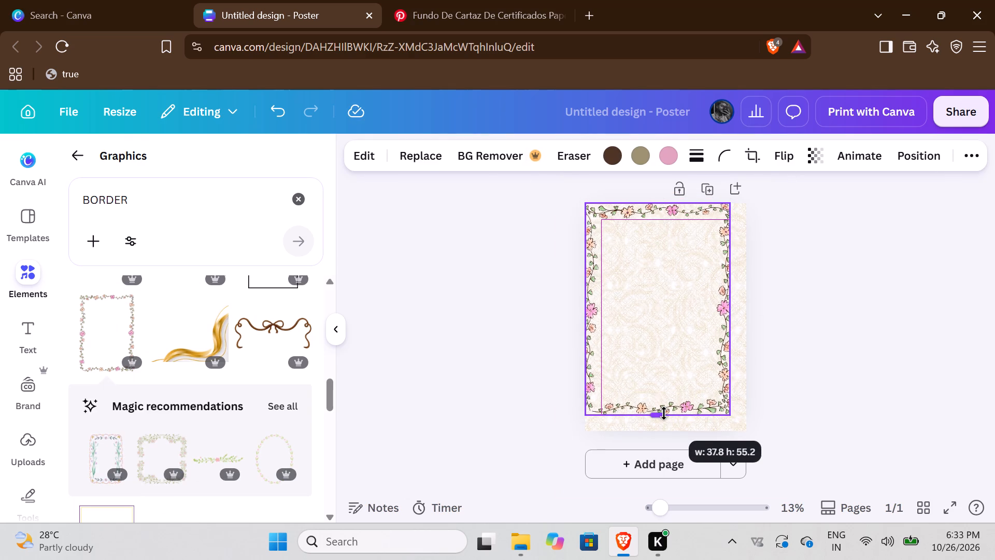
pyautogui.moveTo(664, 413); pyautogui.dragTo(667, 399)
pyautogui.moveTo(730, 401); pyautogui.dragTo(735, 423)
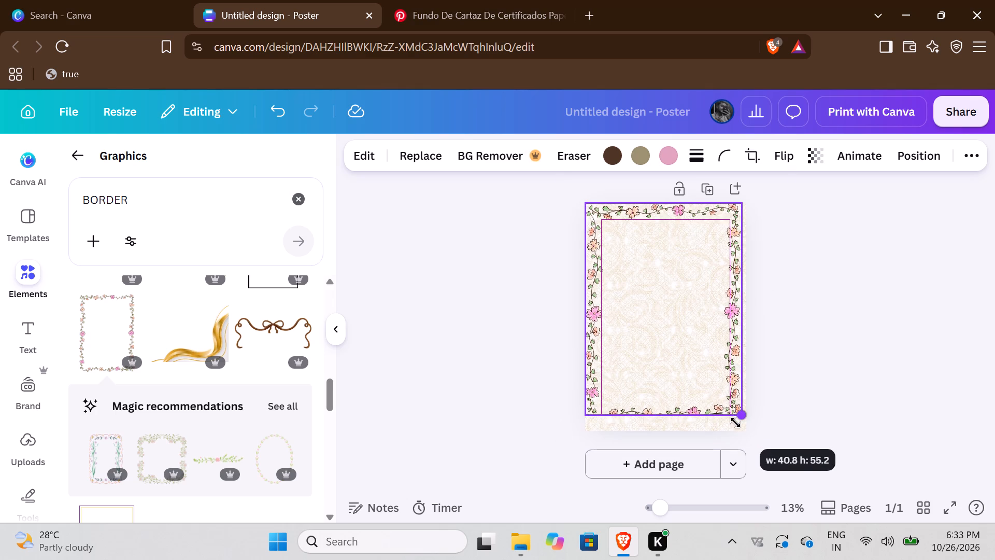
pyautogui.moveTo(735, 423); pyautogui.dragTo(736, 427)
pyautogui.moveTo(720, 367); pyautogui.dragTo(718, 379)
pyautogui.moveTo(667, 207); pyautogui.dragTo(671, 202)
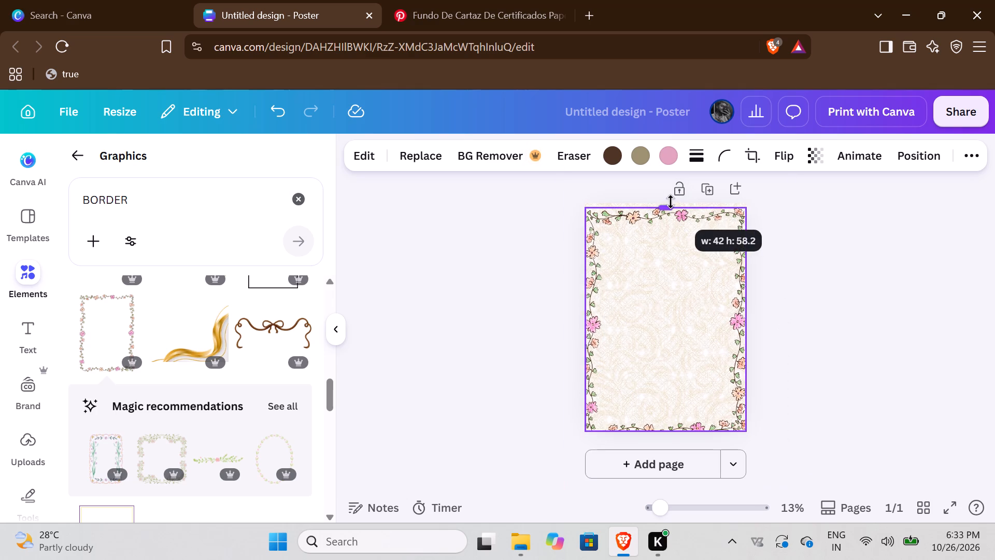
pyautogui.moveTo(671, 202); pyautogui.dragTo(671, 199)
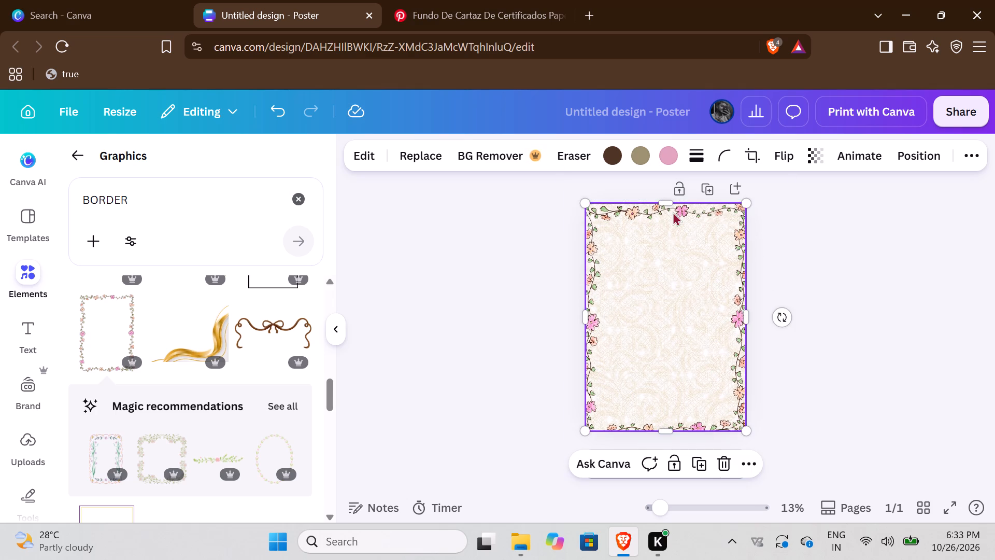
pyautogui.moveTo(673, 197); pyautogui.dragTo(672, 193)
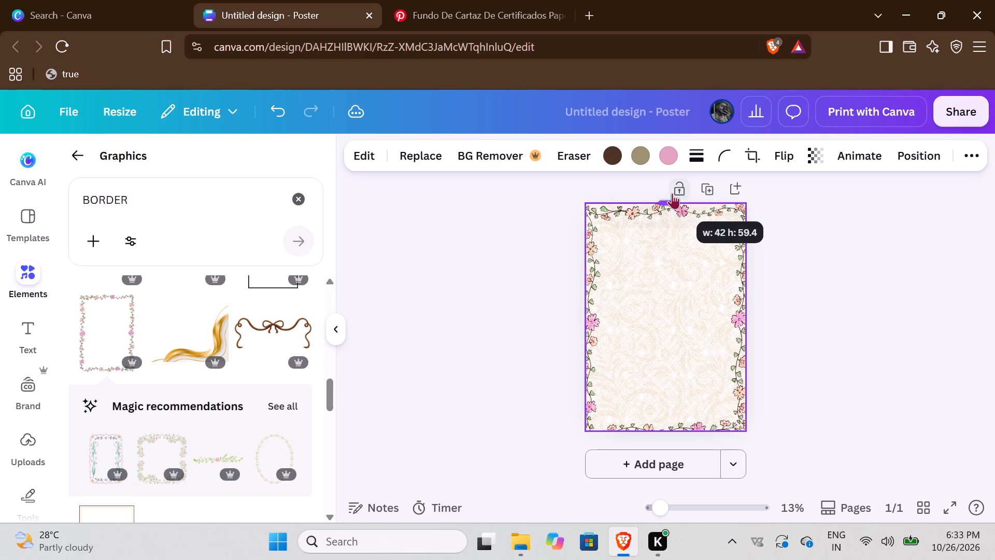
pyautogui.moveTo(672, 193); pyautogui.dragTo(672, 191)
pyautogui.click(530, 298)
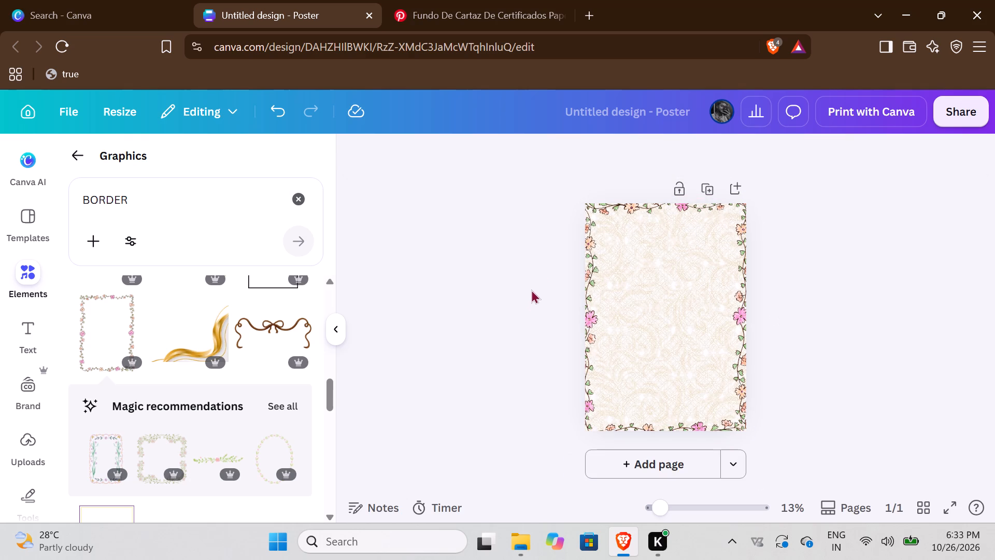
# Nudge the floral border slightly rightward and extend its left side back to the page edge.
pyautogui.click(705, 397)
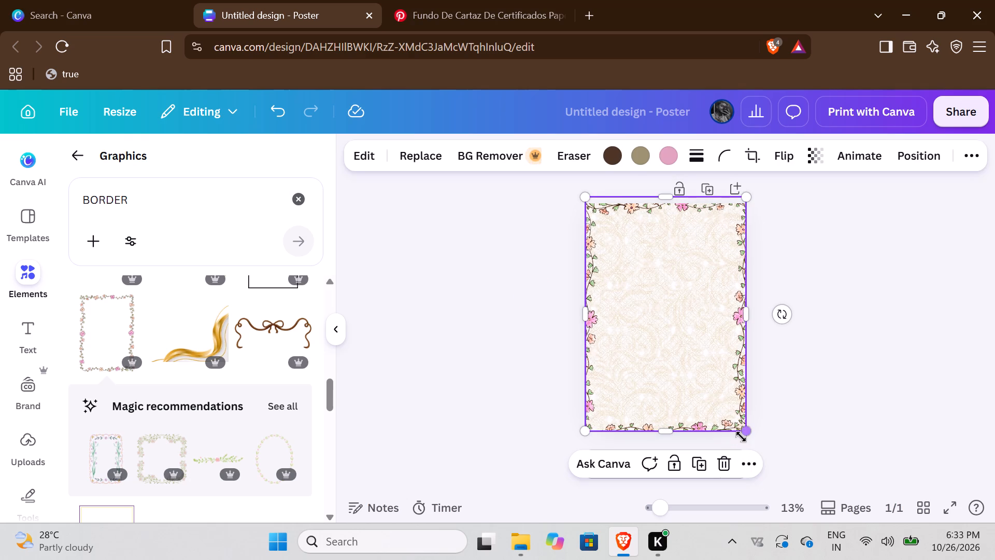
pyautogui.moveTo(743, 435); pyautogui.dragTo(748, 439)
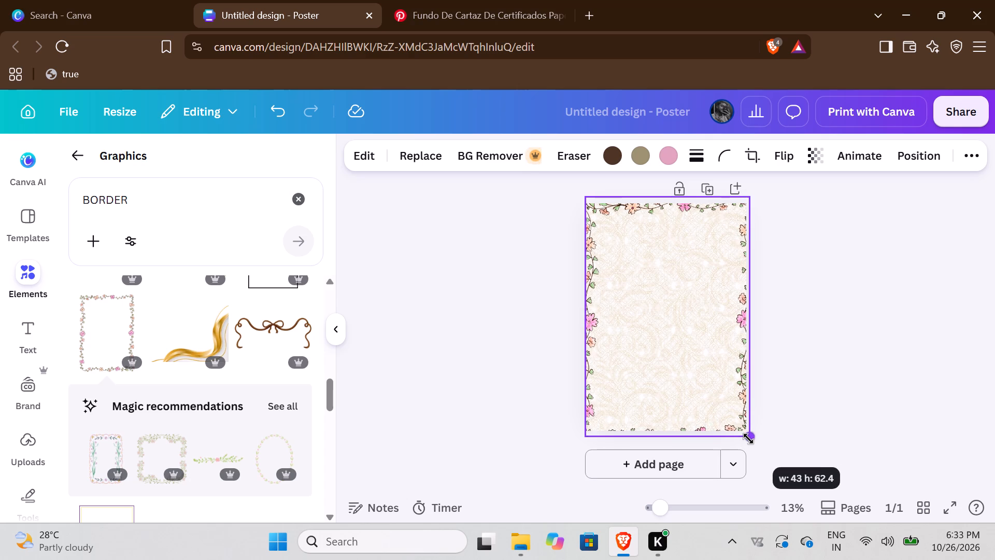
pyautogui.moveTo(748, 439); pyautogui.dragTo(748, 436)
pyautogui.moveTo(649, 353); pyautogui.dragTo(651, 353)
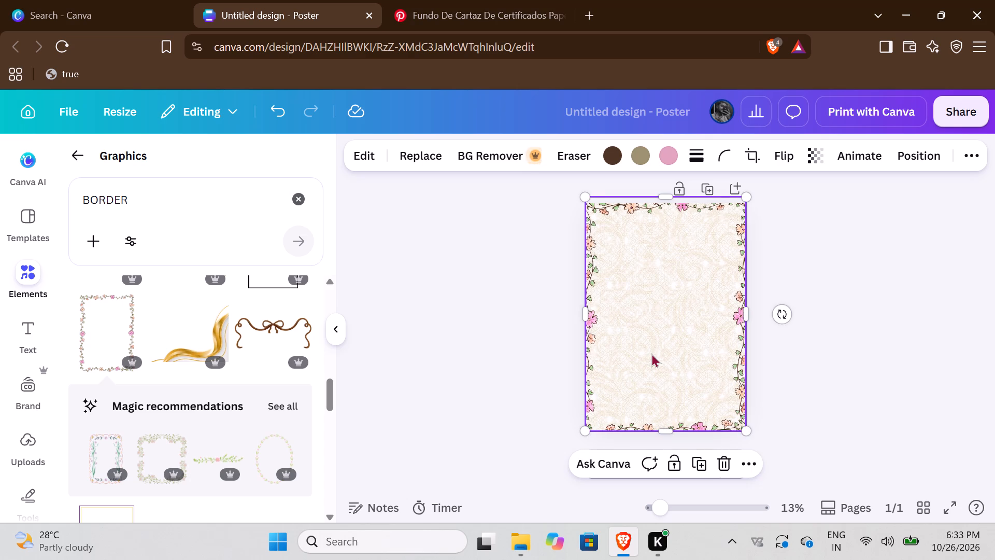
pyautogui.moveTo(651, 353); pyautogui.dragTo(654, 354)
pyautogui.click(457, 354)
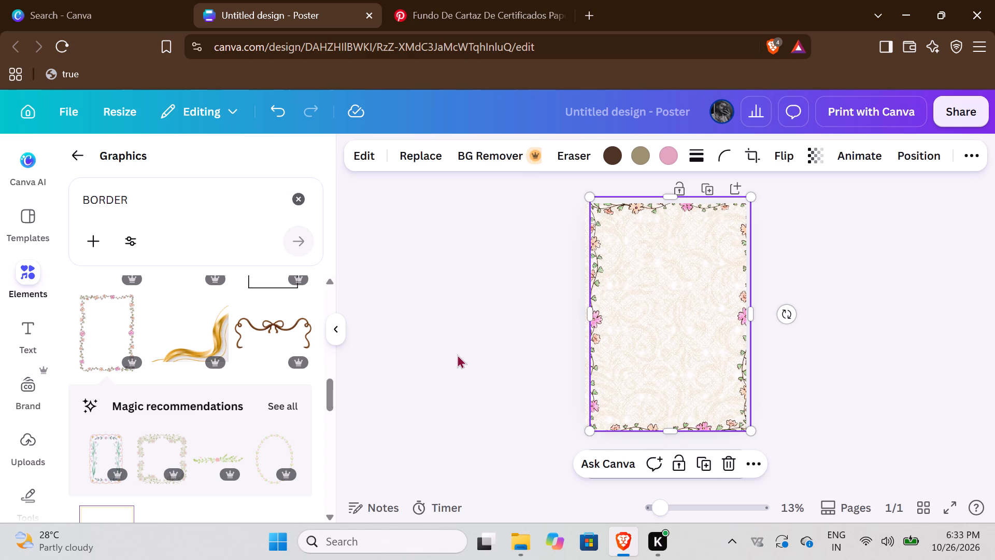
pyautogui.doubleClick(692, 329)
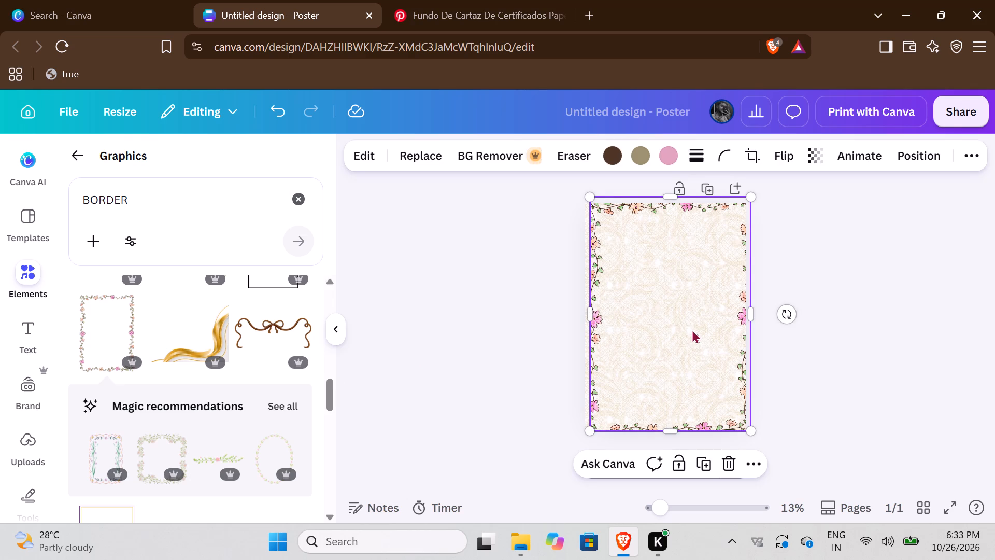
pyautogui.moveTo(665, 328); pyautogui.dragTo(670, 328)
pyautogui.moveTo(586, 313); pyautogui.dragTo(579, 313)
pyautogui.click(509, 335)
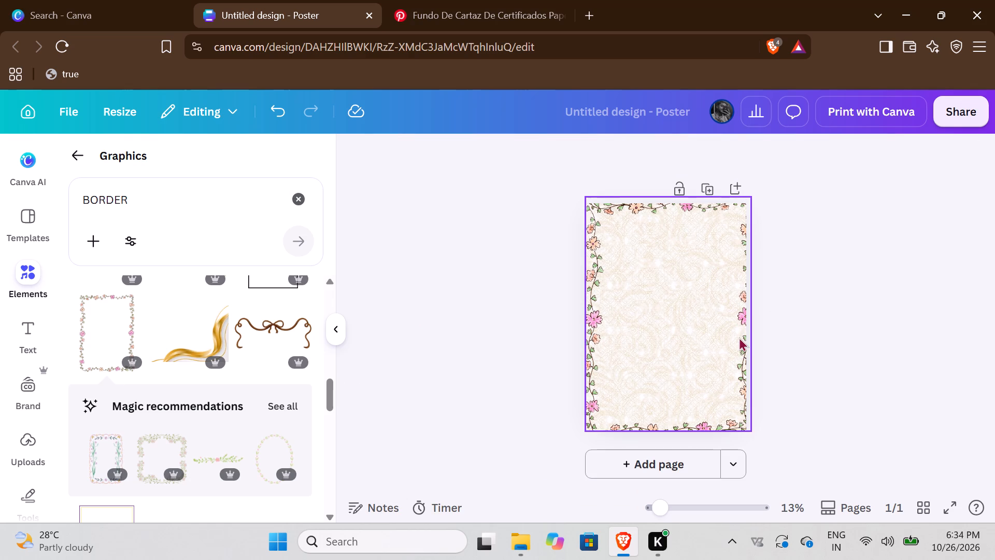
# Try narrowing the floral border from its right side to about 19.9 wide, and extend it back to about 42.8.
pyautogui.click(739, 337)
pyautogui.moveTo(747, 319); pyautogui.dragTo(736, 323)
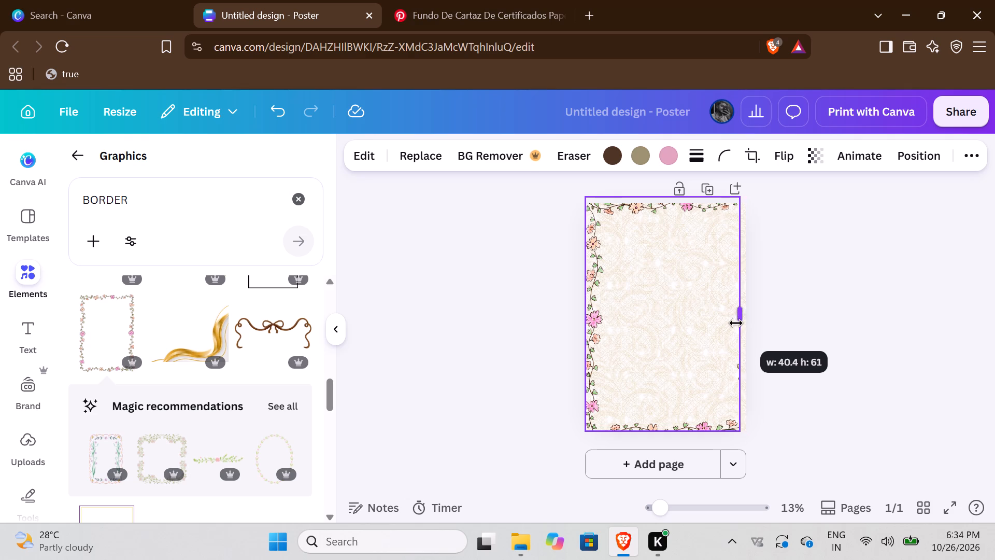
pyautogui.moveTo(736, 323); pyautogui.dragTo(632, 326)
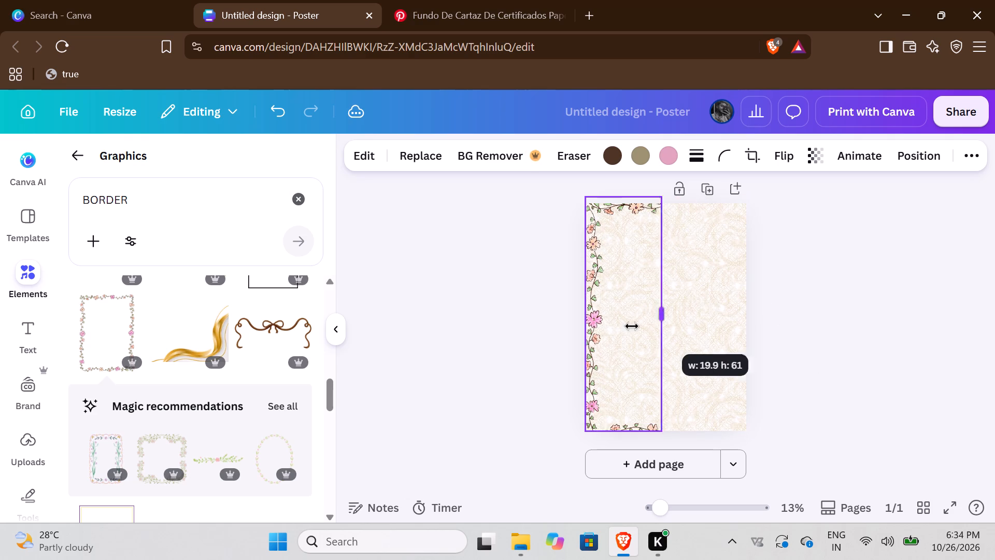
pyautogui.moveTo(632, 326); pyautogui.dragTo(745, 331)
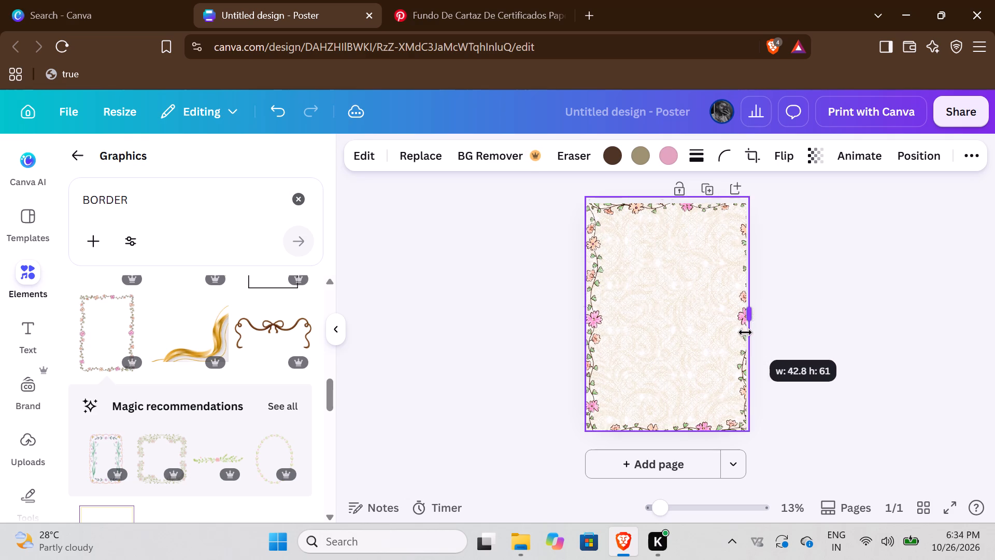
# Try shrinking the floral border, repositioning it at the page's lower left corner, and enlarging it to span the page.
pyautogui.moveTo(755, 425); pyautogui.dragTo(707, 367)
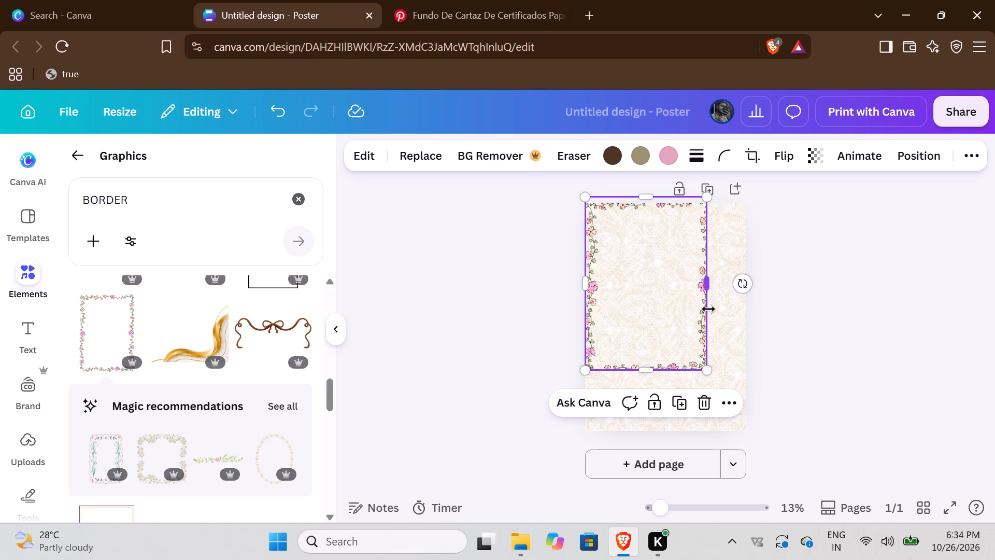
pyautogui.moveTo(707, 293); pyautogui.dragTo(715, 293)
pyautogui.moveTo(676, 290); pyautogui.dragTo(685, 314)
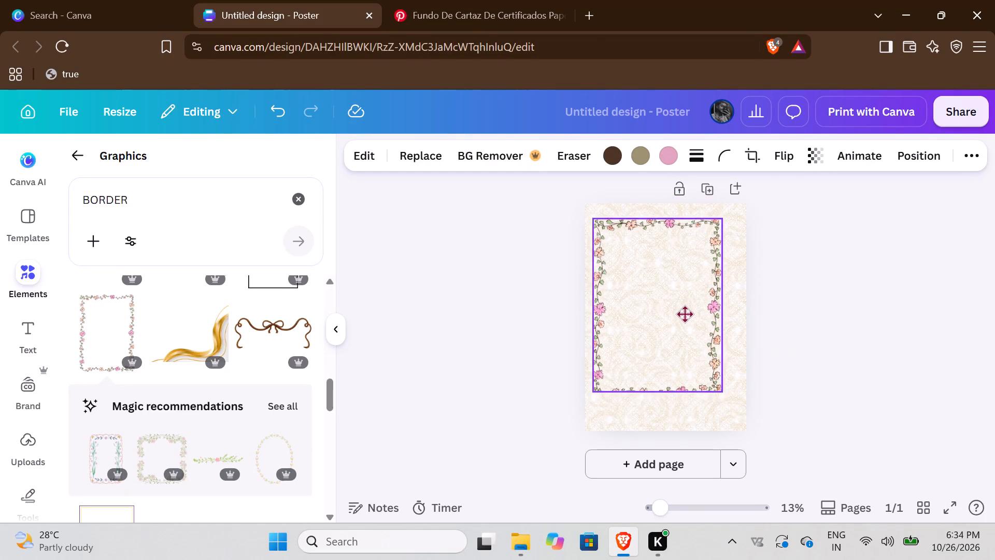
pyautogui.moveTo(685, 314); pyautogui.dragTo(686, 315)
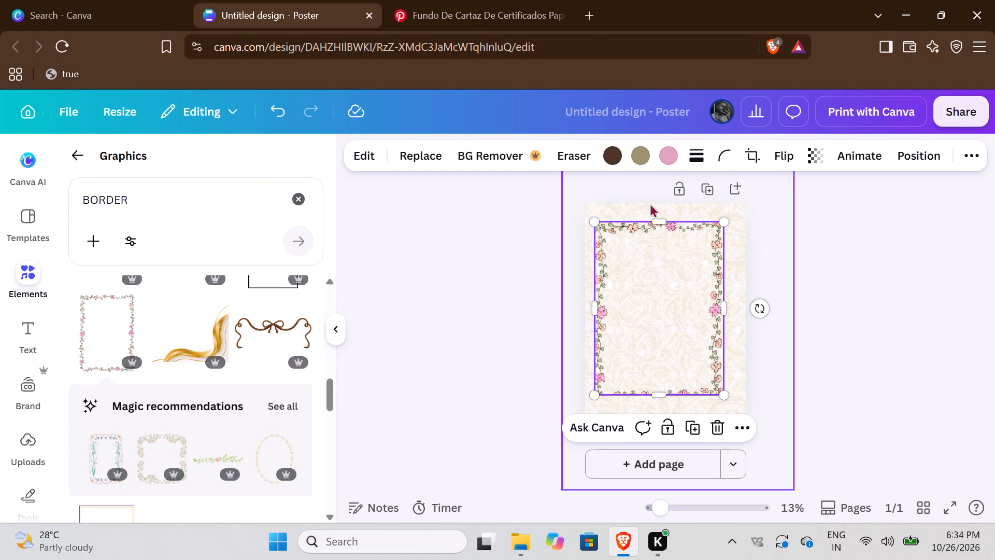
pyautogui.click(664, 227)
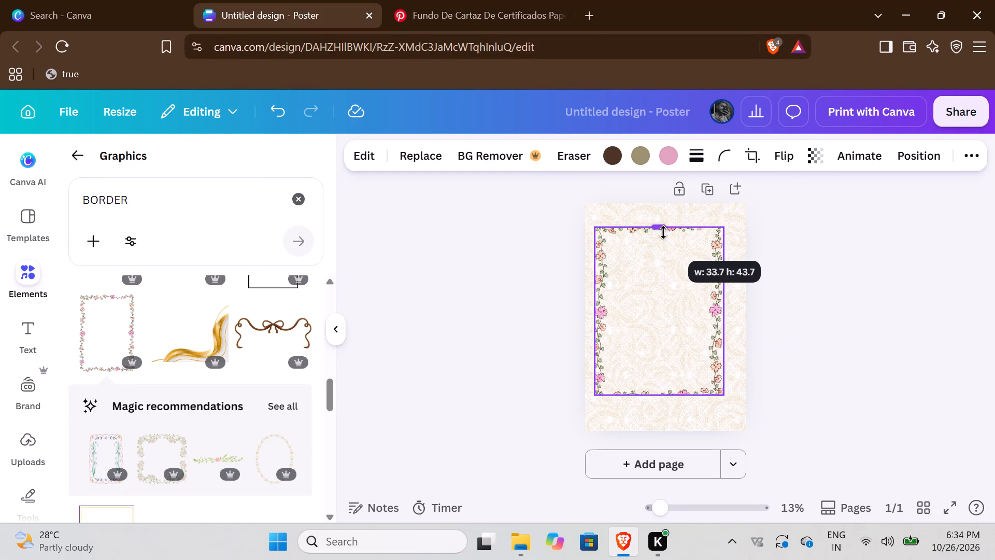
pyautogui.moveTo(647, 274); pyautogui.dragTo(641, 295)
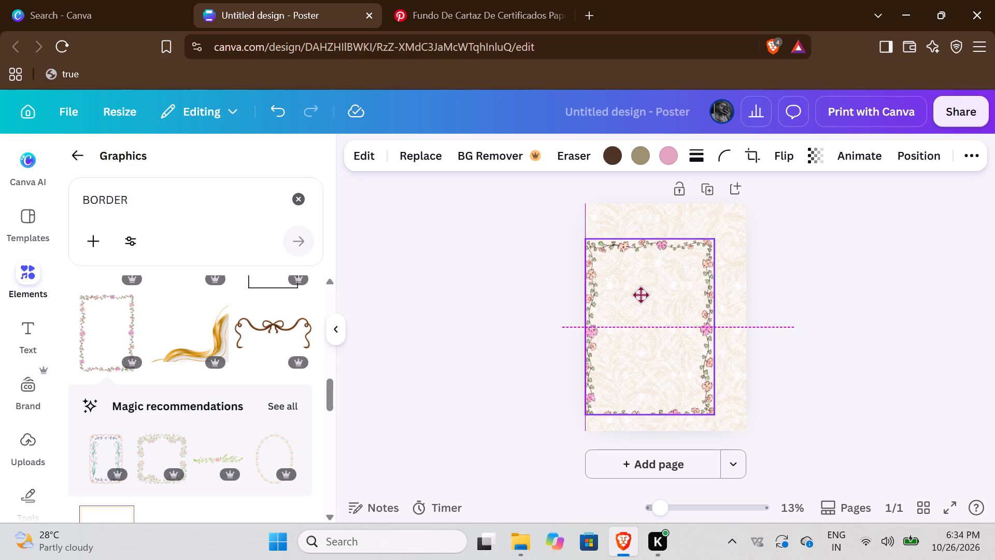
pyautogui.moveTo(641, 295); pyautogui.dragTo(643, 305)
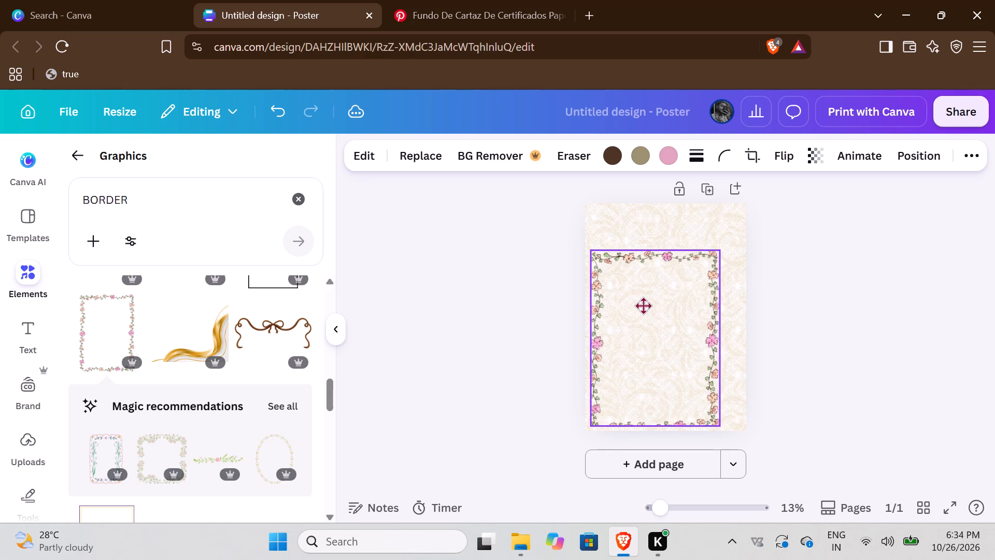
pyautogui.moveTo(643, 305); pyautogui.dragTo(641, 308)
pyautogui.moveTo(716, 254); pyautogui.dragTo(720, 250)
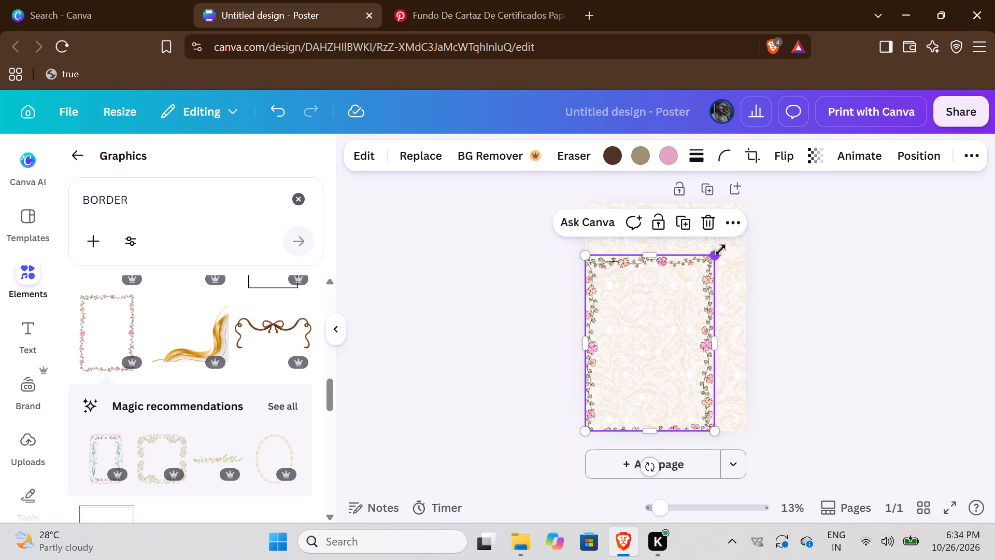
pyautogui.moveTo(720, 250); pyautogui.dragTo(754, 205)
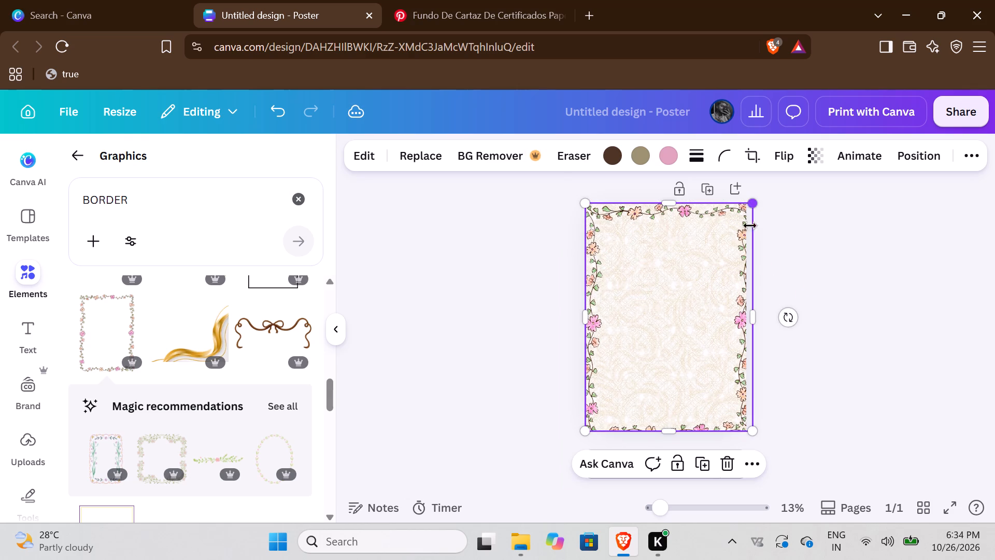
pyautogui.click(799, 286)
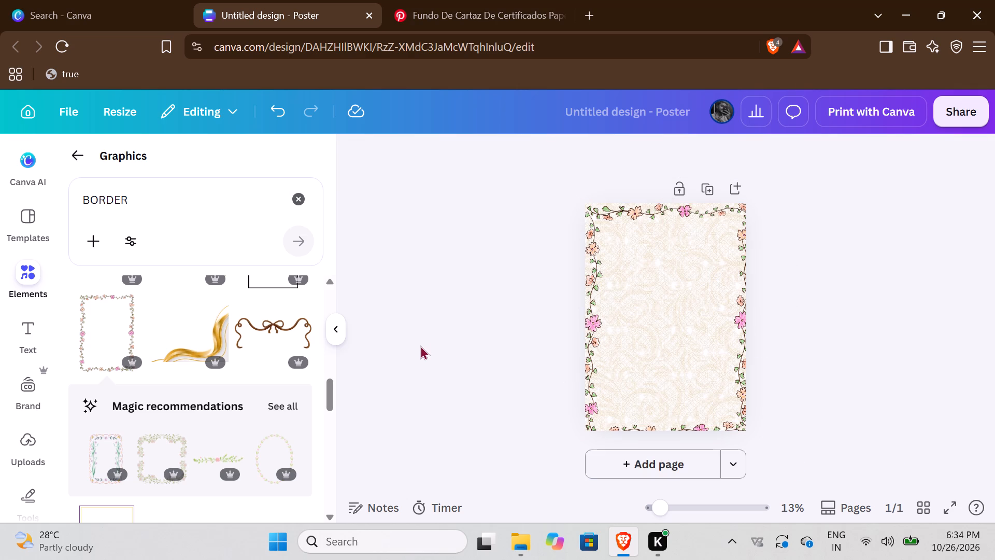
# Delete the pink-flower vine border from the poster page.
pyautogui.scroll(-2, 196, 392)
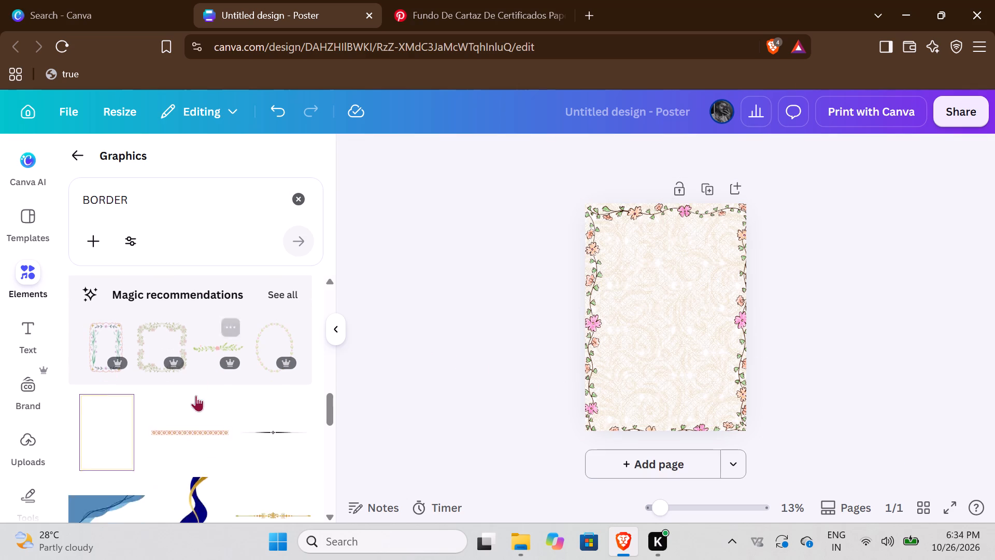
pyautogui.click(632, 352)
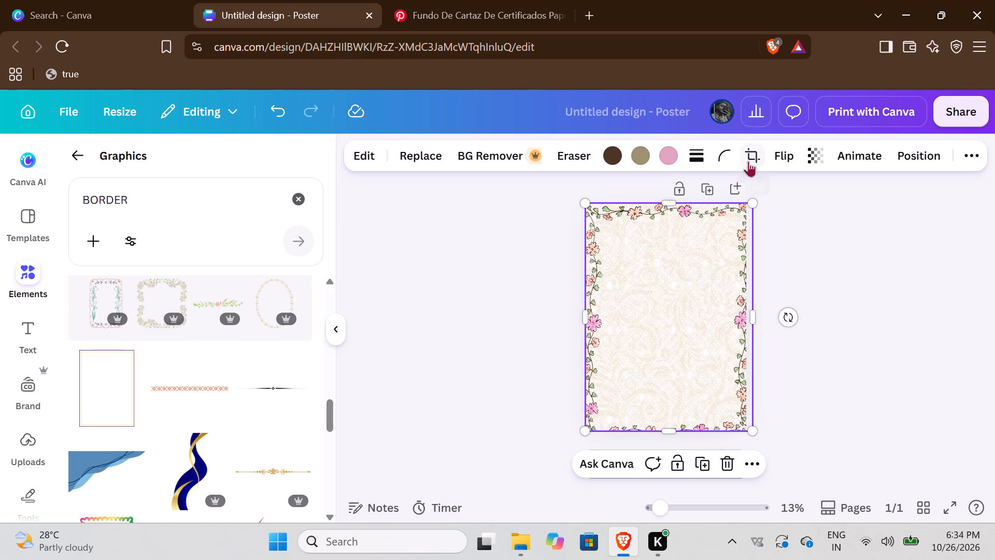
pyautogui.click(728, 456)
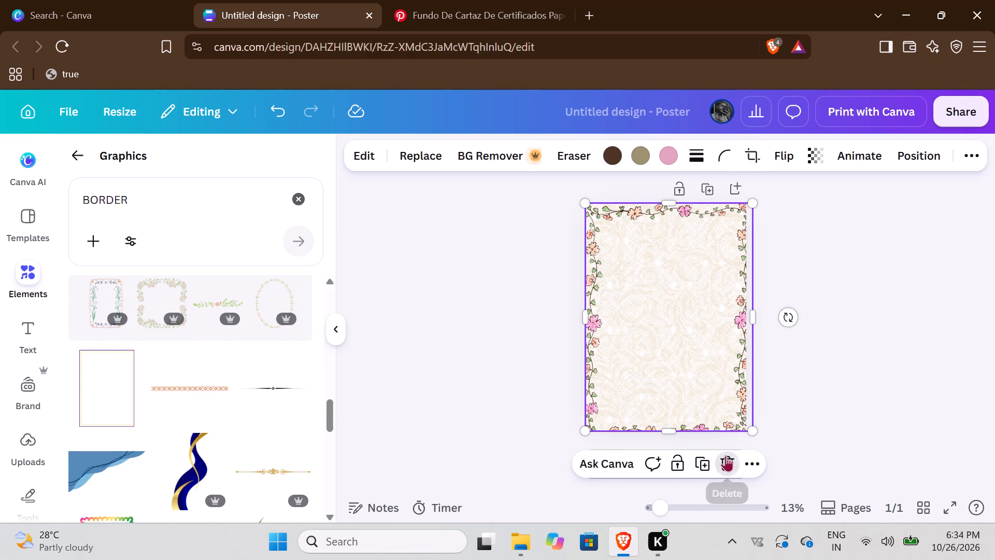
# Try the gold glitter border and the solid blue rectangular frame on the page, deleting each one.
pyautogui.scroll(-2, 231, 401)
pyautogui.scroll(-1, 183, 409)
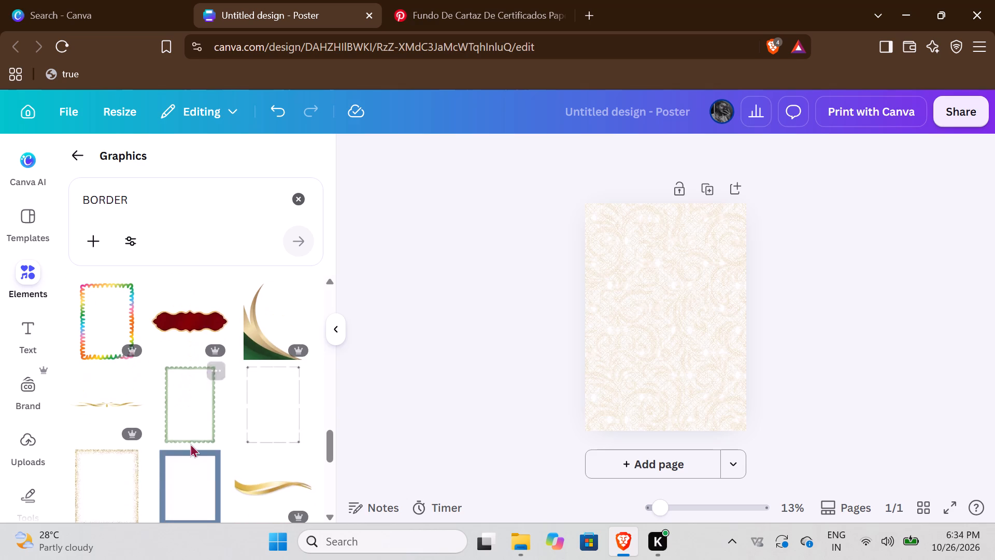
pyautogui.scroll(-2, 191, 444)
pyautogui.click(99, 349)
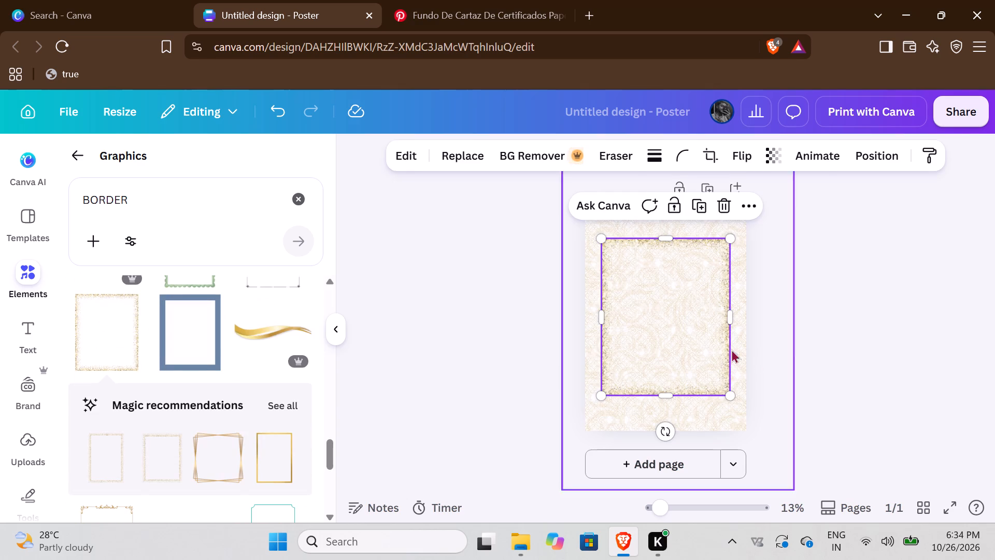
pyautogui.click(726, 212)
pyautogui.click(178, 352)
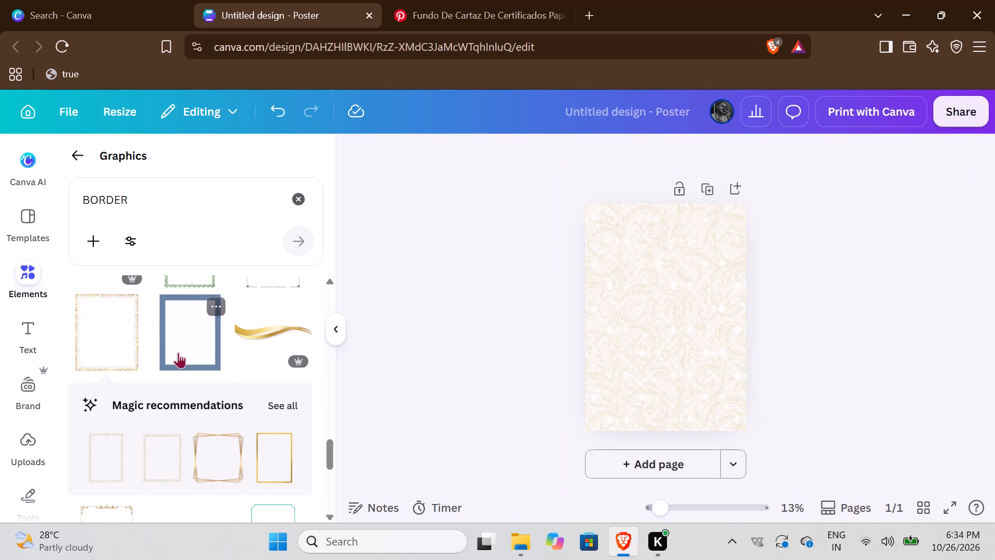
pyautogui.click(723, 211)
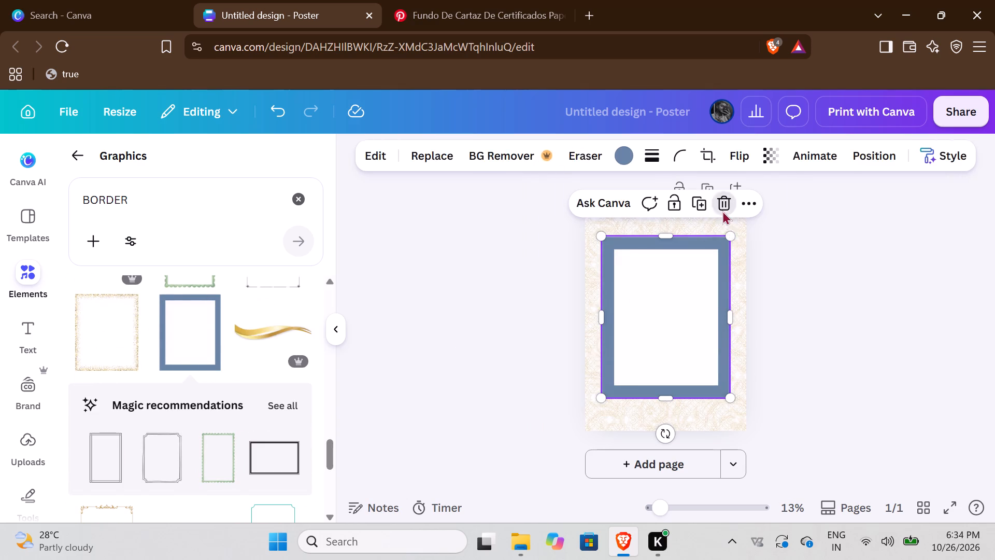
# Browse further border graphics and add the rectangular gold double-line frame to the page.
pyautogui.scroll(-2, 266, 457)
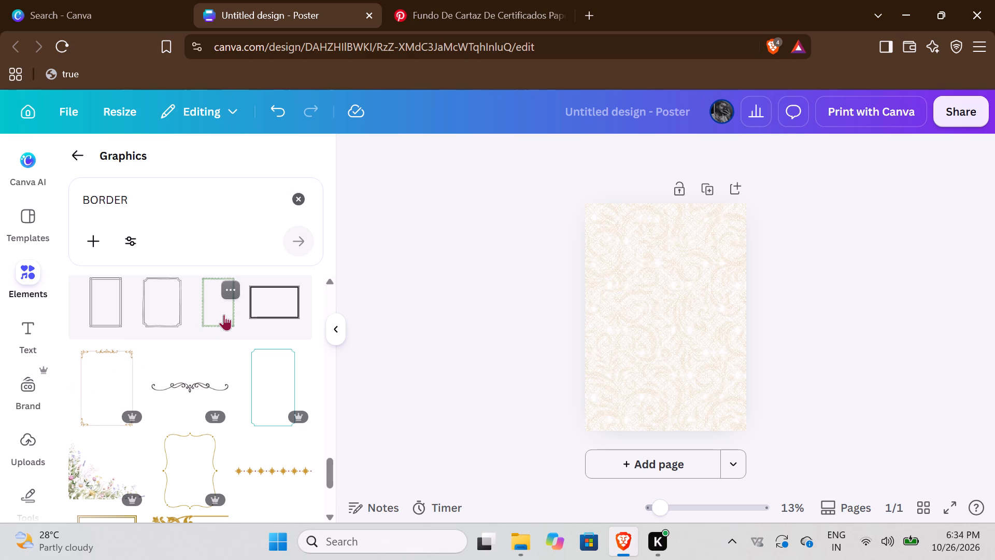
pyautogui.scroll(-2, 189, 438)
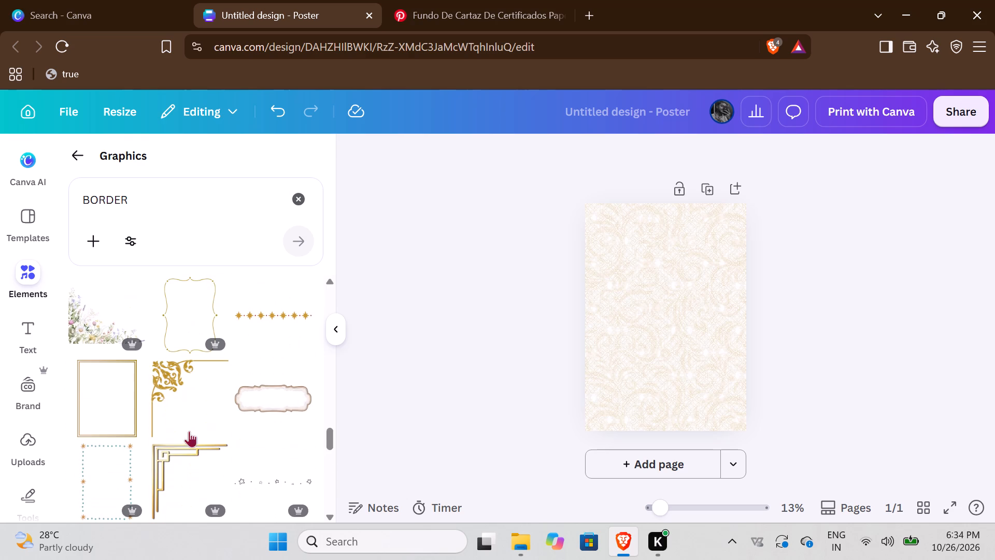
pyautogui.click(101, 403)
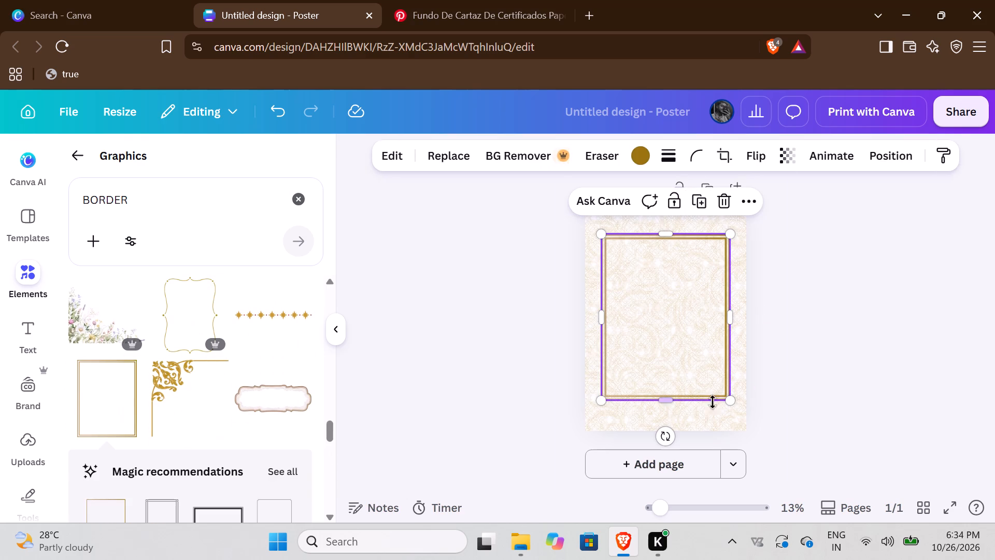
# Enlarge the gold frame to the page's width and stretch it vertically to reach the page's top and bottom edges.
pyautogui.moveTo(599, 401); pyautogui.dragTo(593, 426)
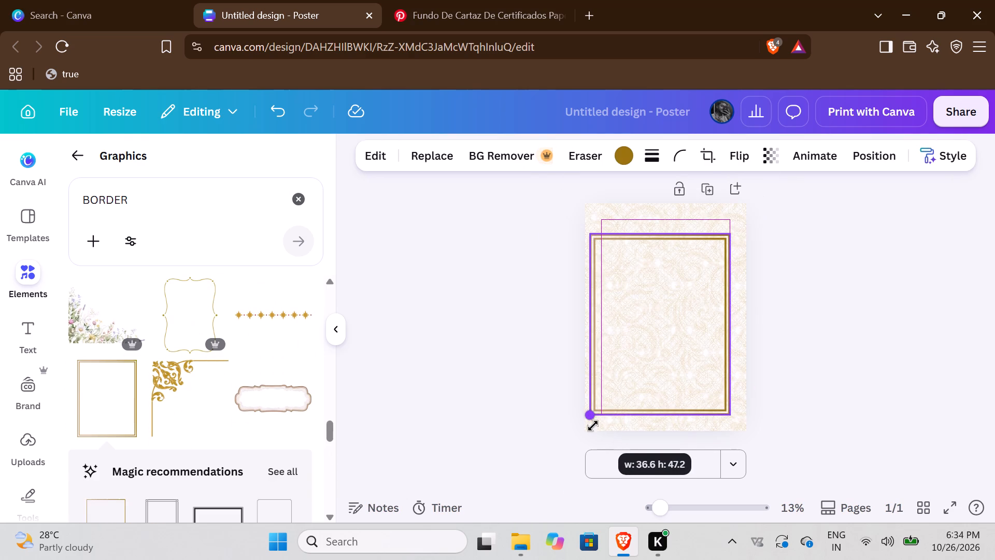
pyautogui.moveTo(593, 426); pyautogui.dragTo(592, 426)
pyautogui.moveTo(652, 340); pyautogui.dragTo(649, 311)
pyautogui.moveTo(733, 392); pyautogui.dragTo(749, 417)
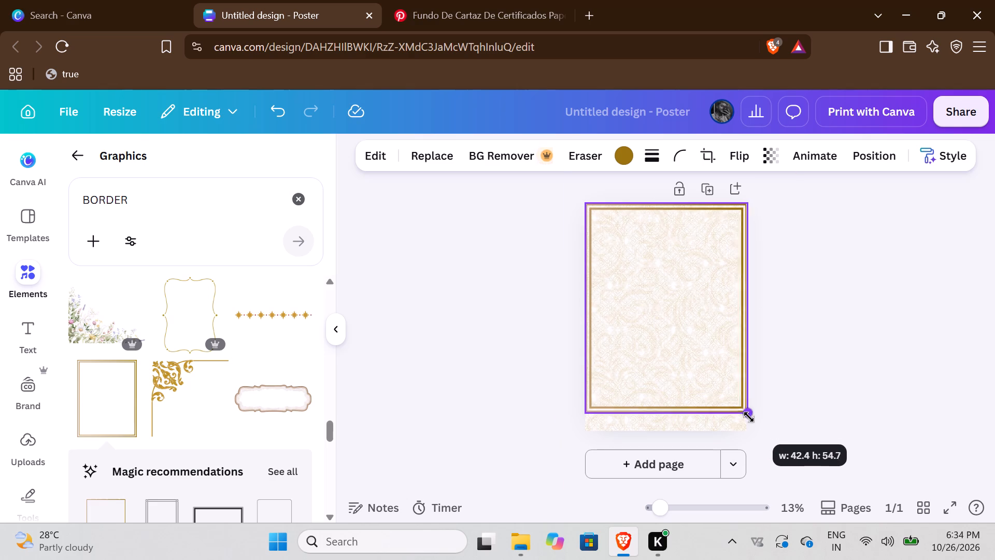
pyautogui.moveTo(749, 417); pyautogui.dragTo(743, 426)
pyautogui.moveTo(675, 370); pyautogui.dragTo(674, 370)
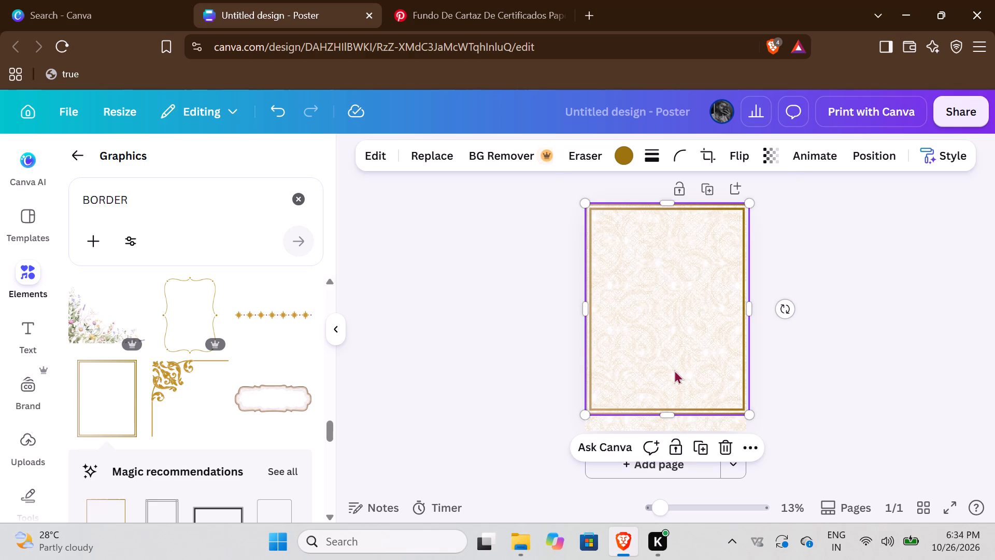
pyautogui.moveTo(674, 370); pyautogui.dragTo(671, 384)
pyautogui.moveTo(671, 220); pyautogui.dragTo(672, 203)
pyautogui.click(670, 289)
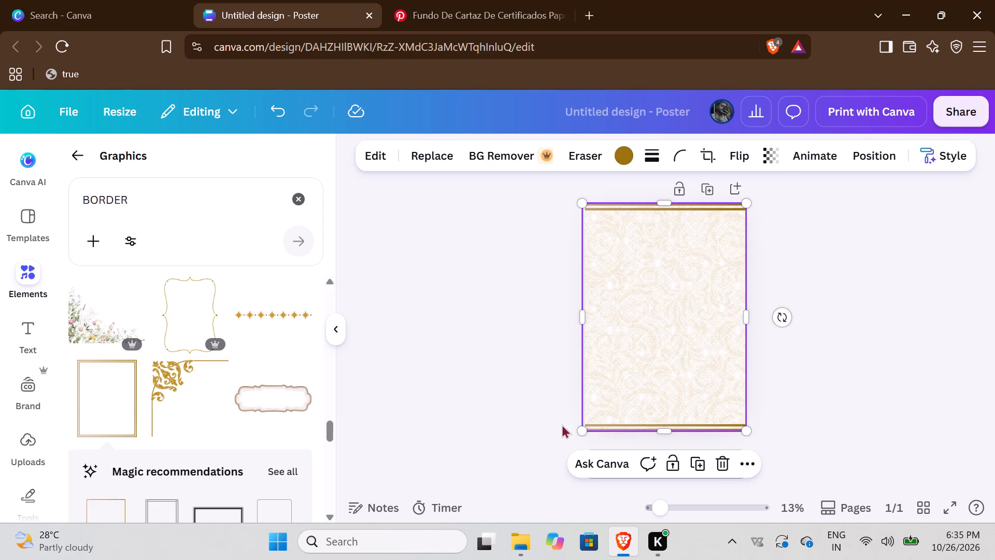
# Align the gold frame's left side with the page edge and extend its right side slightly past the page, about 44.4 wide.
pyautogui.click(744, 331)
pyautogui.moveTo(750, 324); pyautogui.dragTo(756, 323)
pyautogui.click(661, 339)
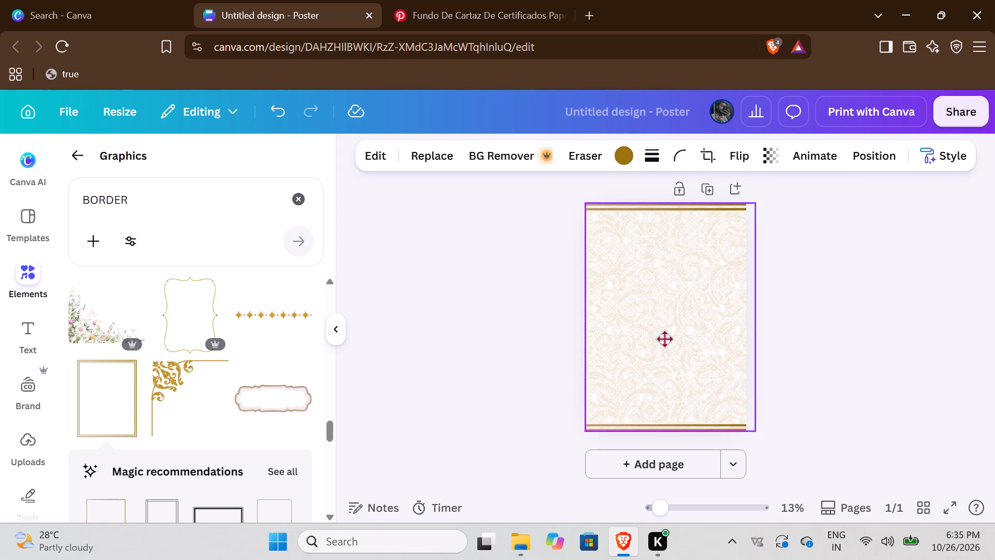
pyautogui.click(501, 356)
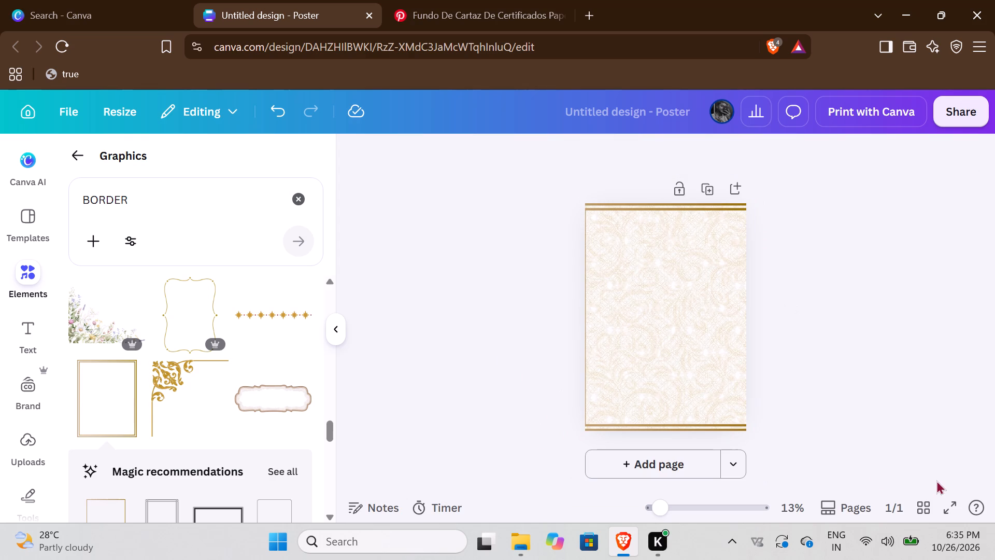
pyautogui.click(679, 371)
pyautogui.click(381, 388)
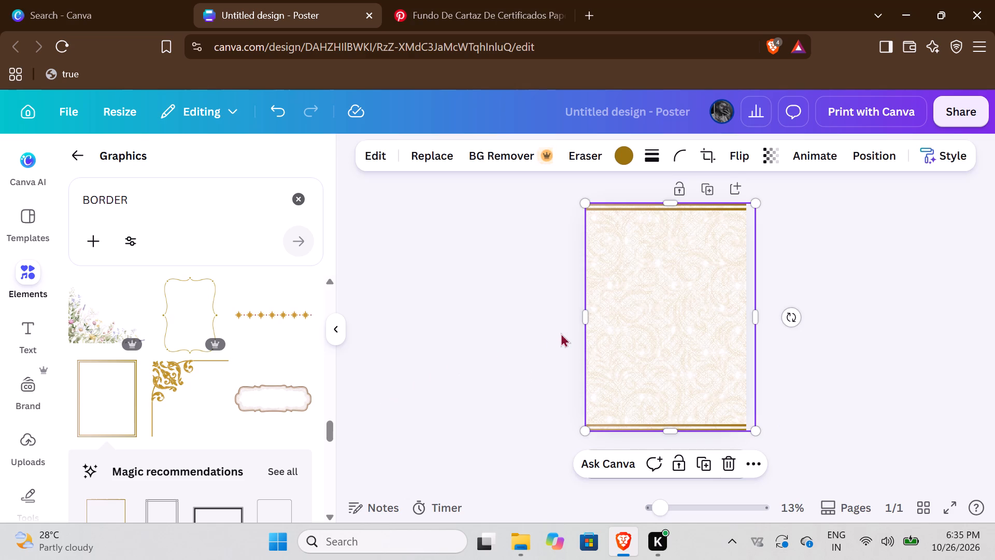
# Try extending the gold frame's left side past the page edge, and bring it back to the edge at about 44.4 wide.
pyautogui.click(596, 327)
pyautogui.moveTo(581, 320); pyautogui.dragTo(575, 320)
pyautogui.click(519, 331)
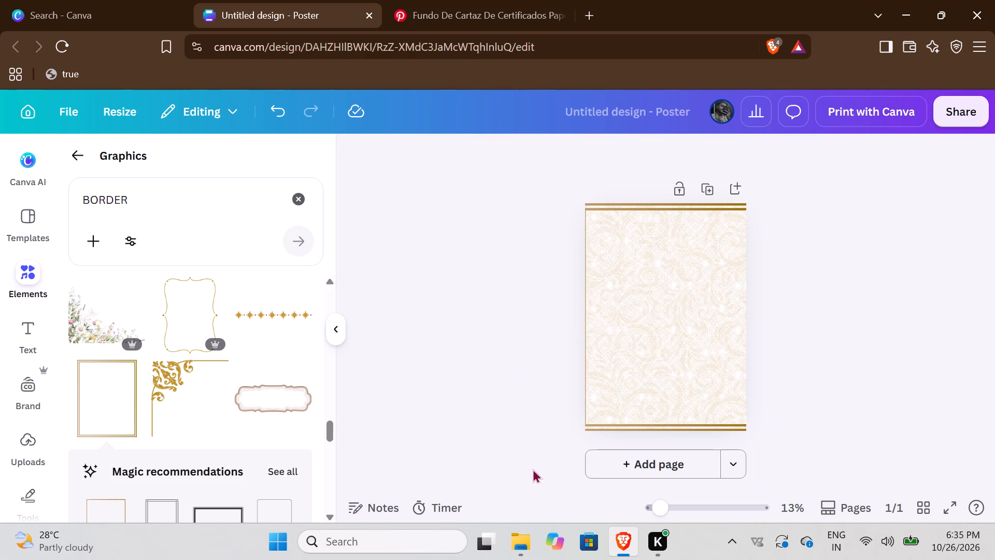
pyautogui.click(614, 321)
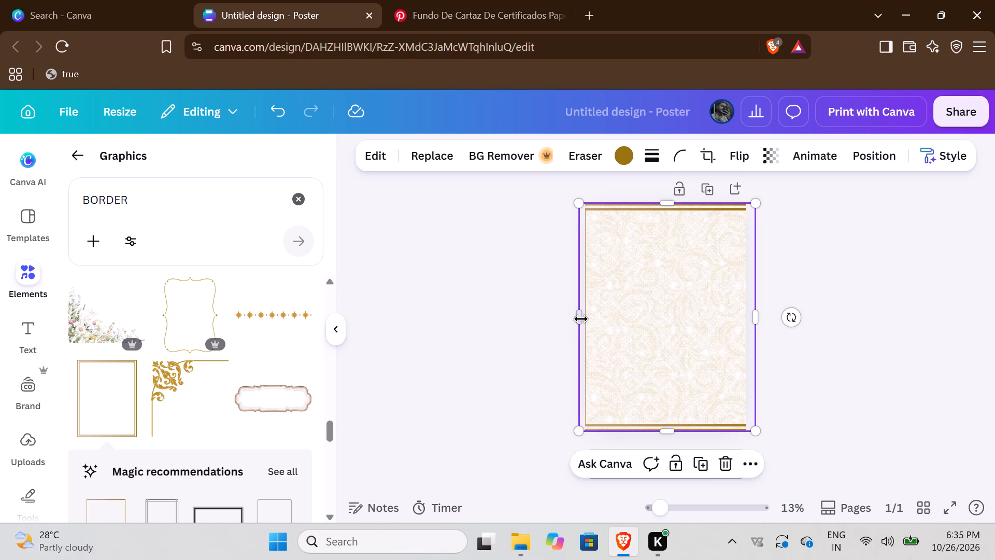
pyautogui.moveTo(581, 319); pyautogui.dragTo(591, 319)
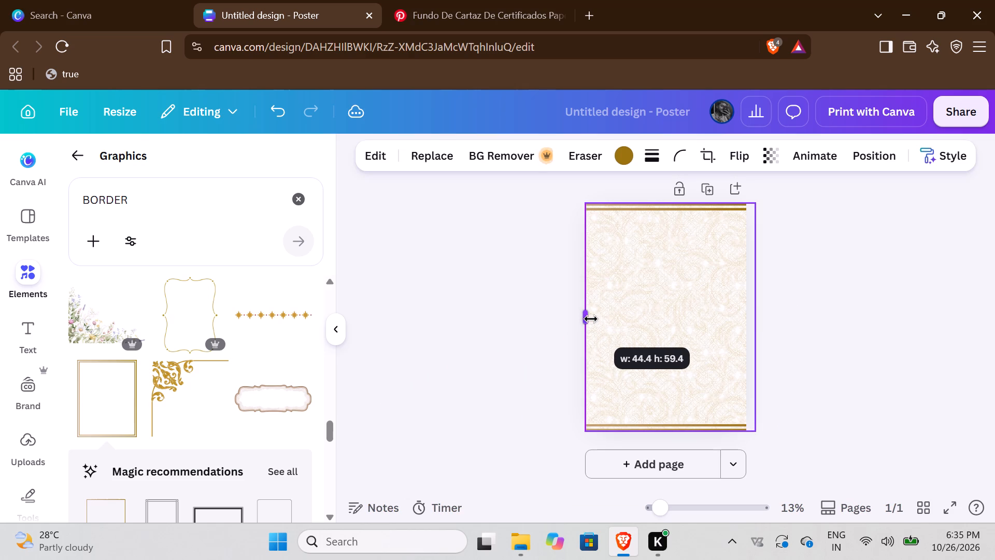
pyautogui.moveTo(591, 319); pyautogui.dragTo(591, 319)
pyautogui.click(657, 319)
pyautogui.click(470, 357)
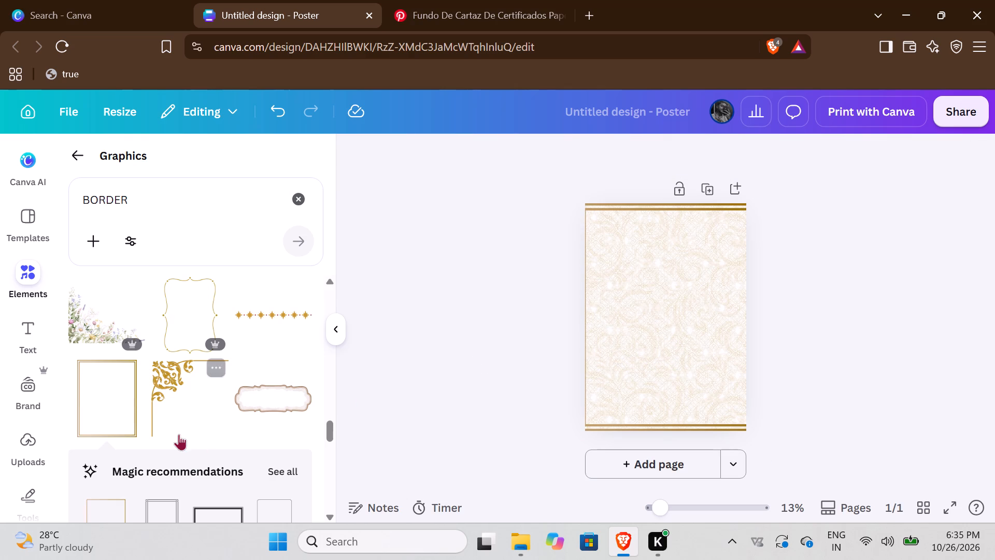
# Search the graphics for "side border".
pyautogui.scroll(-6, 179, 434)
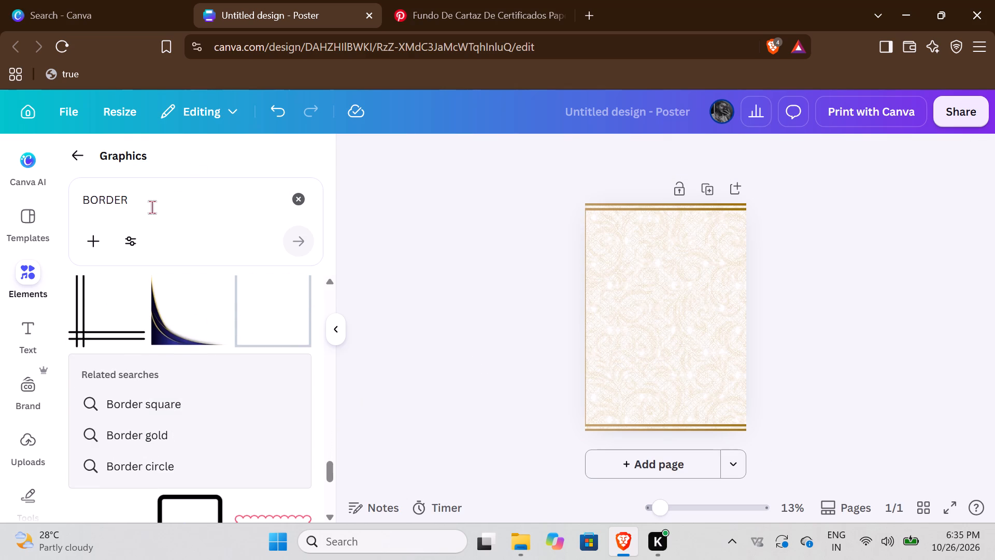
pyautogui.click(152, 207)
pyautogui.moveTo(145, 207); pyautogui.dragTo(89, 207)
pyautogui.click(138, 344)
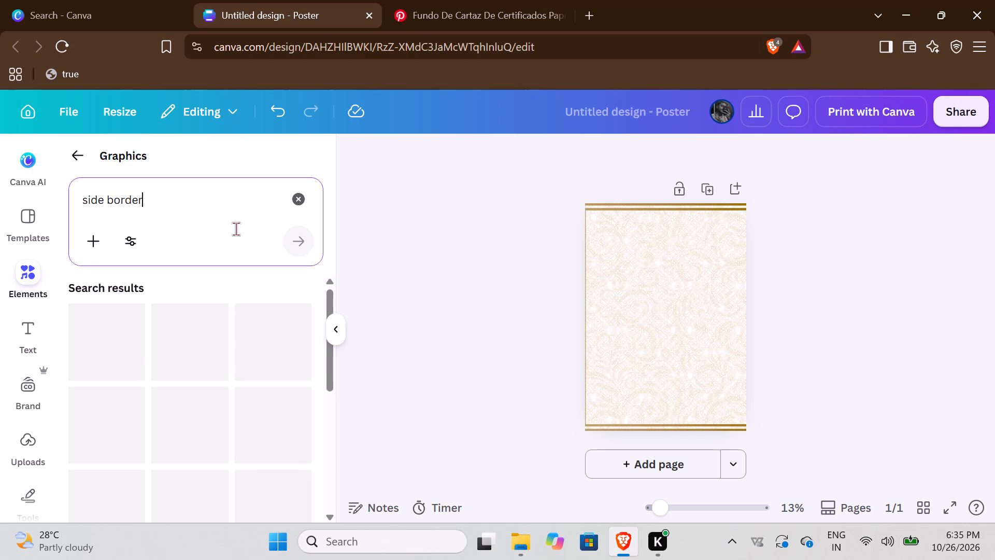
pyautogui.click(295, 248)
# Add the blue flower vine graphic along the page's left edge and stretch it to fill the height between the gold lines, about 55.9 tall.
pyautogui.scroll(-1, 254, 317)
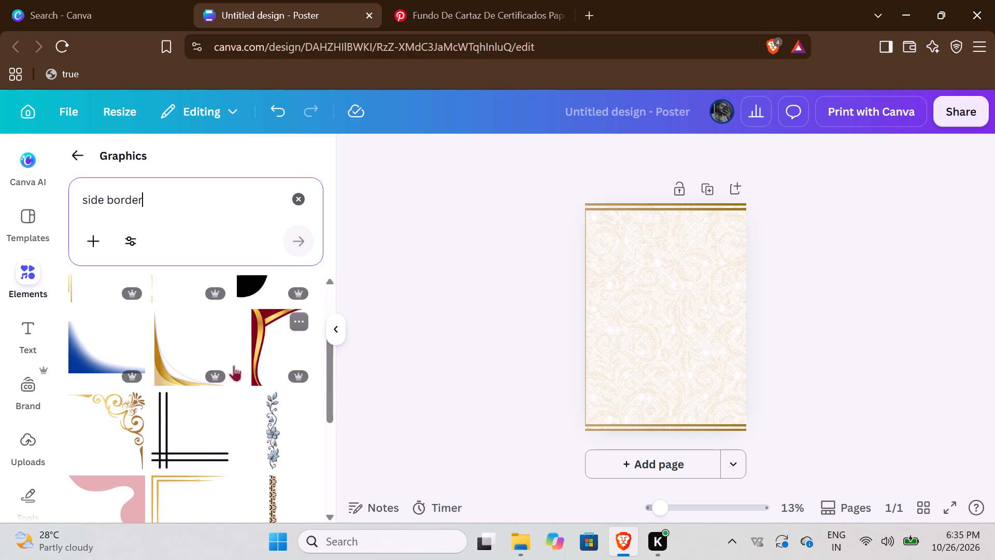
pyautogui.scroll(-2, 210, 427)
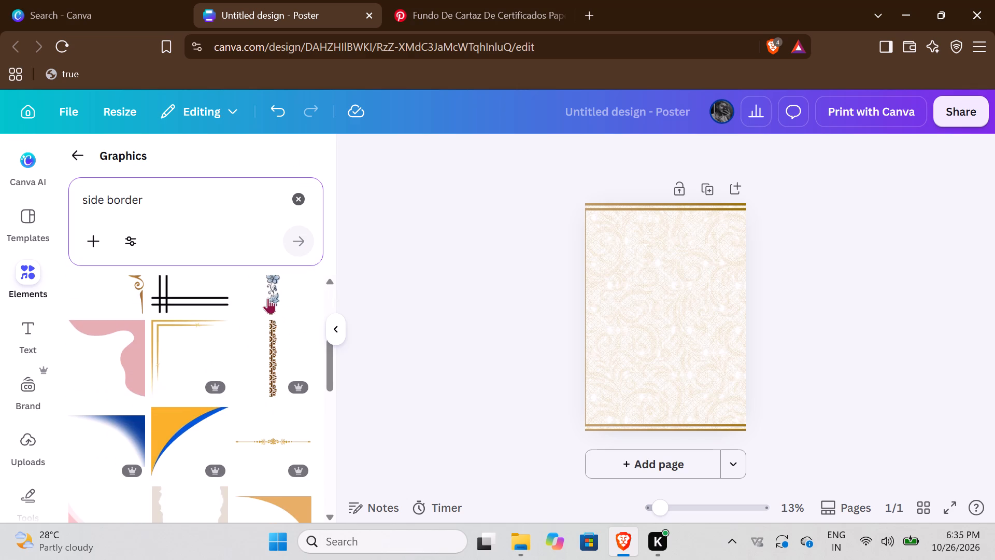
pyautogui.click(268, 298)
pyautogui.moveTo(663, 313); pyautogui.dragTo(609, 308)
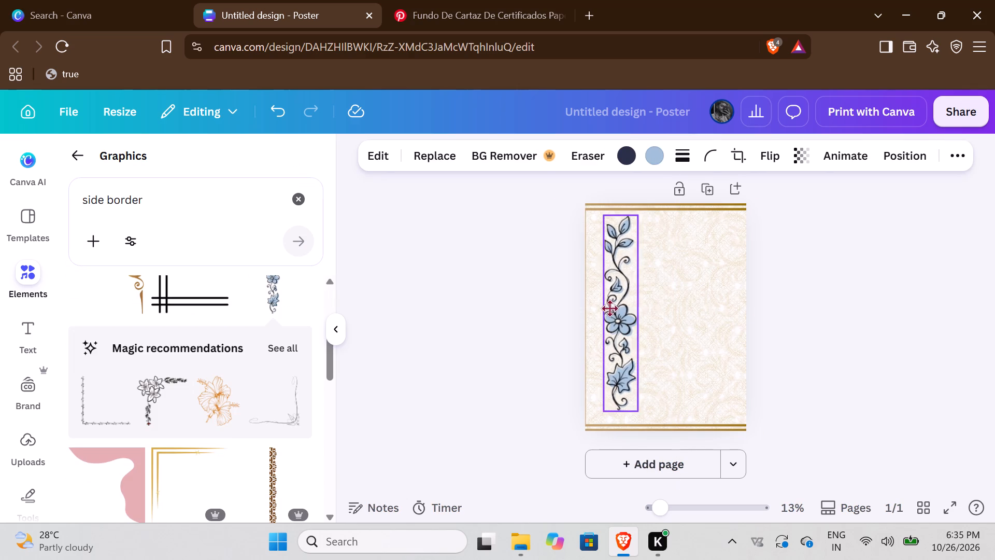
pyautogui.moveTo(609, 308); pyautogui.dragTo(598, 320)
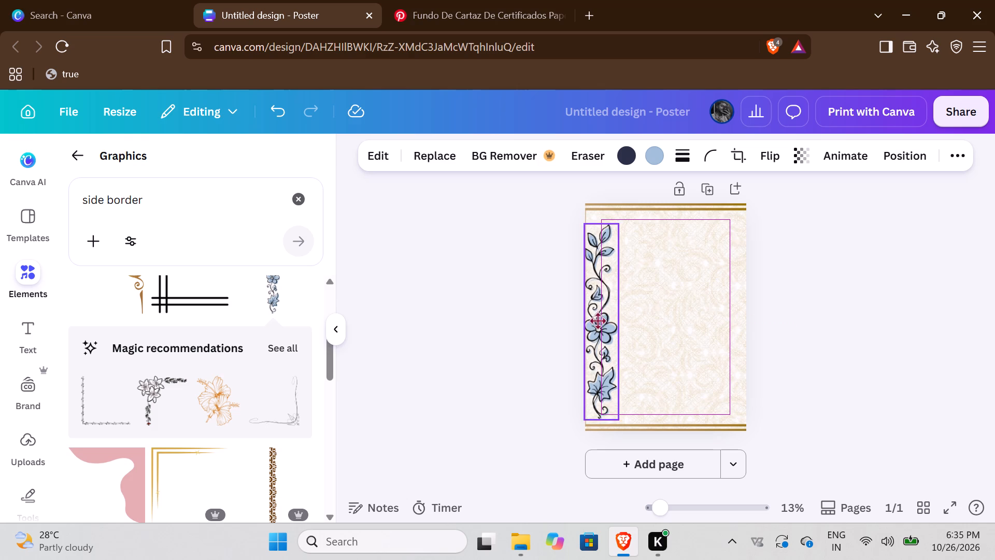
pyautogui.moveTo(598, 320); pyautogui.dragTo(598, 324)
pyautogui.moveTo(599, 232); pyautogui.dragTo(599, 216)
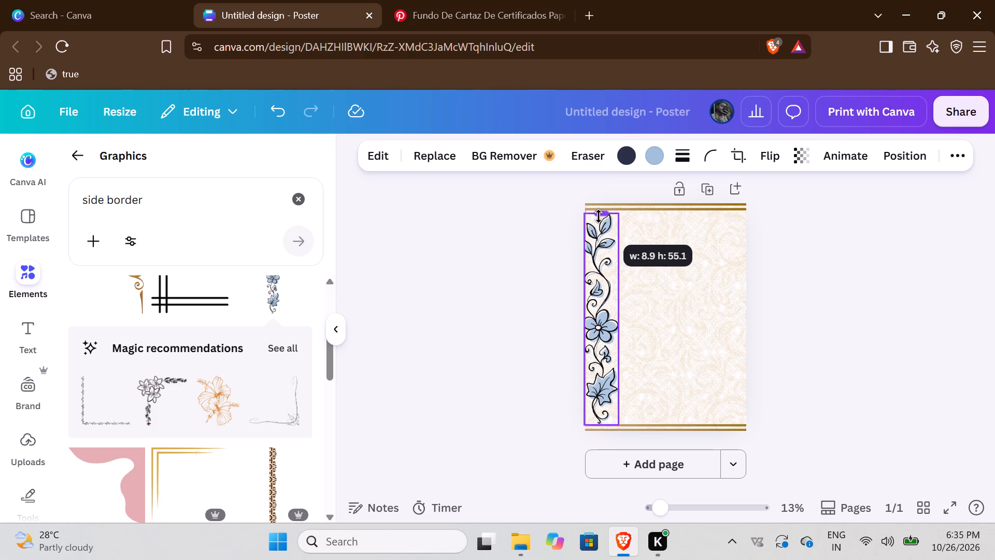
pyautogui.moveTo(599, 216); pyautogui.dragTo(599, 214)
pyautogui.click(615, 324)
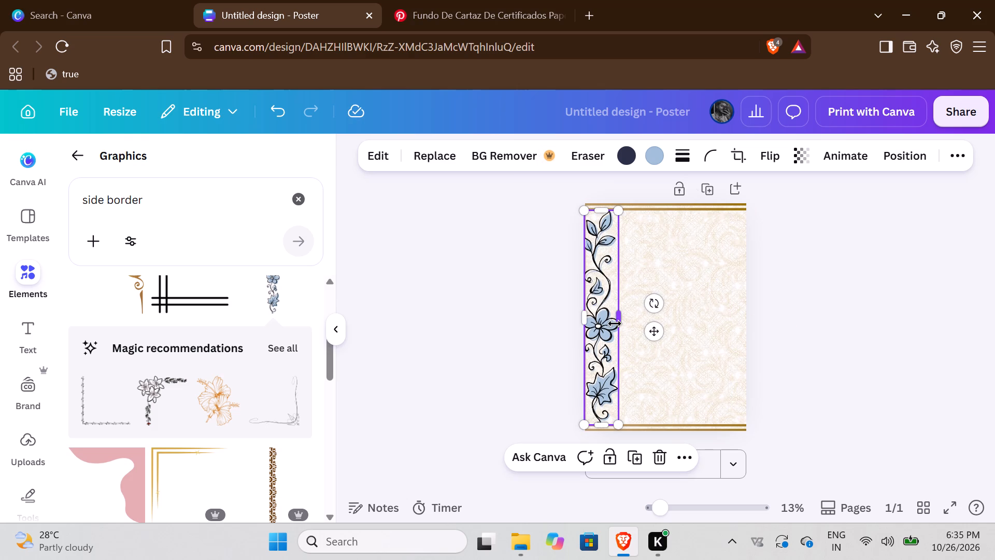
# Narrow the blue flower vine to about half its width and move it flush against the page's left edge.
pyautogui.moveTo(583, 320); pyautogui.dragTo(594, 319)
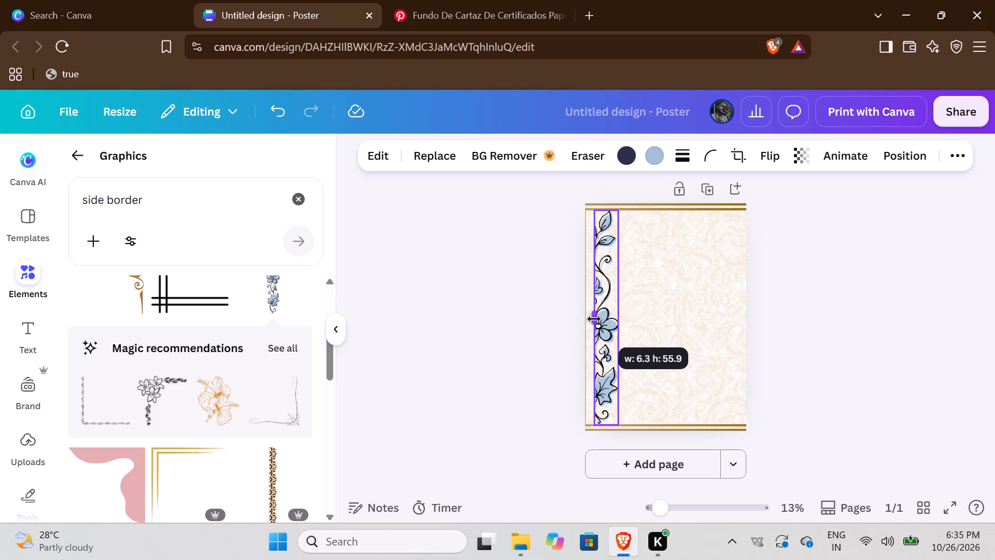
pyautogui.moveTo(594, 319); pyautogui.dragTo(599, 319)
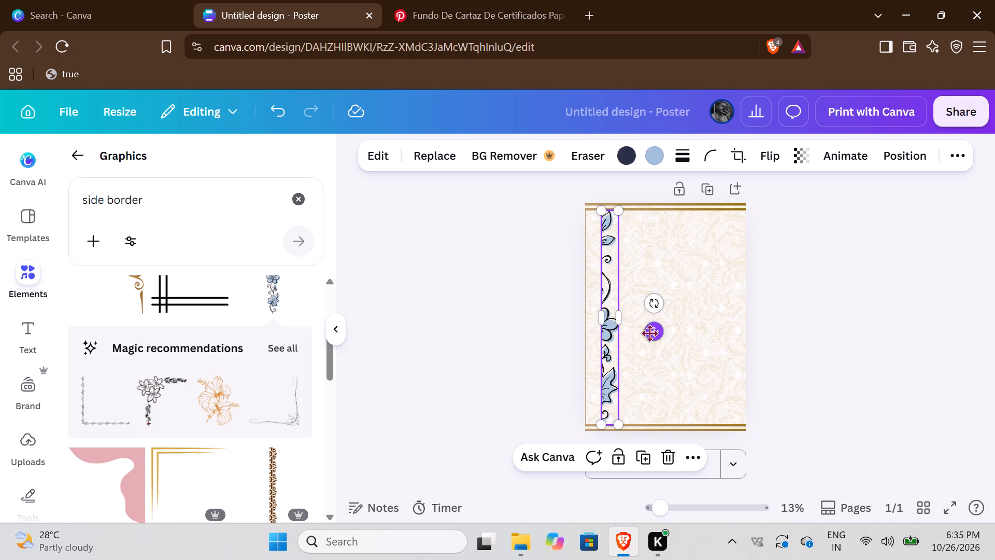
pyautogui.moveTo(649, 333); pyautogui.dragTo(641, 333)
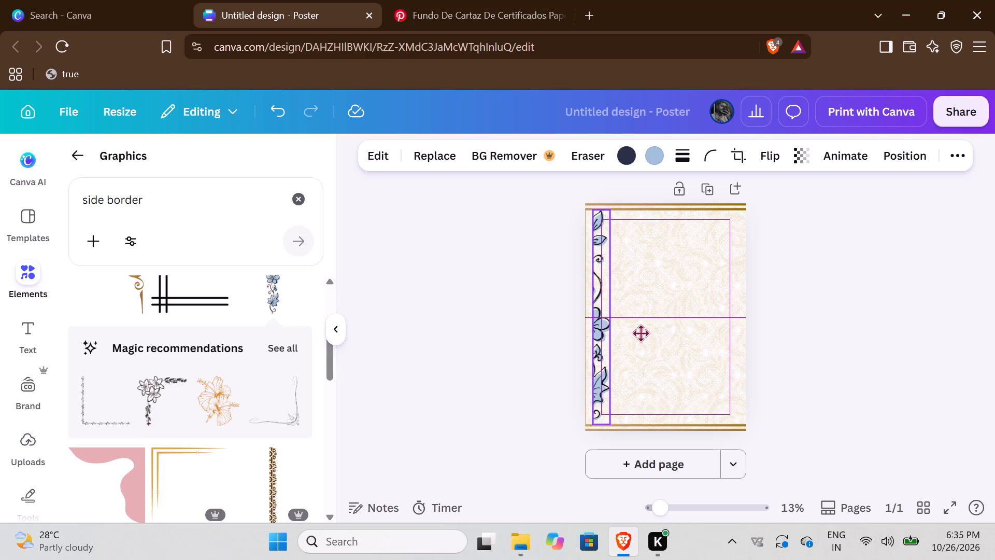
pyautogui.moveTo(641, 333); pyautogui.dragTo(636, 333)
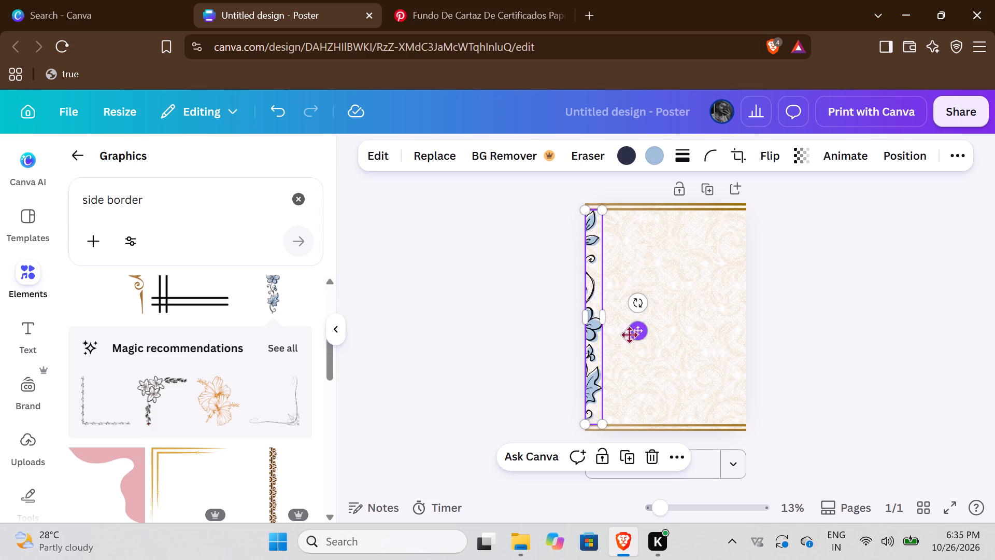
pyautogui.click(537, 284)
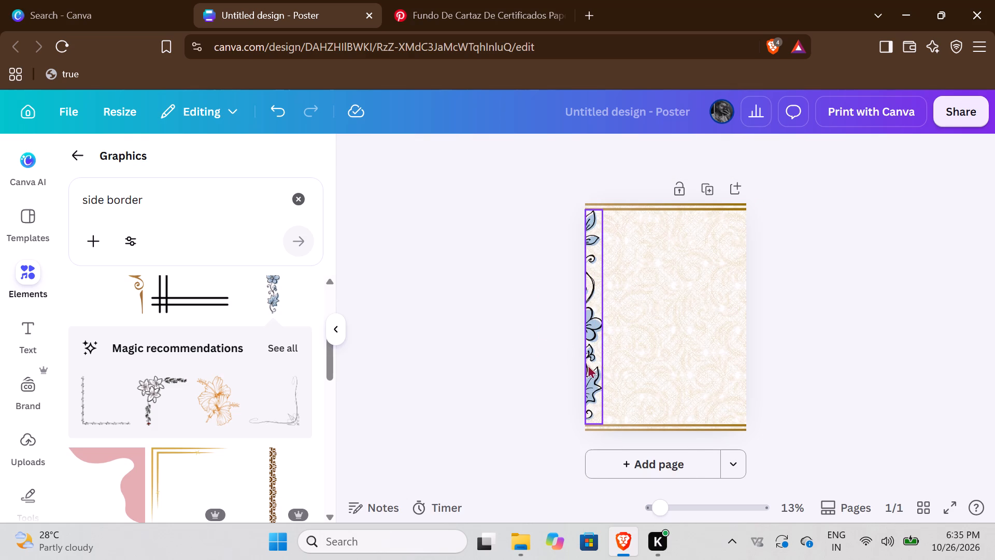
# Delete the gold double-line frame and the blue flower vine, keeping only the cream patterned background.
pyautogui.click(599, 357)
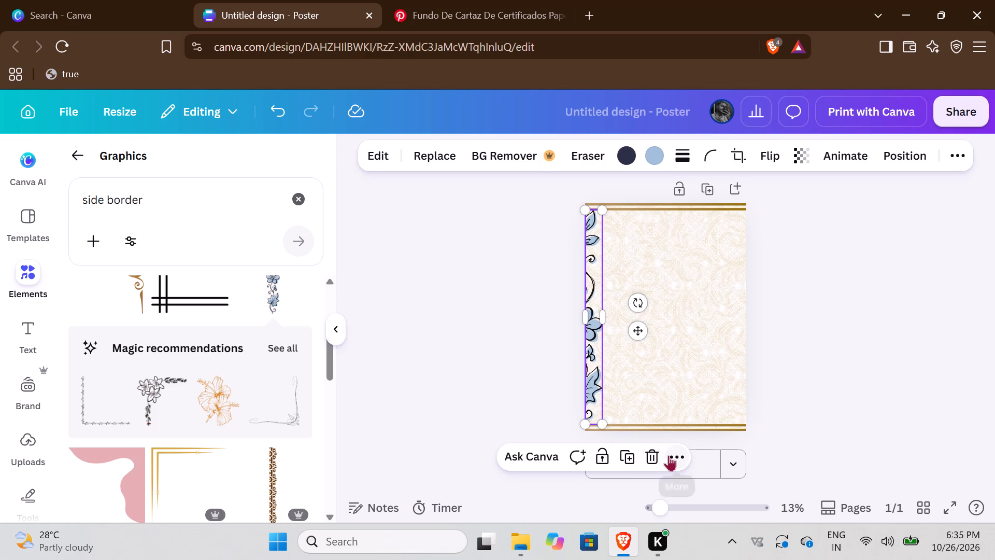
pyautogui.click(681, 417)
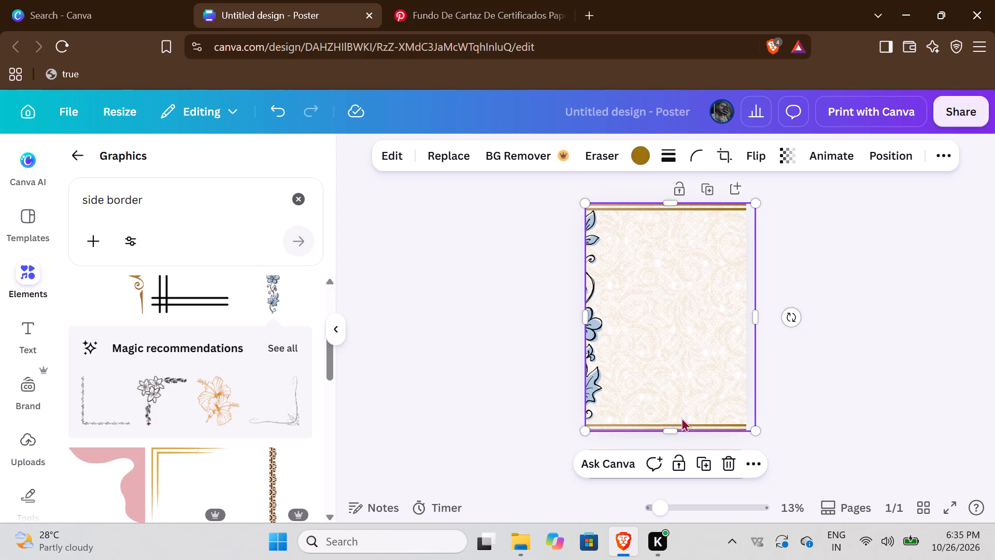
pyautogui.click(737, 466)
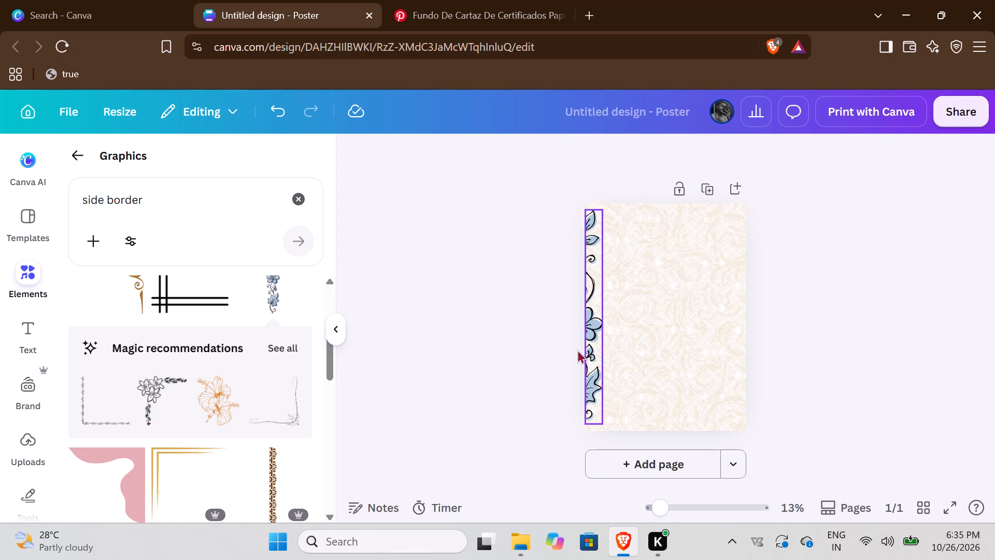
pyautogui.click(602, 349)
pyautogui.click(654, 464)
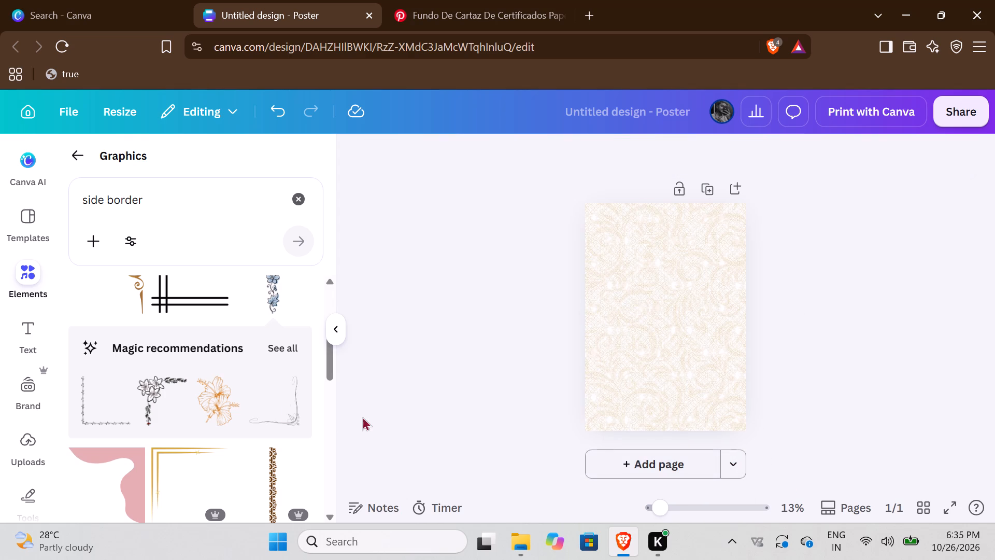
# Add the black flower vine from the full Magic recommendations, place it along the page's left edge and enlarge it to full page height.
pyautogui.click(283, 336)
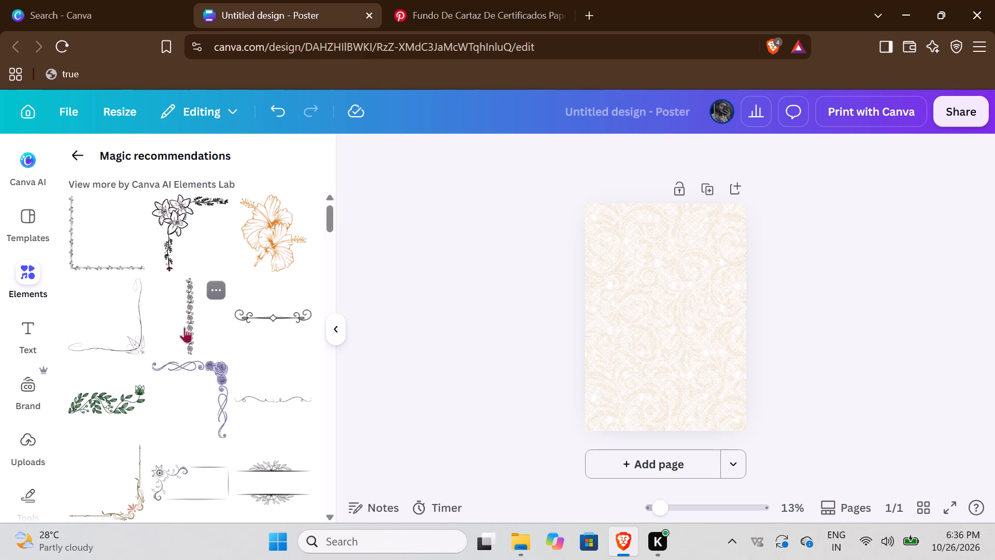
pyautogui.click(184, 327)
pyautogui.moveTo(708, 333); pyautogui.dragTo(641, 356)
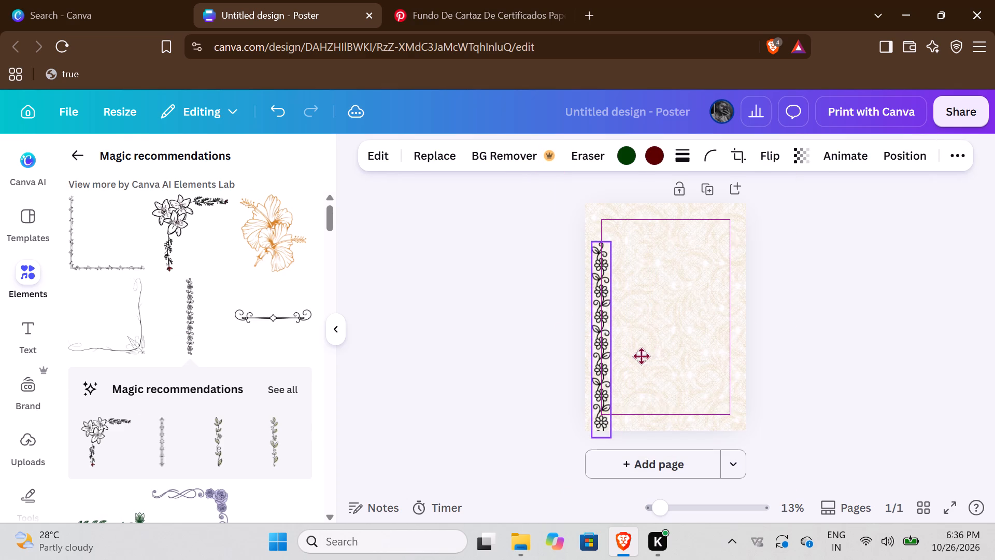
pyautogui.moveTo(641, 356); pyautogui.dragTo(633, 347)
pyautogui.moveTo(601, 231); pyautogui.dragTo(603, 226)
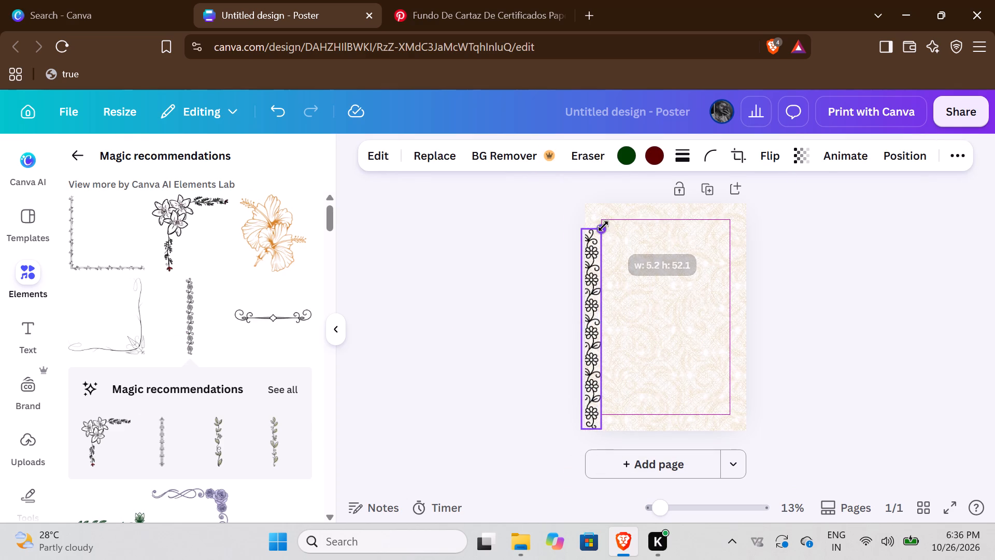
pyautogui.moveTo(603, 226); pyautogui.dragTo(603, 203)
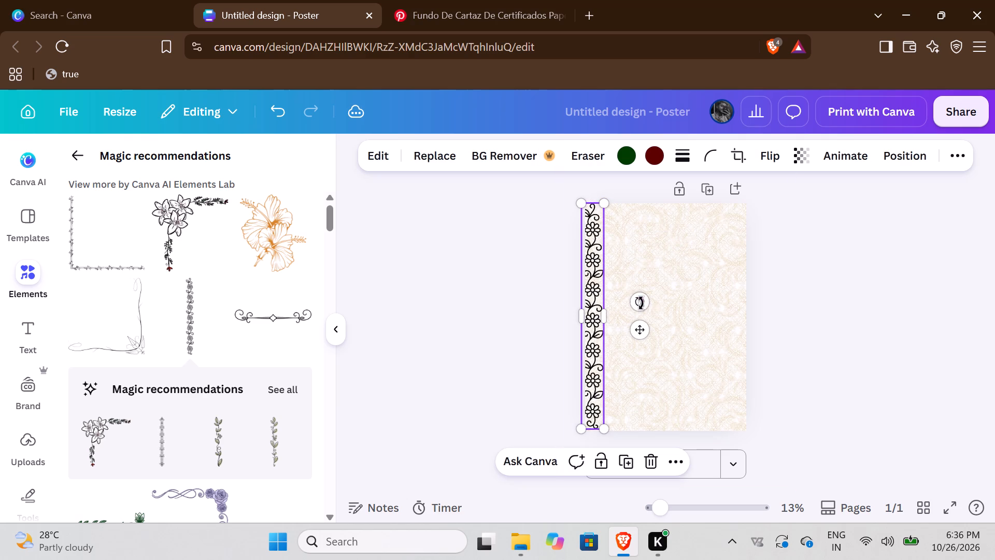
pyautogui.click(647, 366)
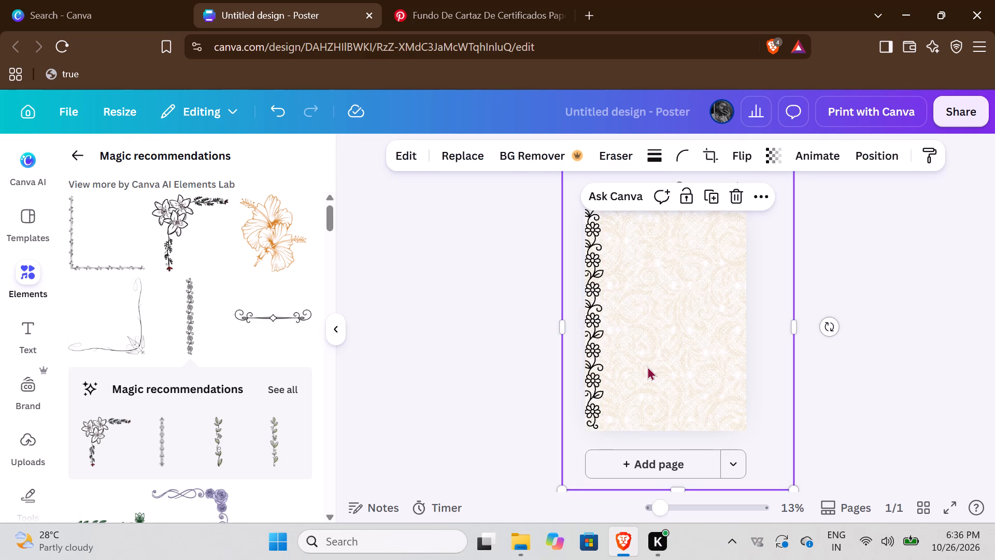
pyautogui.click(519, 365)
# Copy the black flower vine, paste it, and place the copy flush along the page's right edge, level with the original.
pyautogui.click(591, 341)
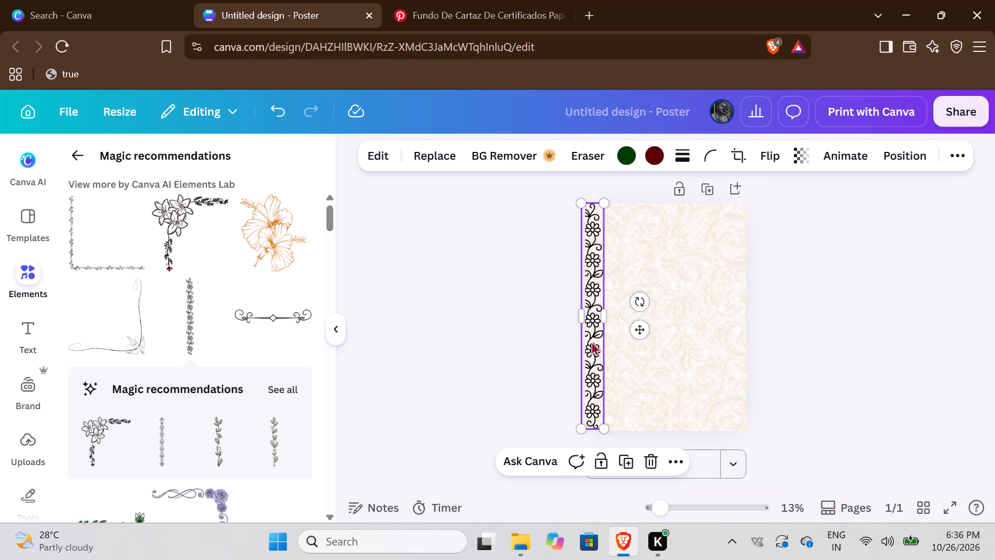
pyautogui.rightClick(591, 341)
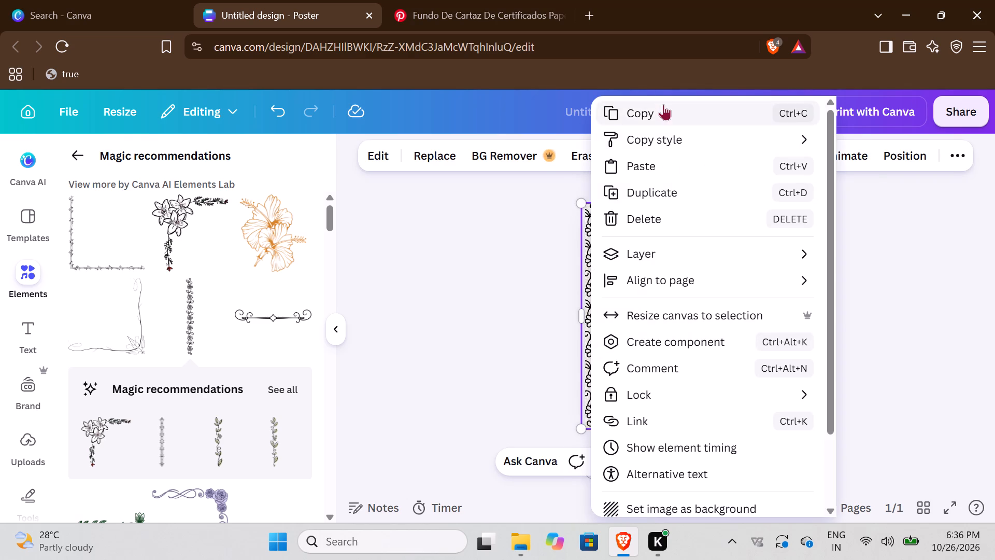
pyautogui.click(666, 113)
pyautogui.click(683, 286)
pyautogui.rightClick(681, 305)
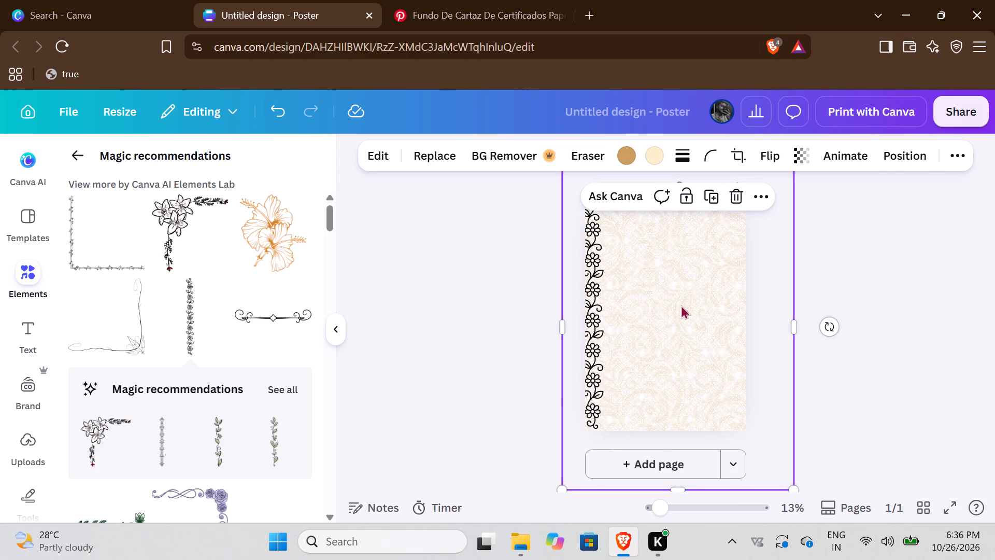
pyautogui.click(750, 167)
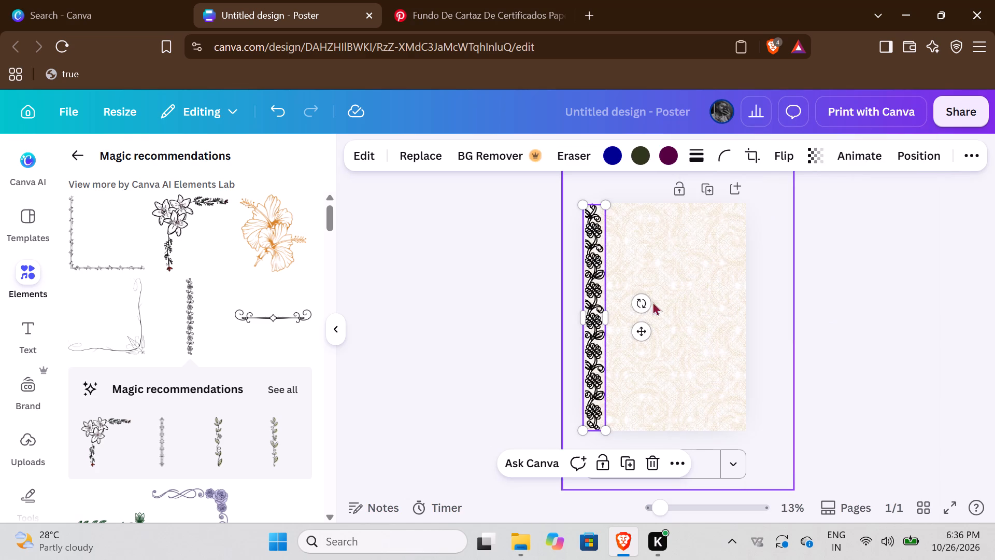
pyautogui.moveTo(593, 326); pyautogui.dragTo(703, 322)
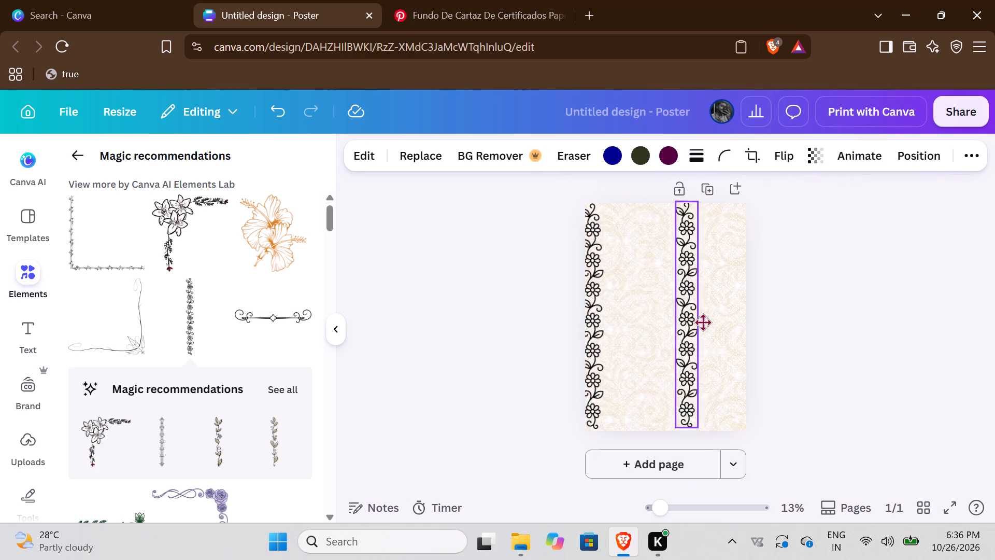
pyautogui.moveTo(703, 322); pyautogui.dragTo(738, 322)
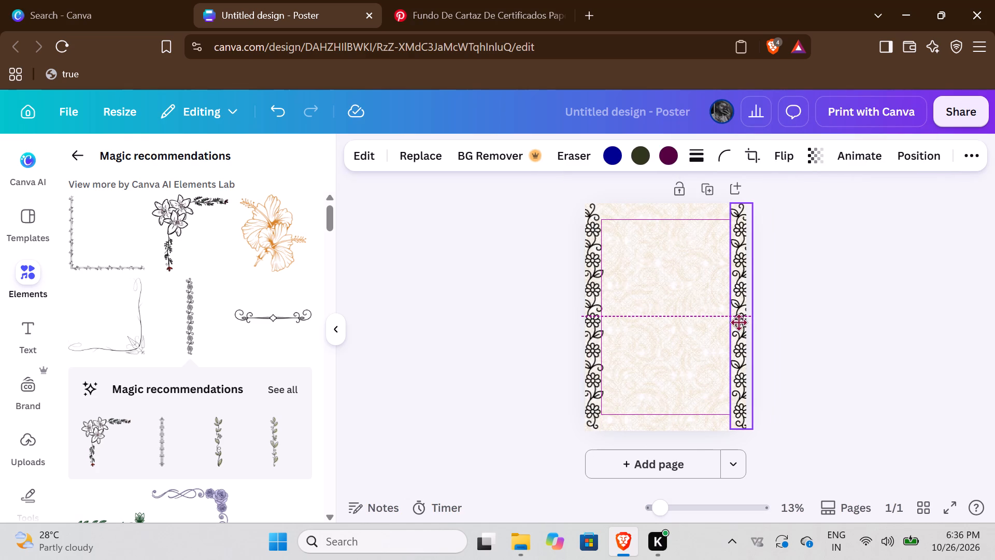
pyautogui.moveTo(738, 322); pyautogui.dragTo(734, 322)
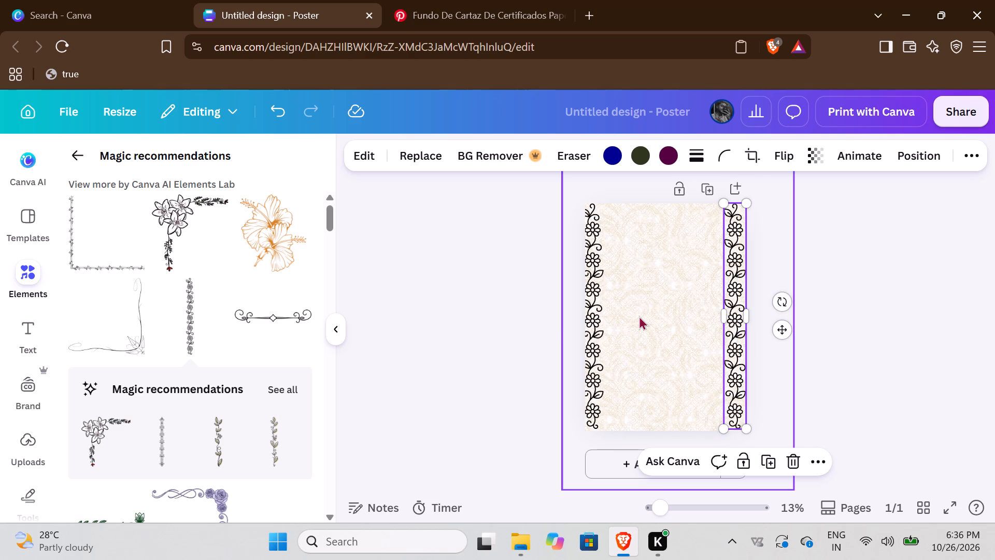
pyautogui.click(648, 314)
pyautogui.click(457, 346)
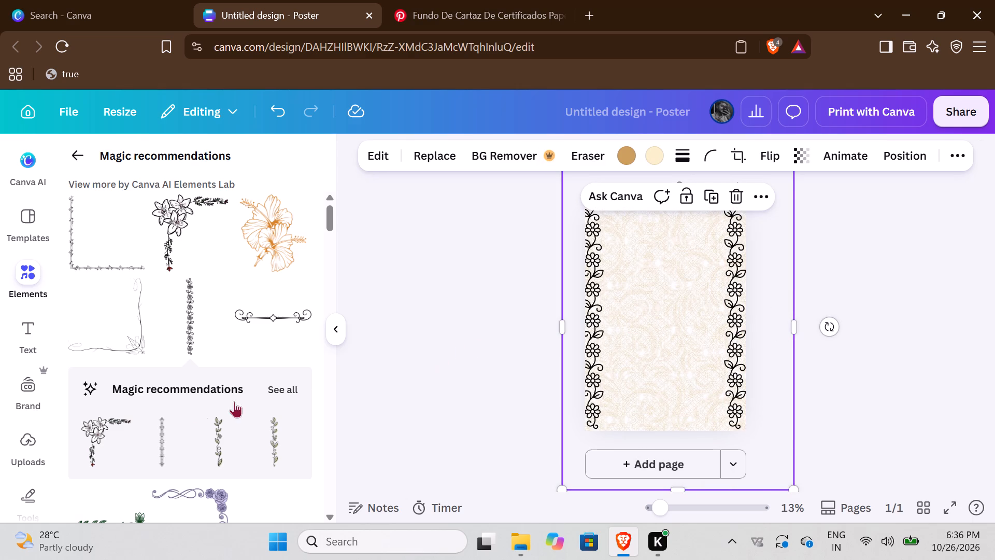
# Add the black scroll divider with the central diamond and place it at the bottom of the page between the two vines.
pyautogui.click(244, 312)
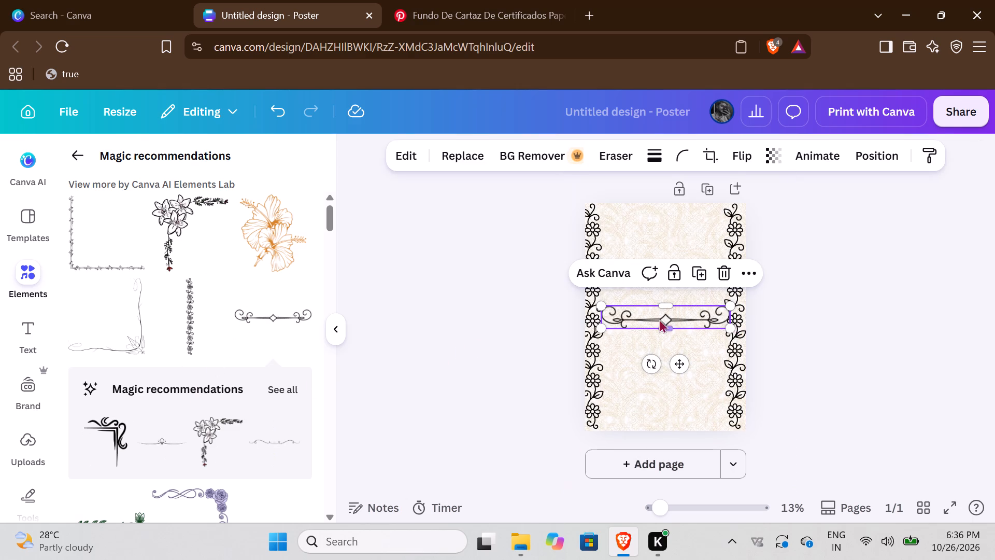
pyautogui.moveTo(663, 317); pyautogui.dragTo(662, 368)
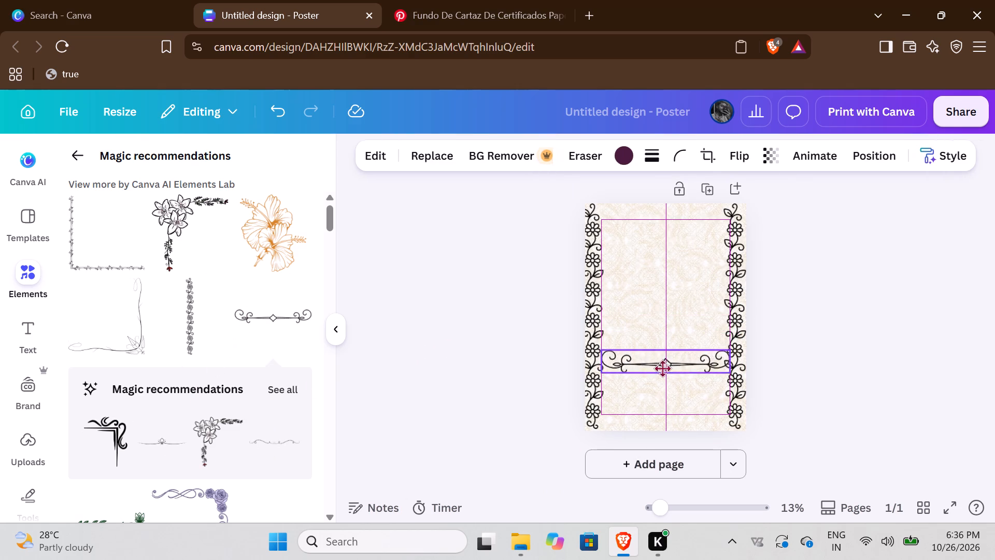
pyautogui.moveTo(662, 368); pyautogui.dragTo(662, 419)
pyautogui.click(438, 432)
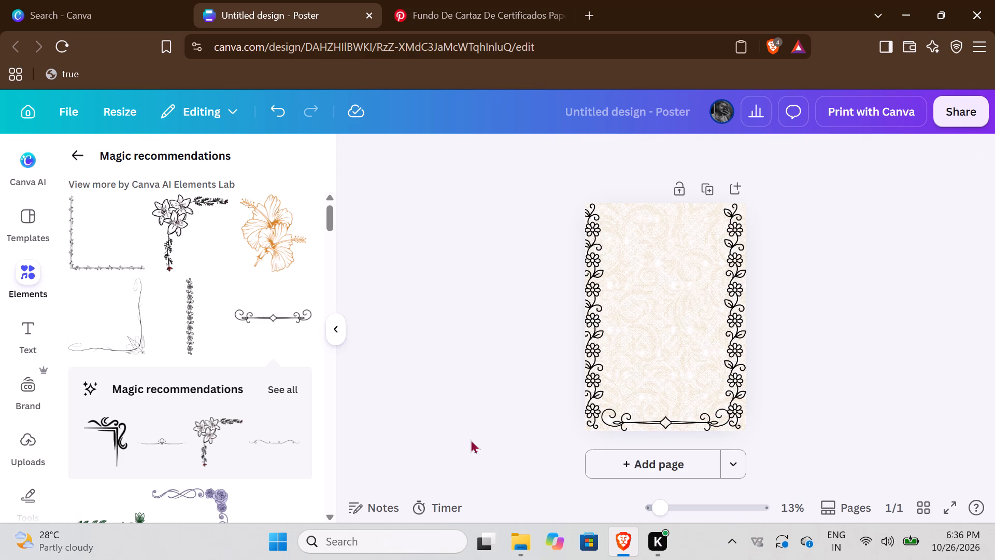
# Shift the right-hand flower vine slightly outward so it extends just past the page's right edge.
pyautogui.click(739, 404)
pyautogui.moveTo(777, 335); pyautogui.dragTo(777, 334)
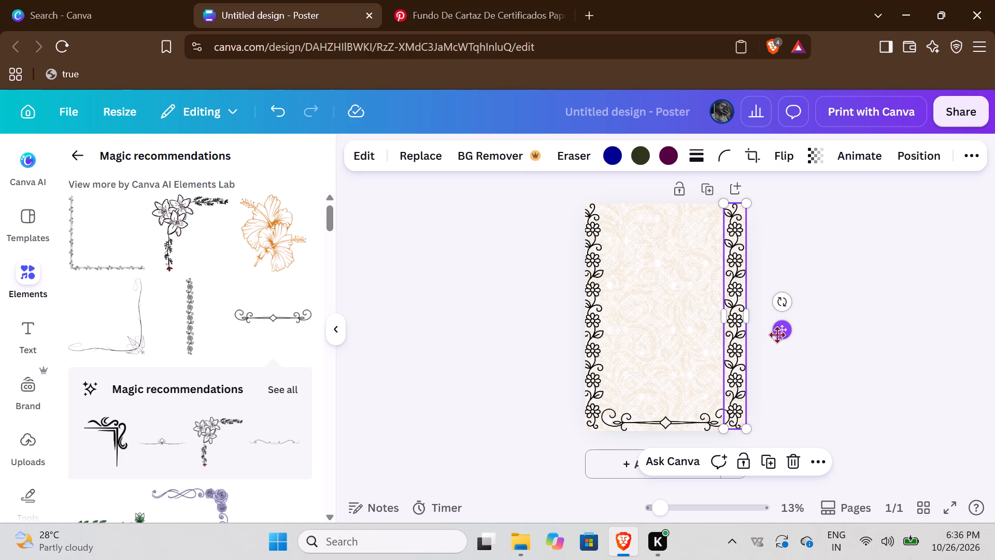
pyautogui.moveTo(777, 334); pyautogui.dragTo(784, 334)
pyautogui.click(509, 385)
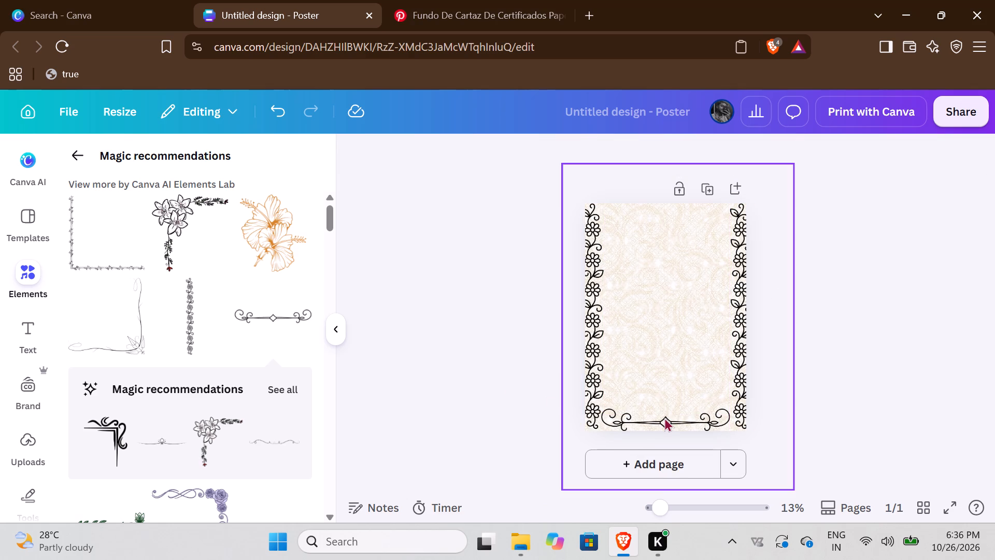
# Nudge the bottom scroll divider slightly to the right to sit evenly between the two flower vines.
pyautogui.moveTo(664, 417); pyautogui.dragTo(669, 417)
pyautogui.click(488, 421)
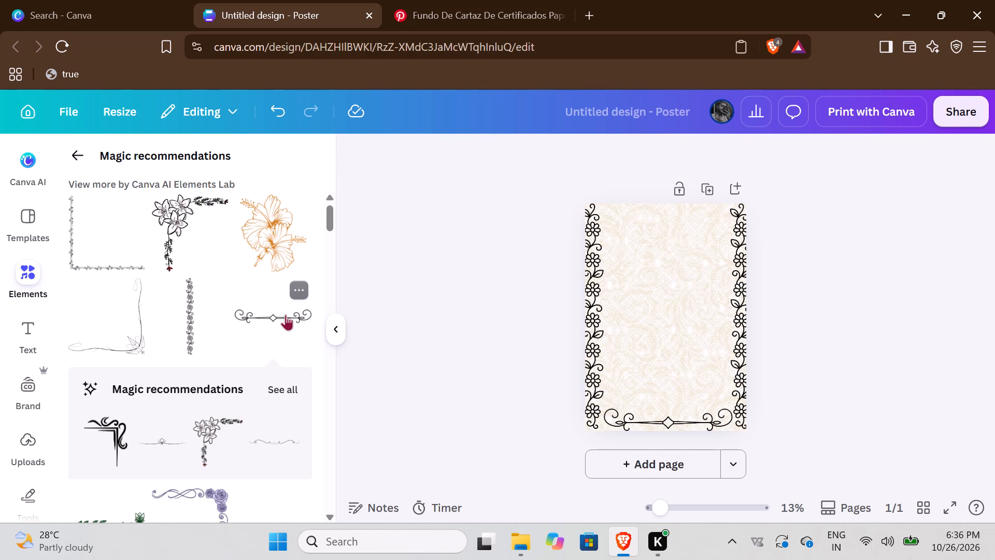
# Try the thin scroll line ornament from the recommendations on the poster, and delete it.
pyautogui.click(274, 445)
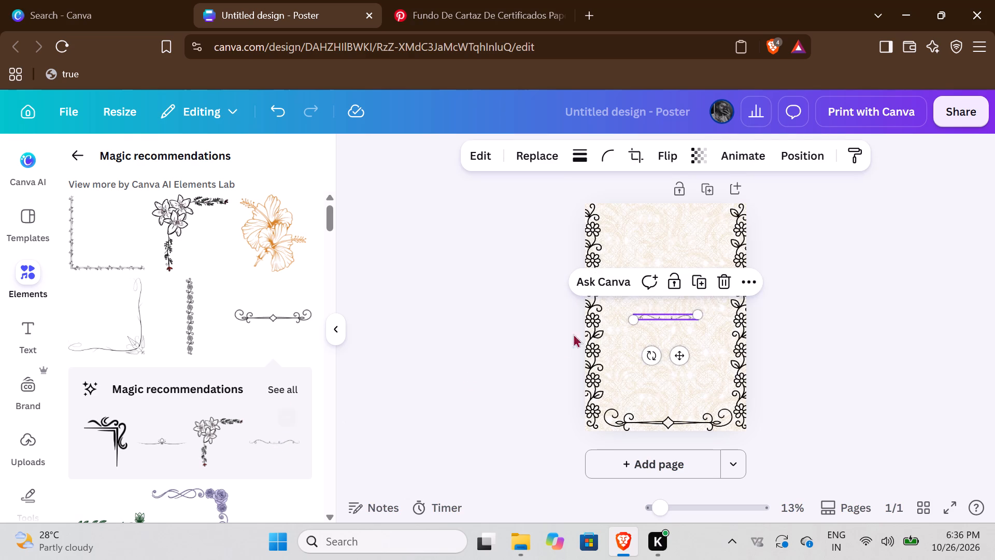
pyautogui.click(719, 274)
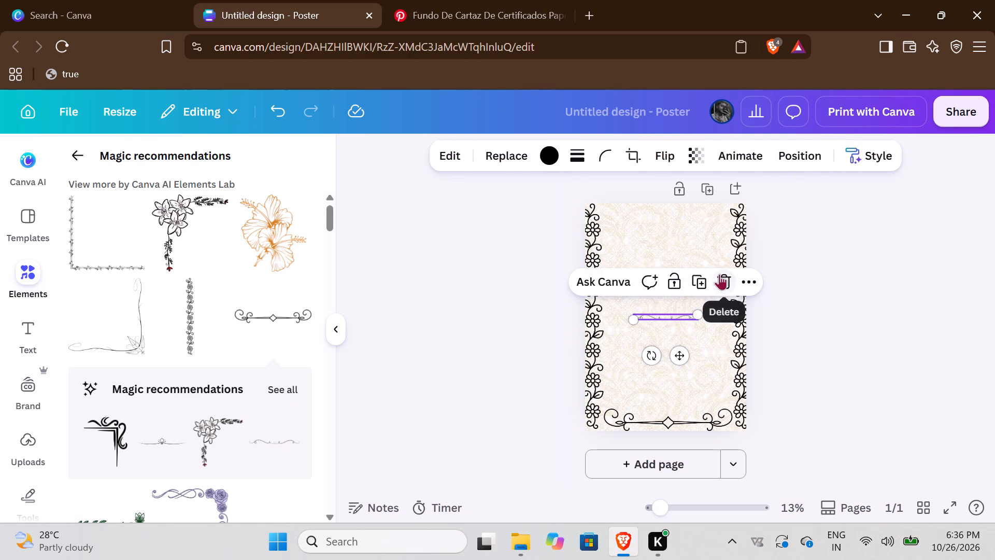
# Add a second black scroll divider with the central diamond and place it at the page's top between the two vines.
pyautogui.click(245, 313)
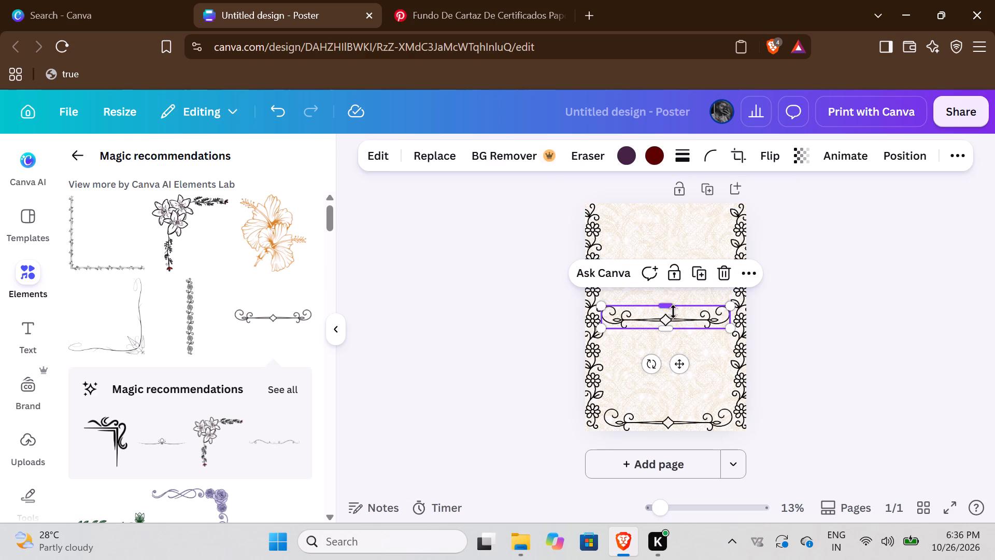
pyautogui.click(677, 322)
pyautogui.moveTo(675, 361); pyautogui.dragTo(680, 270)
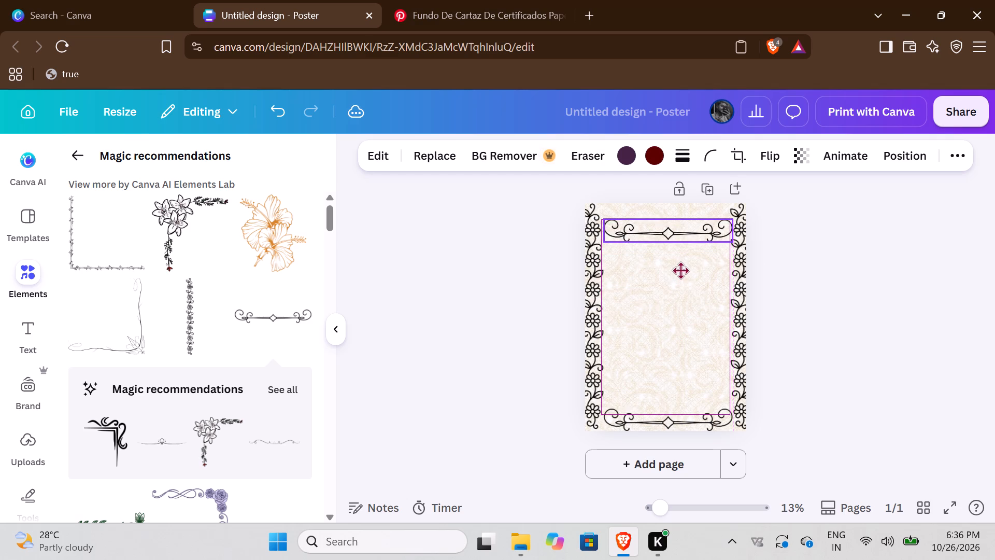
pyautogui.moveTo(680, 270); pyautogui.dragTo(677, 262)
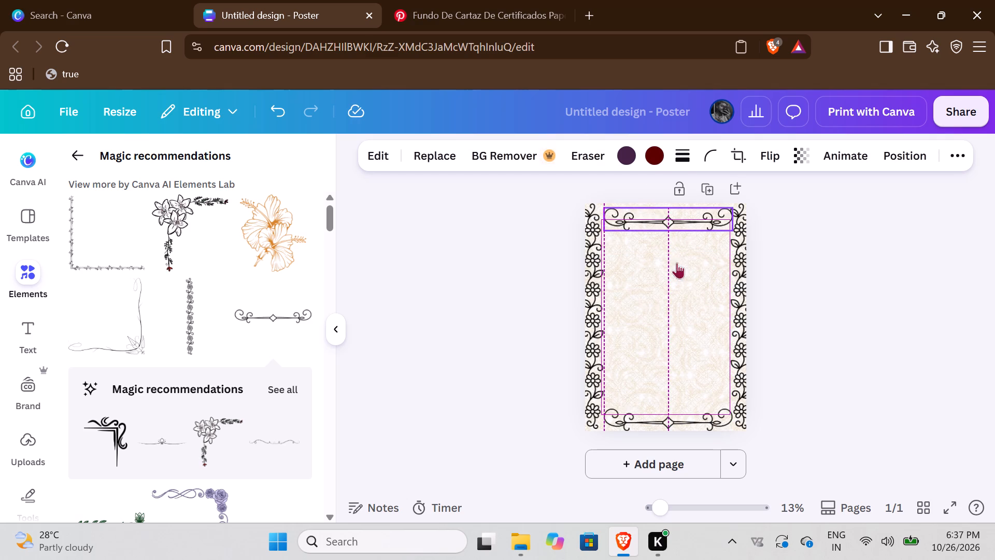
pyautogui.click(501, 274)
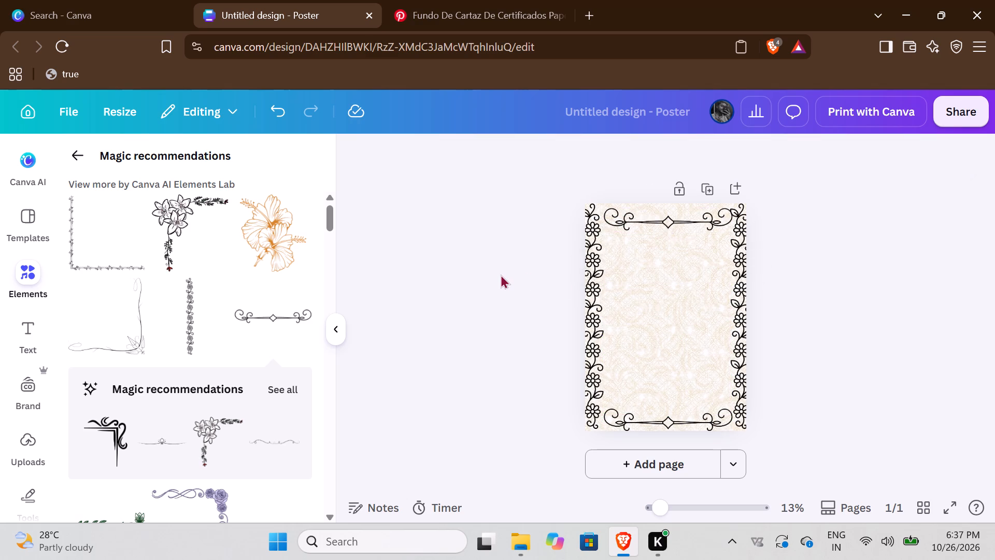
pyautogui.click(679, 220)
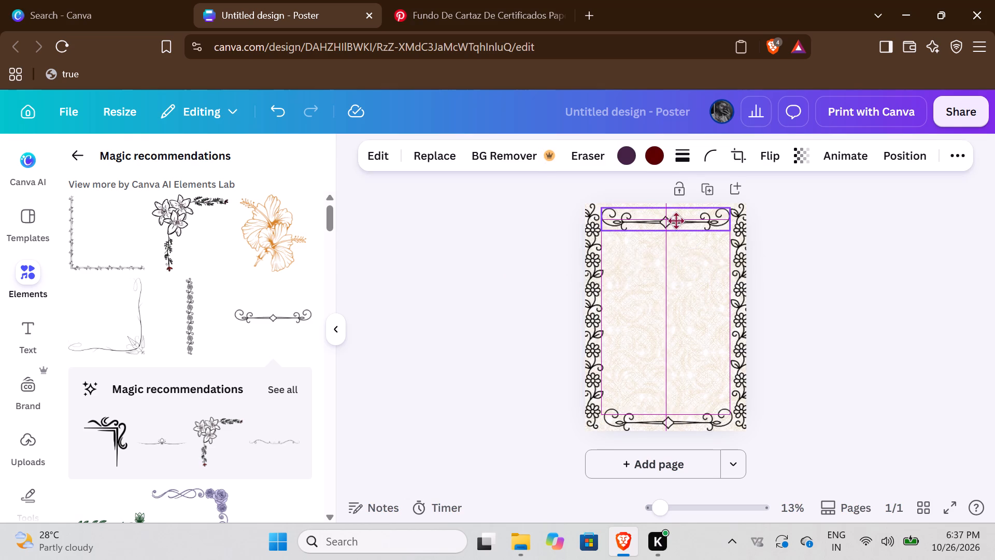
pyautogui.click(473, 276)
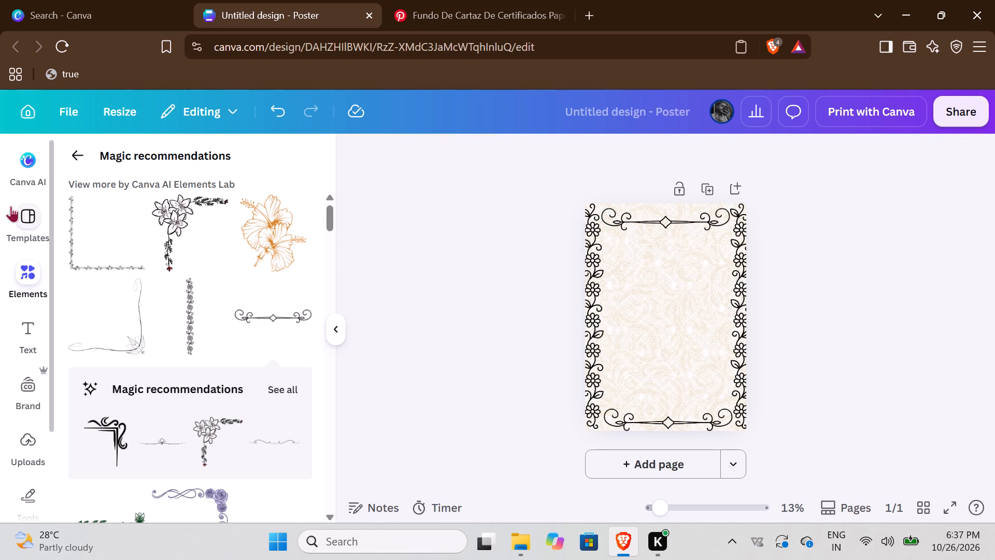
# Add a heading in the middle of the poster reading "SHOP NOW".
pyautogui.click(33, 325)
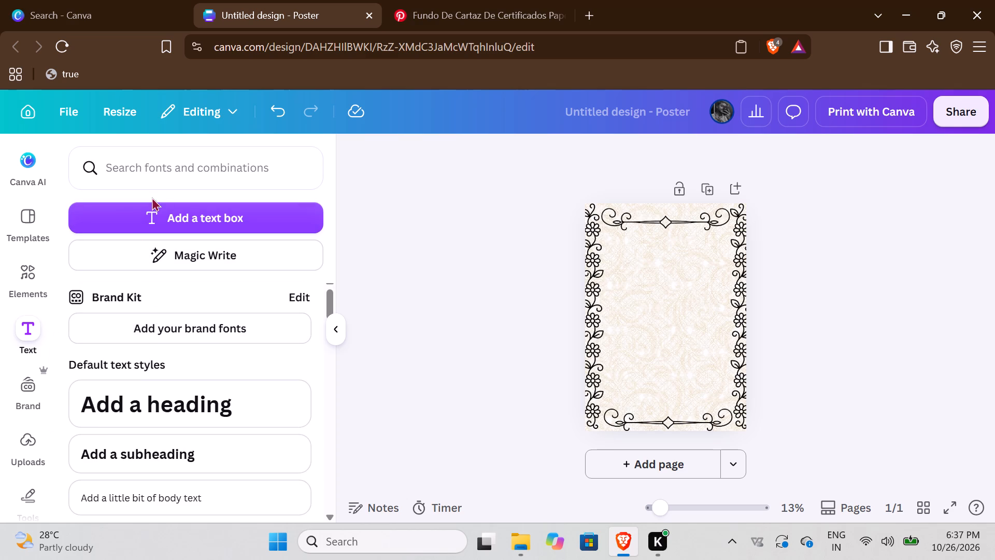
pyautogui.click(163, 407)
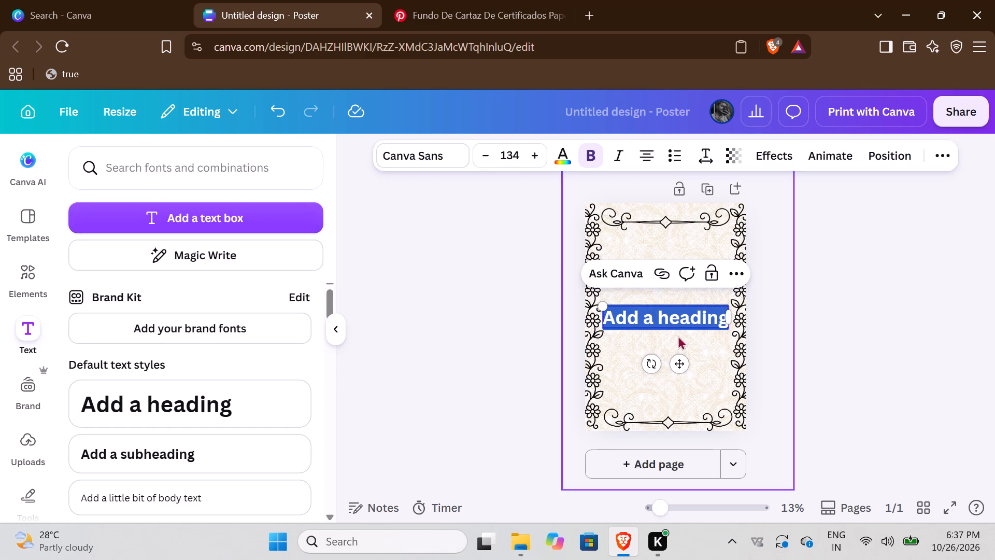
pyautogui.press('BackSpace')
pyautogui.press('d')
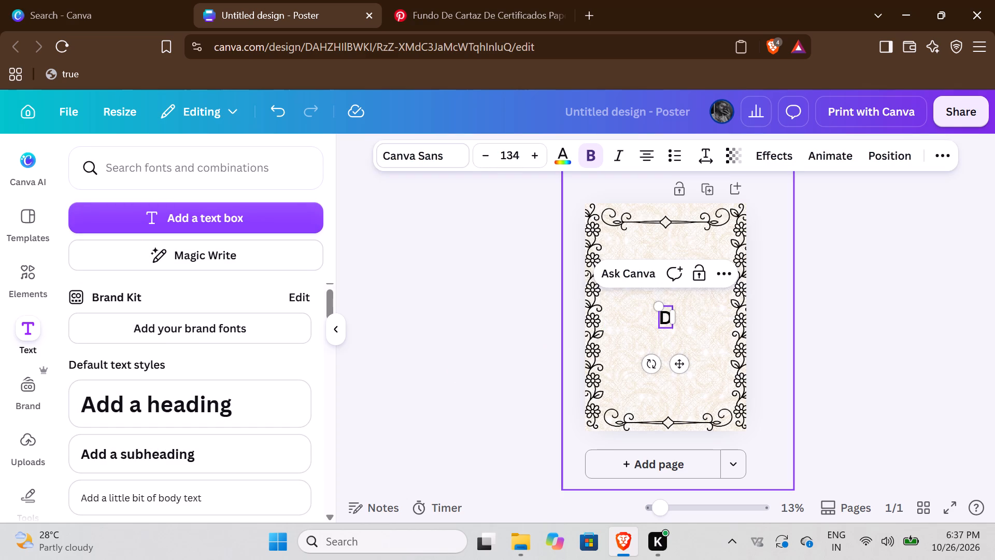
pyautogui.write('ISCOUN')
pyautogui.press('BackSpace')
pyautogui.press('BackSpace')
pyautogui.press('BackSpace')
pyautogui.press('BackSpace')
pyautogui.press('BackSpace')
pyautogui.press('BackSpace')
pyautogui.press('BackSpace')
pyautogui.press('BackSpace')
pyautogui.press('BackSpace')
pyautogui.press('BackSpace')
pyautogui.press('BackSpace')
pyautogui.press('BackSpace')
pyautogui.press('BackSpace')
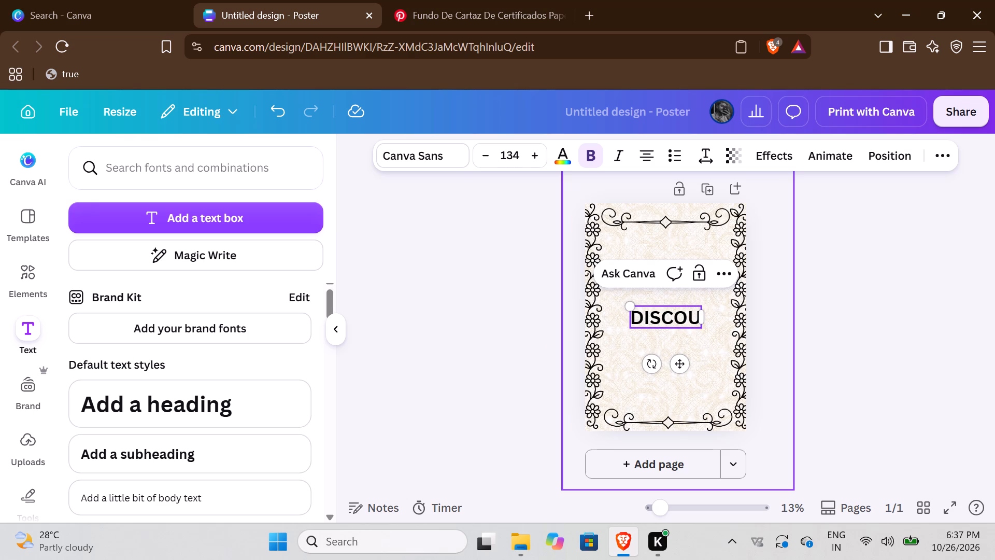
pyautogui.write('SG')
pyautogui.press('BackSpace')
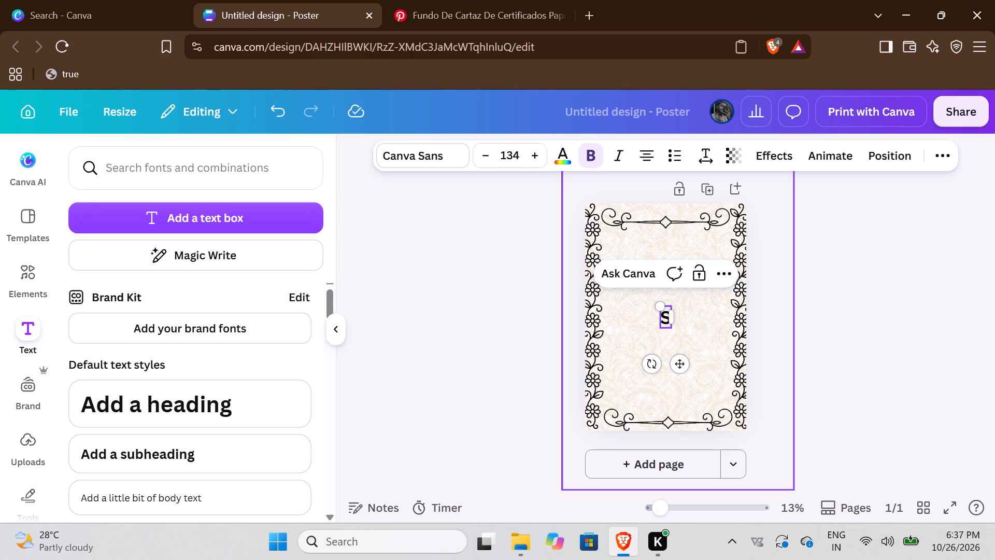
pyautogui.write('HOP')
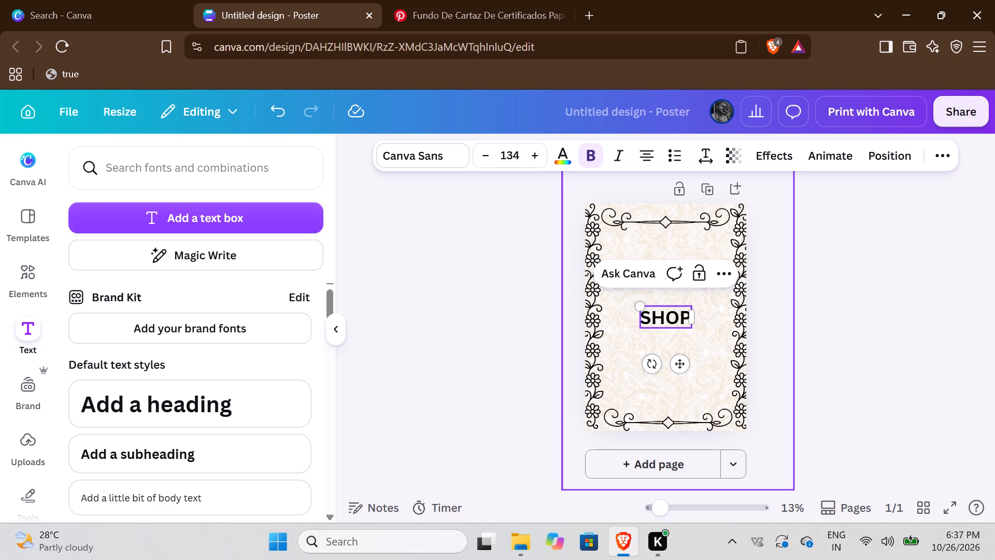
pyautogui.press('space')
pyautogui.write('NO')
pyautogui.press('w')
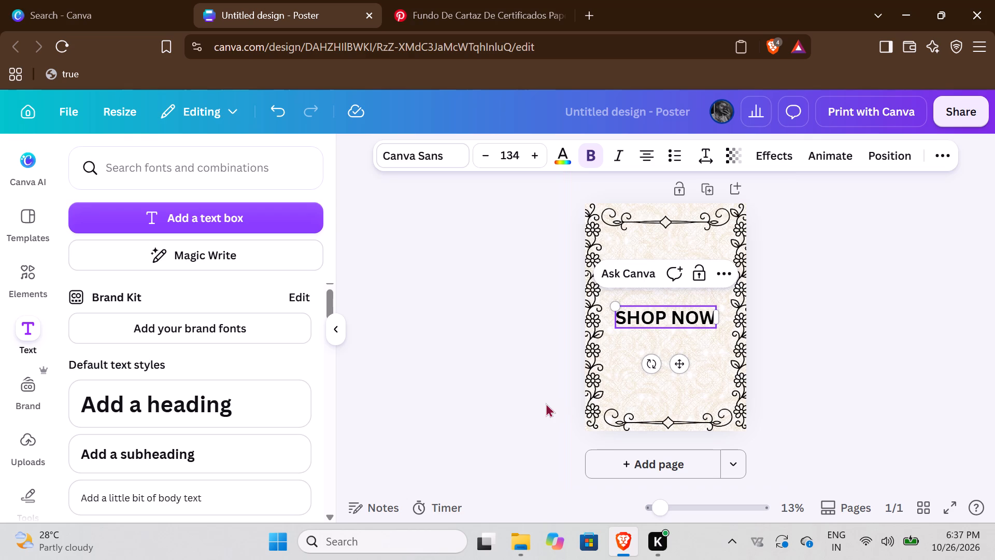
# Recolour the SHOP NOW heading with the default black-to-dark-blue gradient, applying the colour change to all matching items.
pyautogui.click(557, 155)
pyautogui.scroll(-3, 248, 306)
pyautogui.click(227, 302)
pyautogui.scroll(-2, 219, 341)
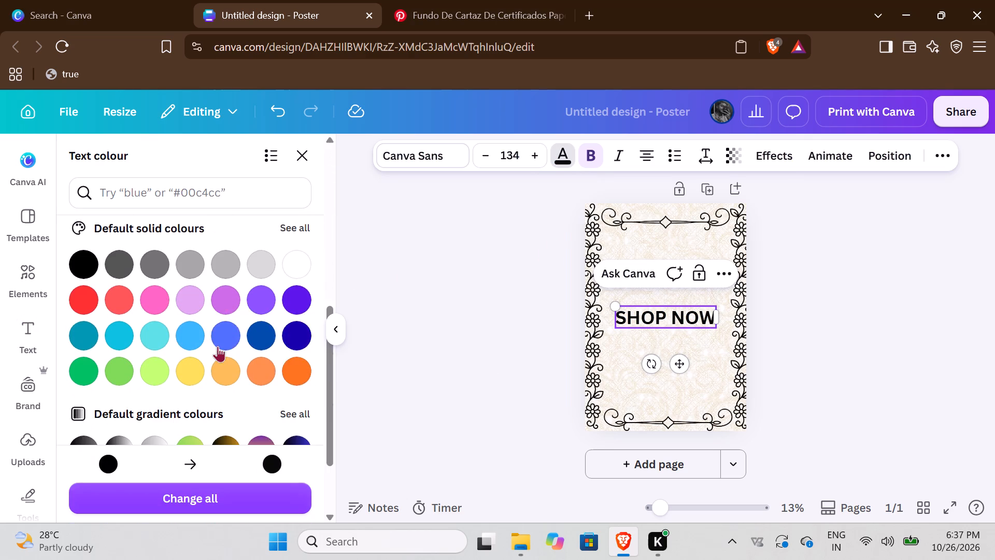
pyautogui.click(90, 290)
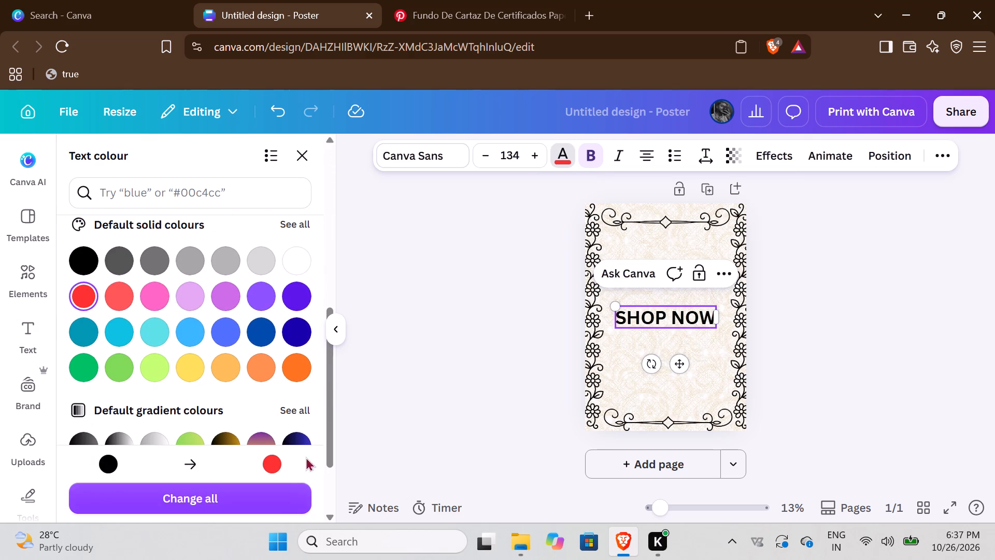
pyautogui.click(279, 510)
pyautogui.scroll(-2, 228, 377)
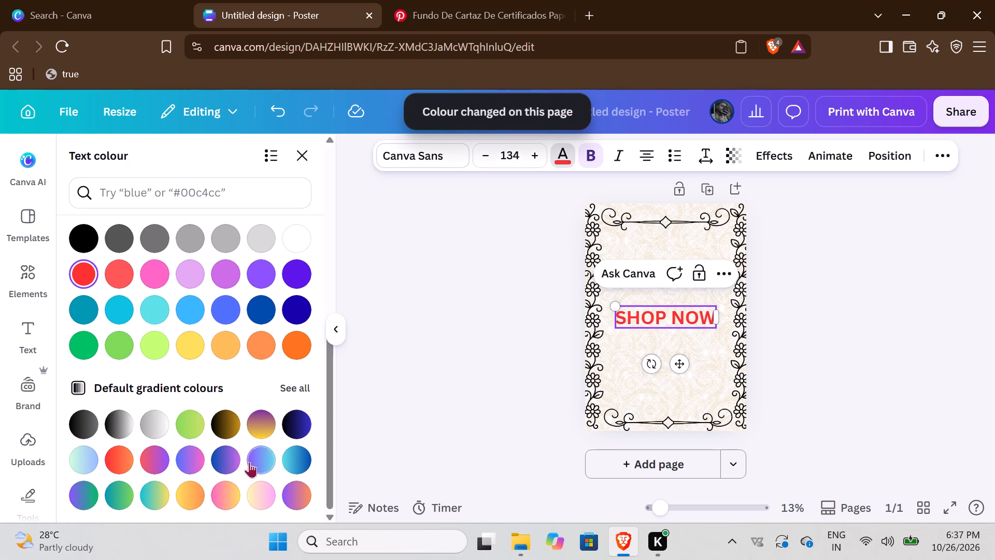
pyautogui.click(311, 425)
pyautogui.click(278, 501)
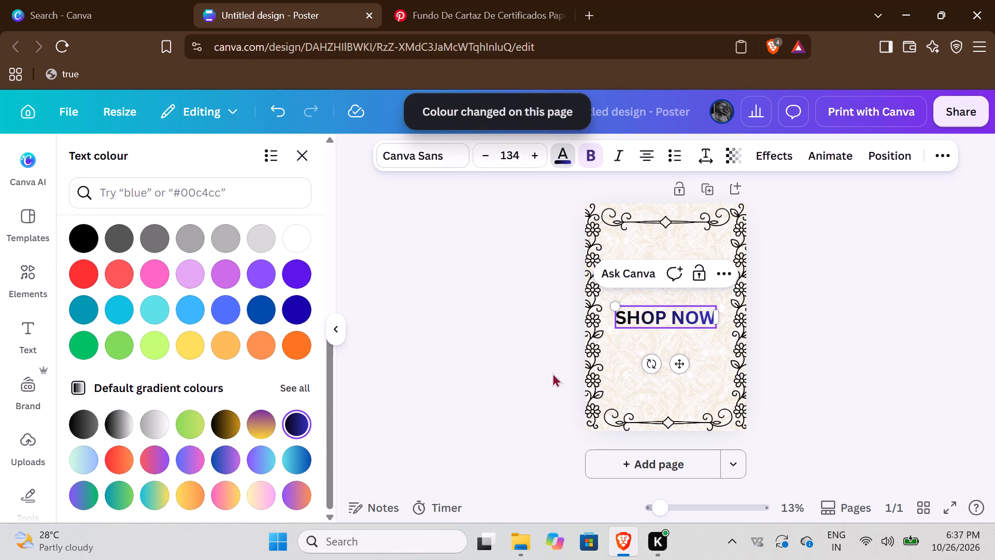
# Enlarge the SHOP NOW heading to font size about 153 and move it up, centred between the vines in the poster's upper half.
pyautogui.moveTo(616, 307); pyautogui.dragTo(602, 292)
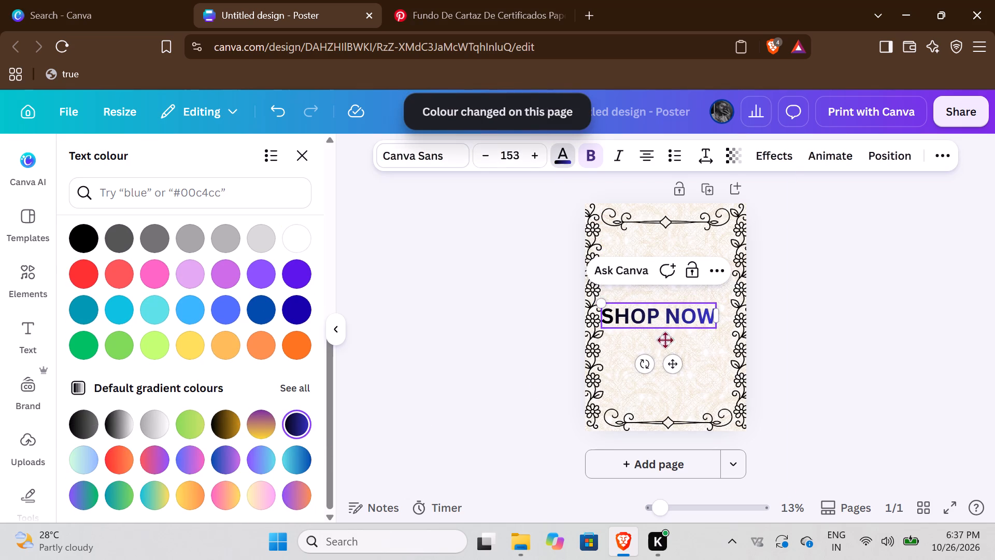
pyautogui.moveTo(671, 362); pyautogui.dragTo(681, 352)
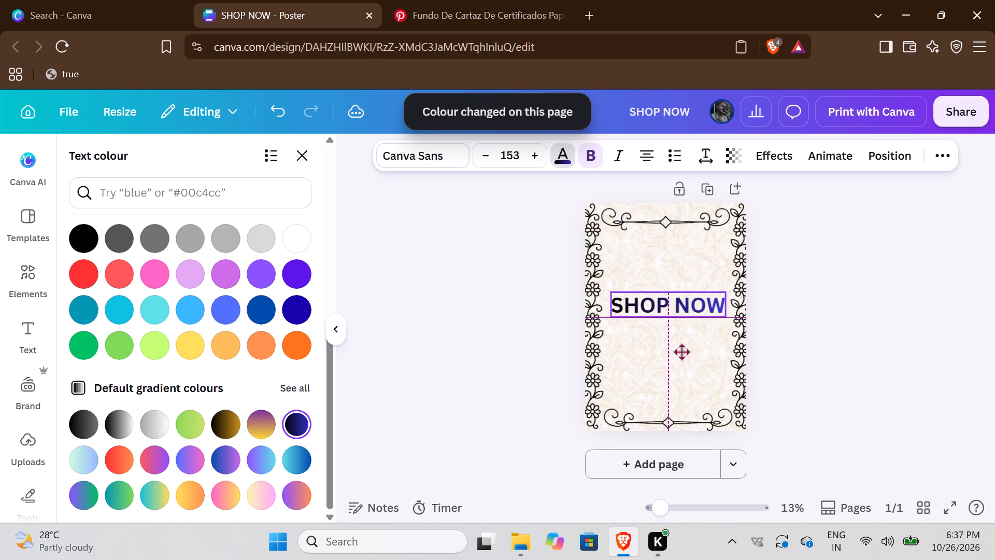
pyautogui.moveTo(681, 352); pyautogui.dragTo(678, 330)
pyautogui.click(470, 332)
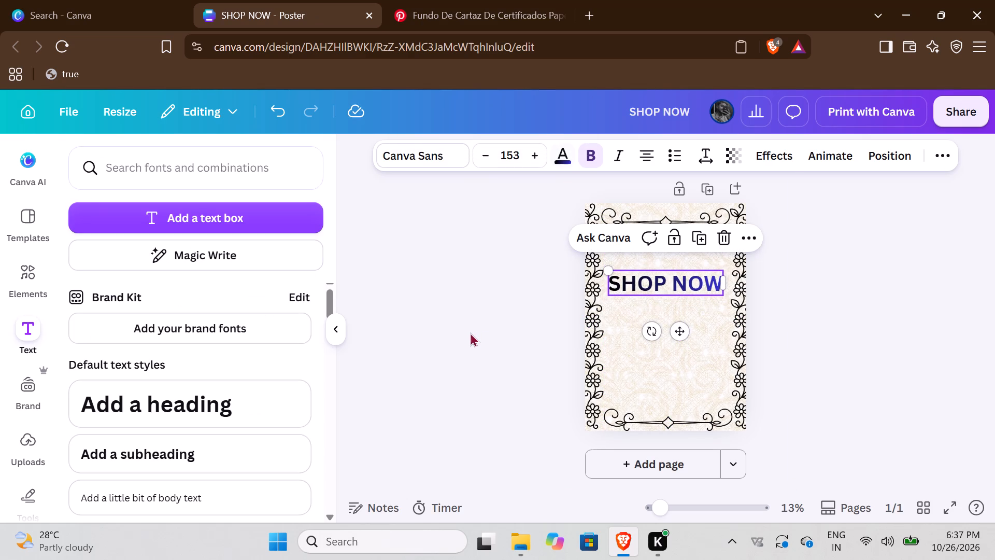
pyautogui.click(517, 320)
# Change the SHOP NOW heading's font to Yeseva One.
pyautogui.click(671, 285)
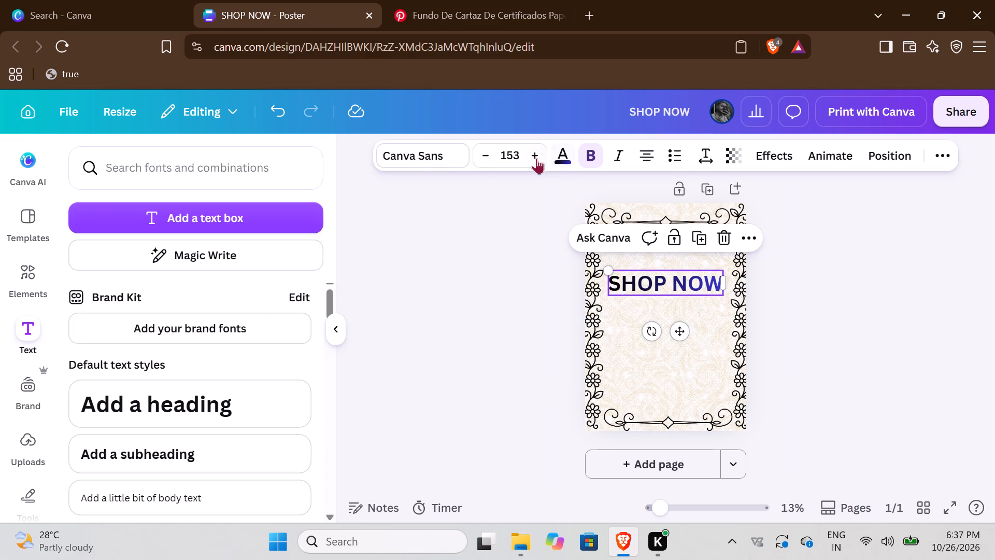
pyautogui.click(417, 164)
pyautogui.scroll(-4, 168, 385)
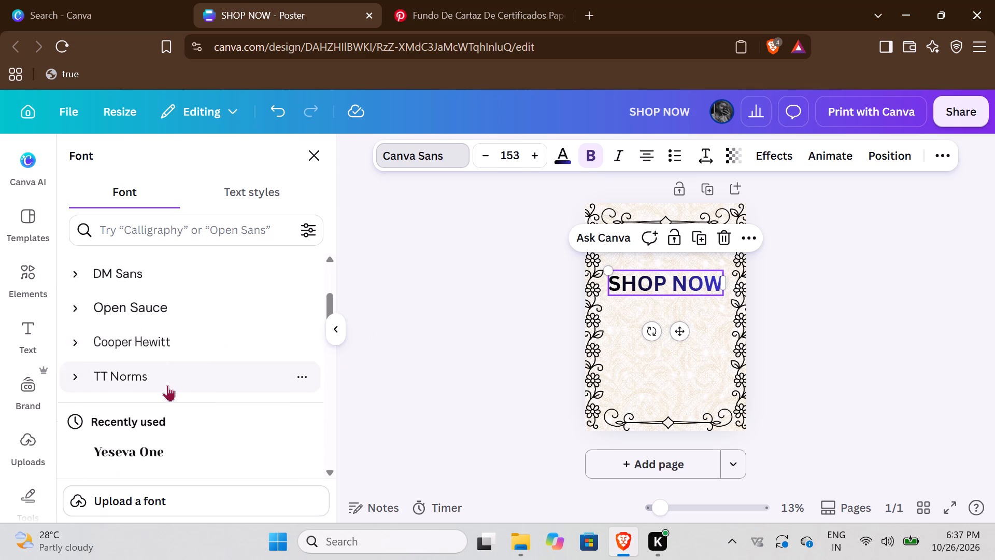
pyautogui.scroll(-1, 167, 385)
pyautogui.scroll(1, 167, 358)
pyautogui.click(162, 316)
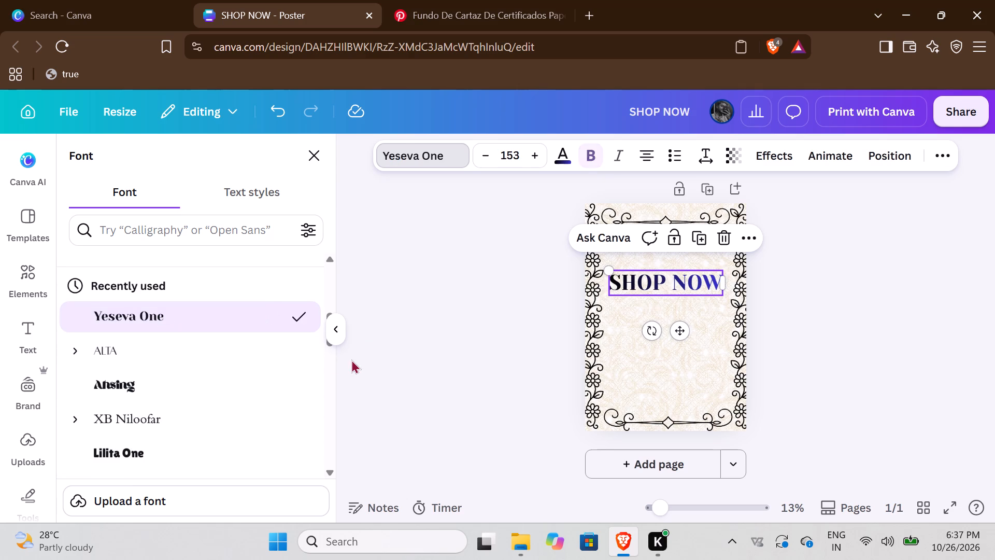
pyautogui.click(438, 361)
pyautogui.click(538, 343)
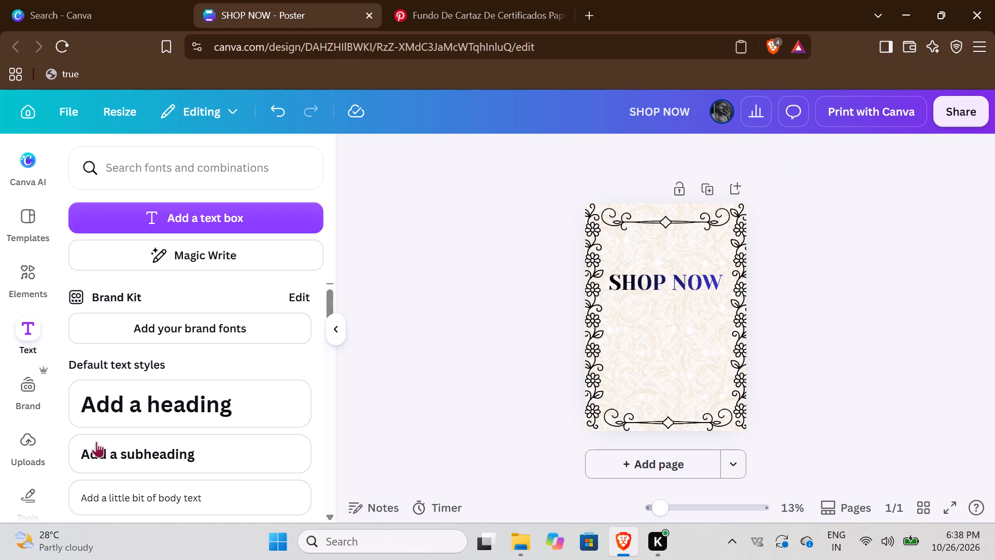
# Add a second heading below SHOP NOW reading "70% OFF".
pyautogui.click(156, 177)
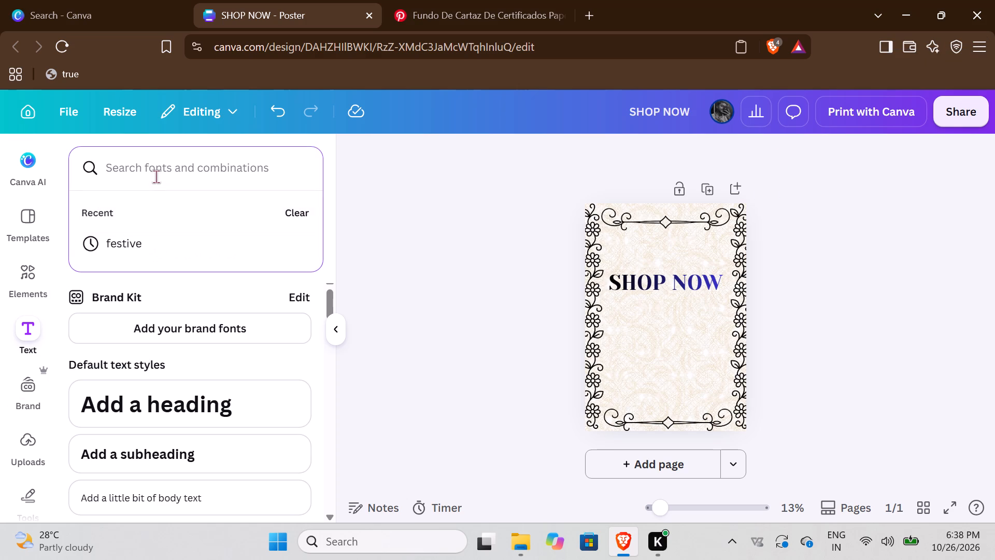
pyautogui.press('d')
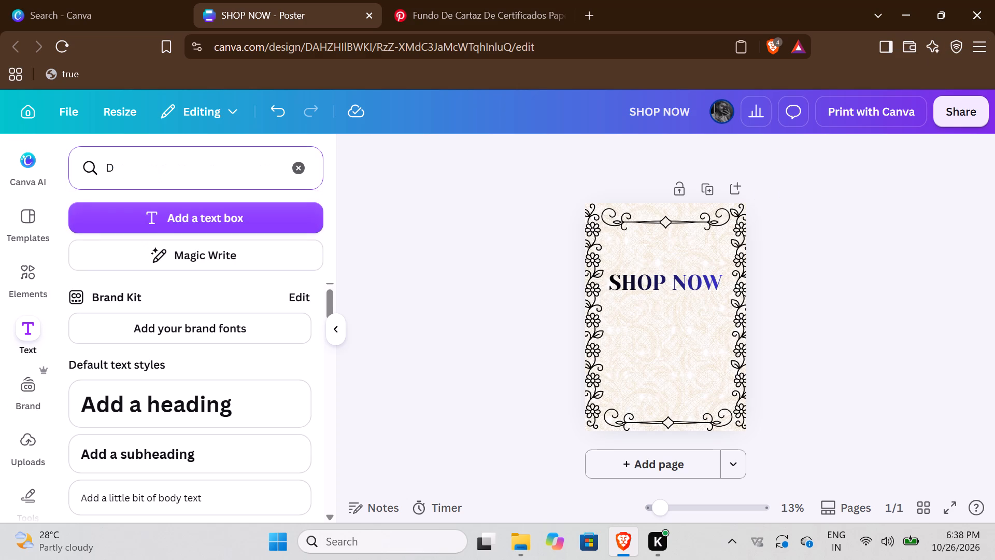
pyautogui.click(157, 402)
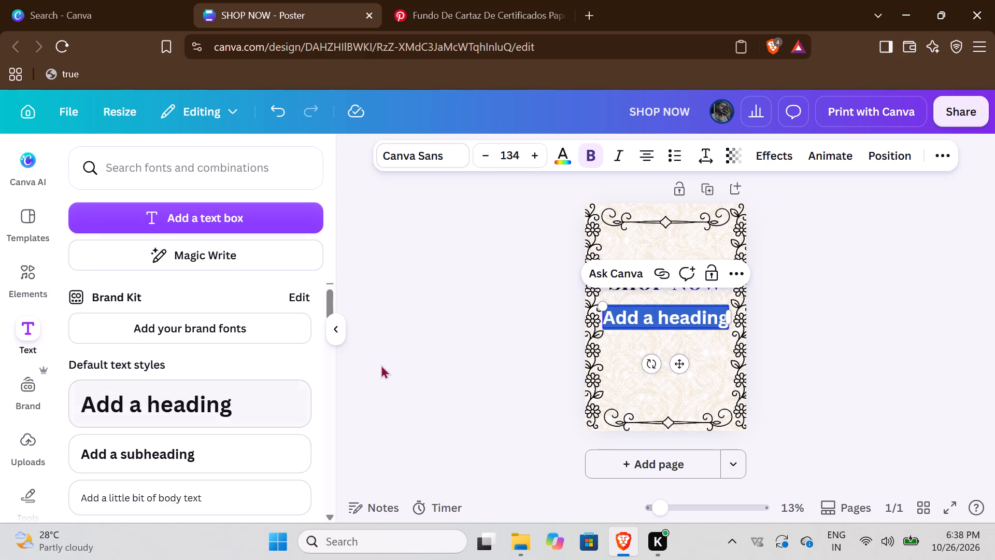
pyautogui.click(695, 318)
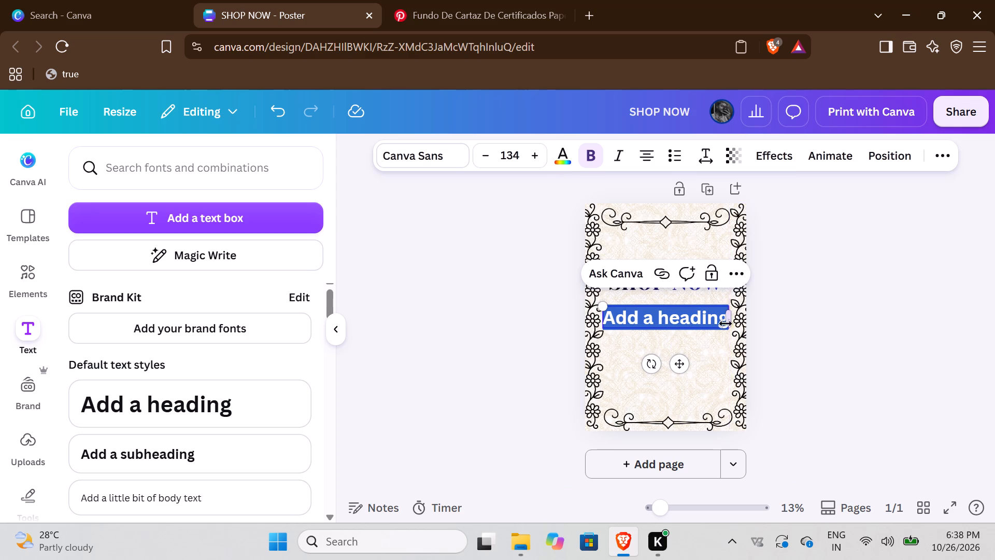
pyautogui.press('BackSpace')
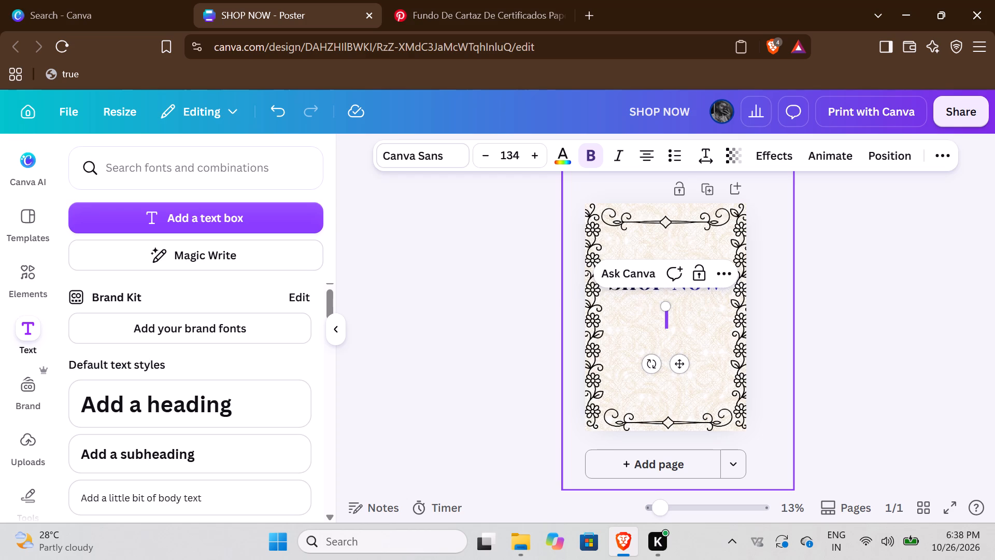
pyautogui.write('70')
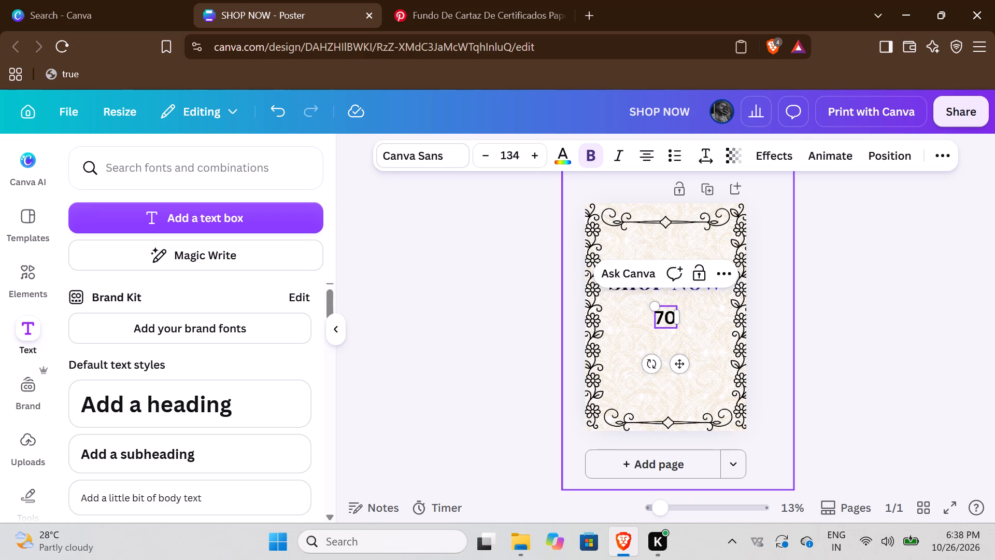
pyautogui.hotkey('shift', '%')
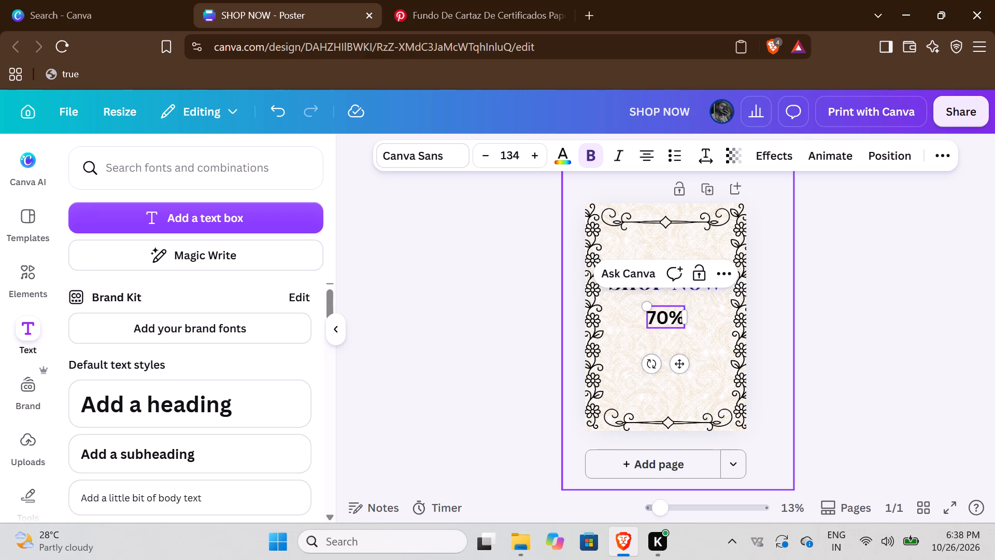
pyautogui.press('space')
pyautogui.write('OFF')
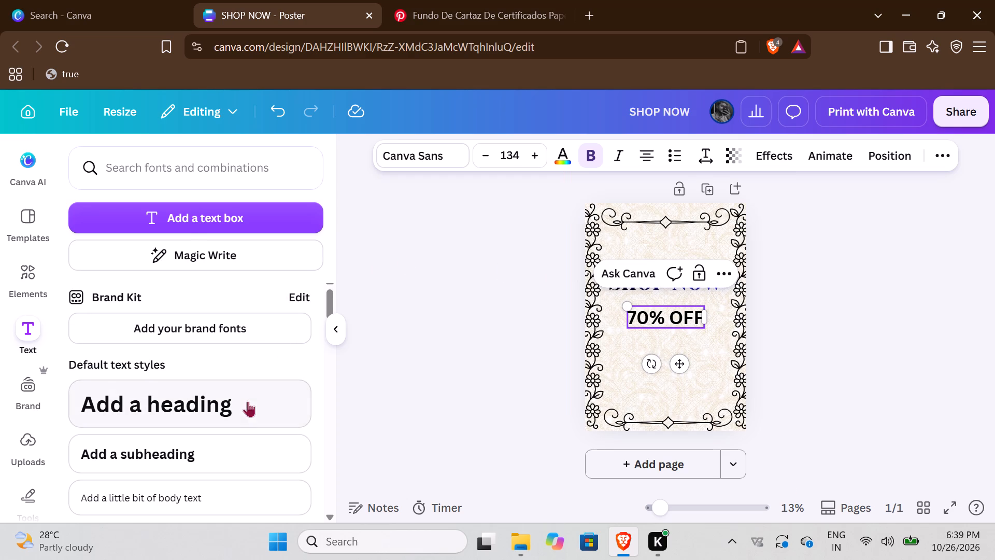
# Change the 70% OFF heading's font to Alta.
pyautogui.click(424, 167)
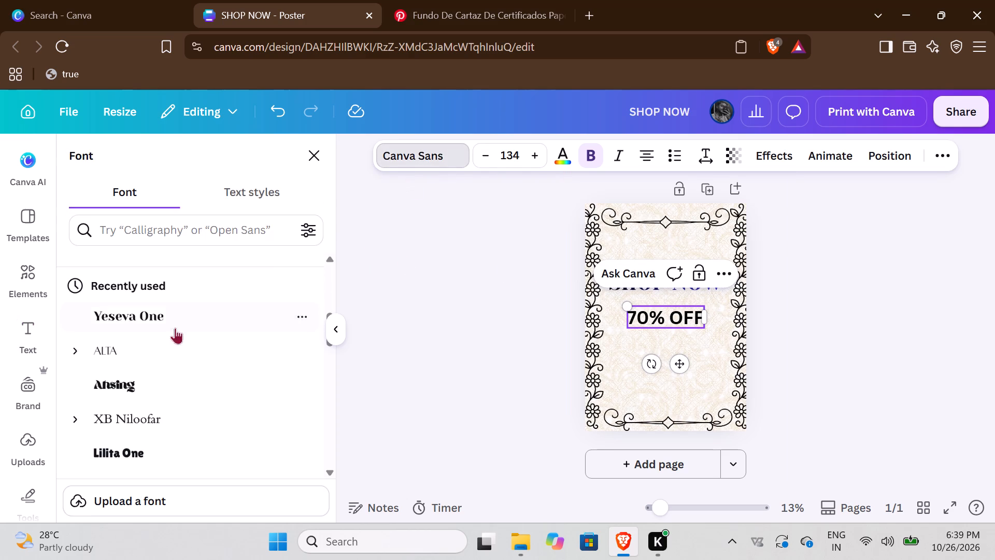
pyautogui.click(107, 343)
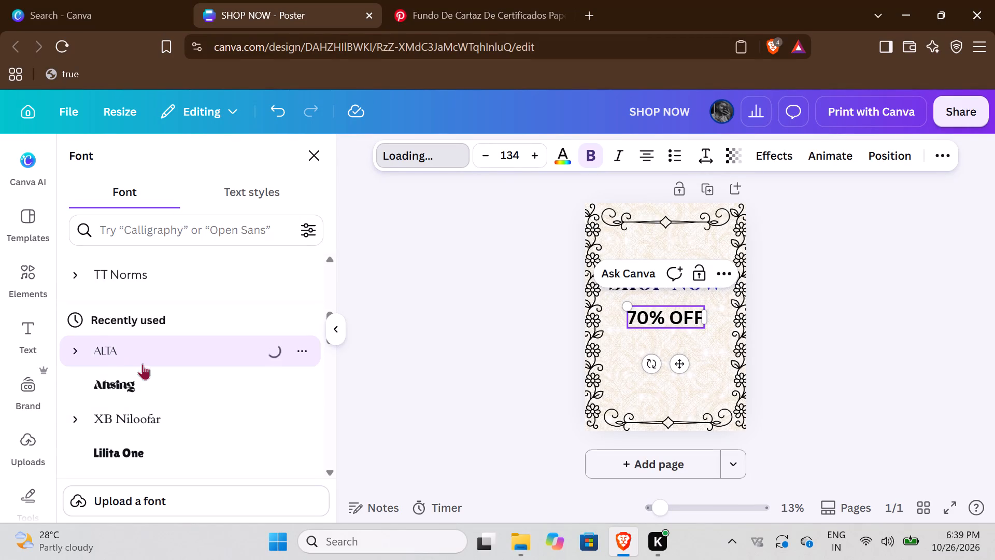
pyautogui.click(543, 360)
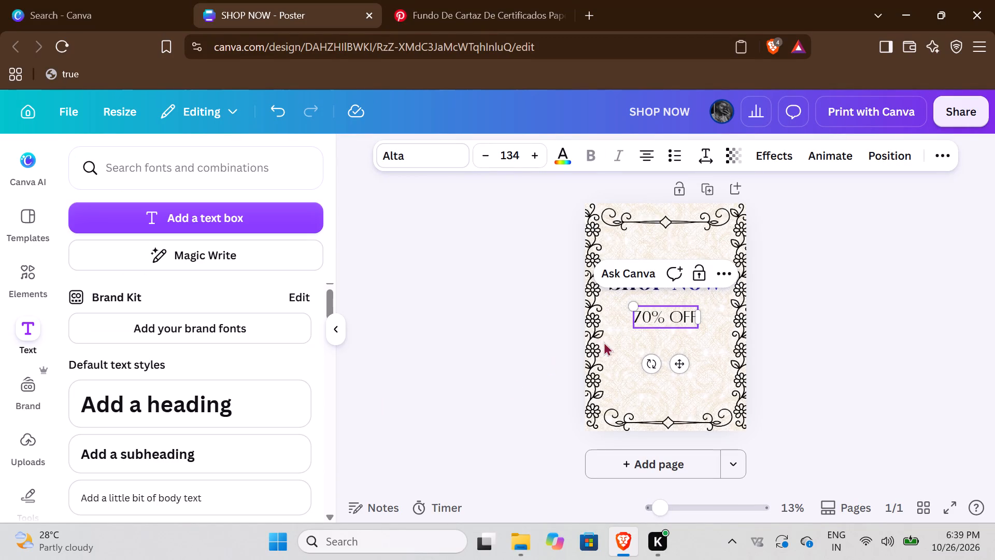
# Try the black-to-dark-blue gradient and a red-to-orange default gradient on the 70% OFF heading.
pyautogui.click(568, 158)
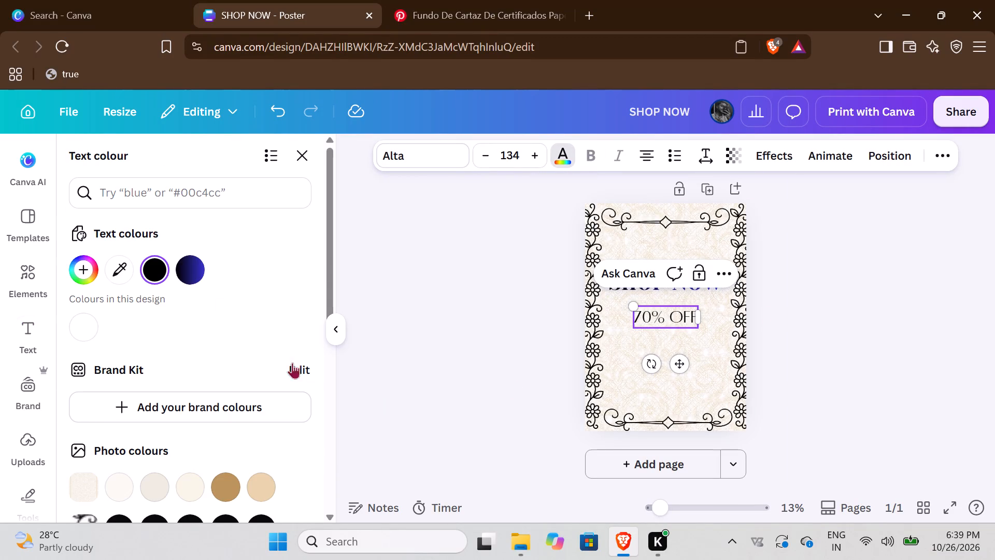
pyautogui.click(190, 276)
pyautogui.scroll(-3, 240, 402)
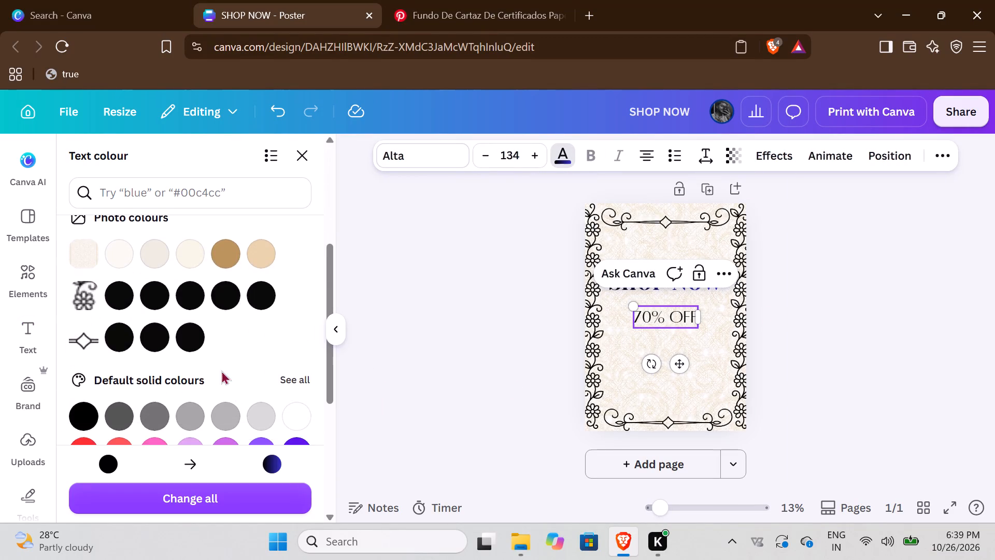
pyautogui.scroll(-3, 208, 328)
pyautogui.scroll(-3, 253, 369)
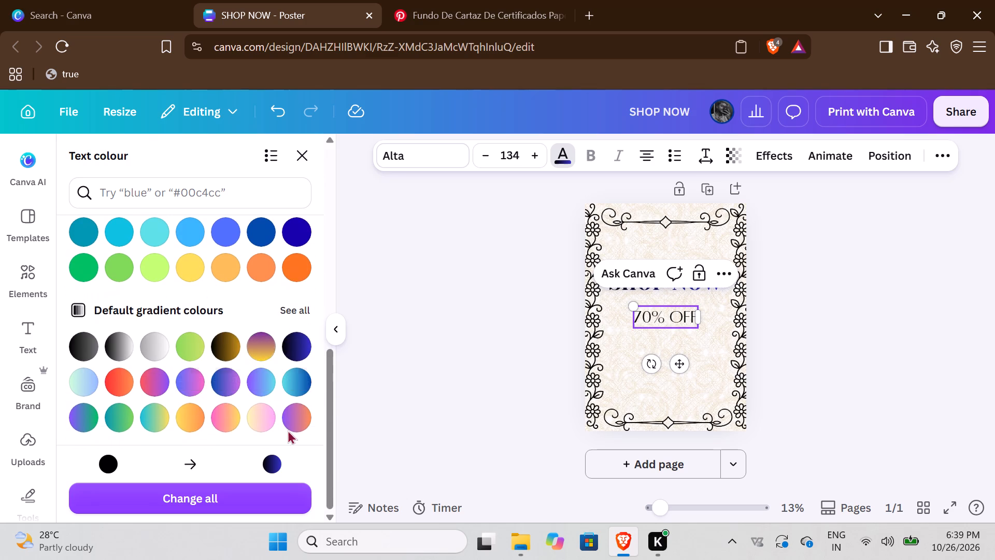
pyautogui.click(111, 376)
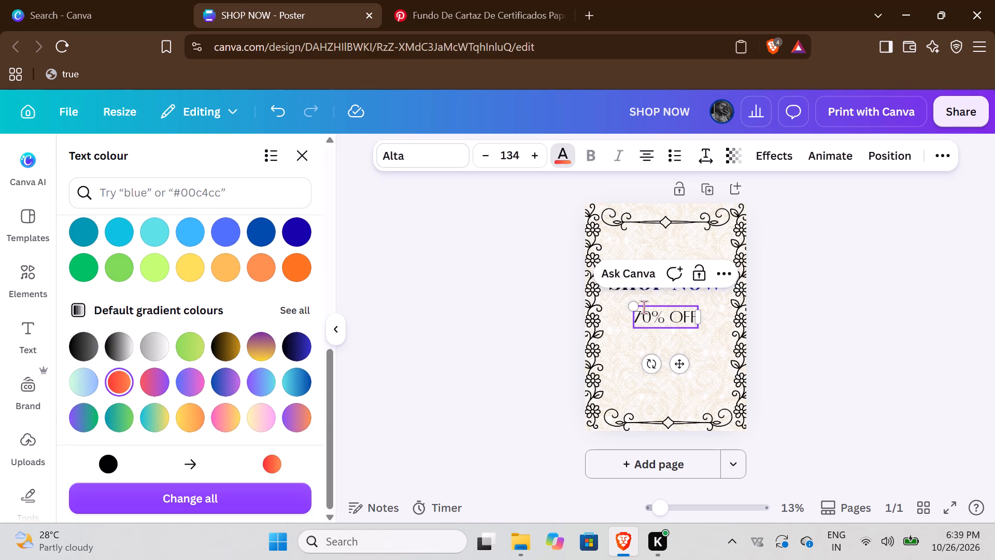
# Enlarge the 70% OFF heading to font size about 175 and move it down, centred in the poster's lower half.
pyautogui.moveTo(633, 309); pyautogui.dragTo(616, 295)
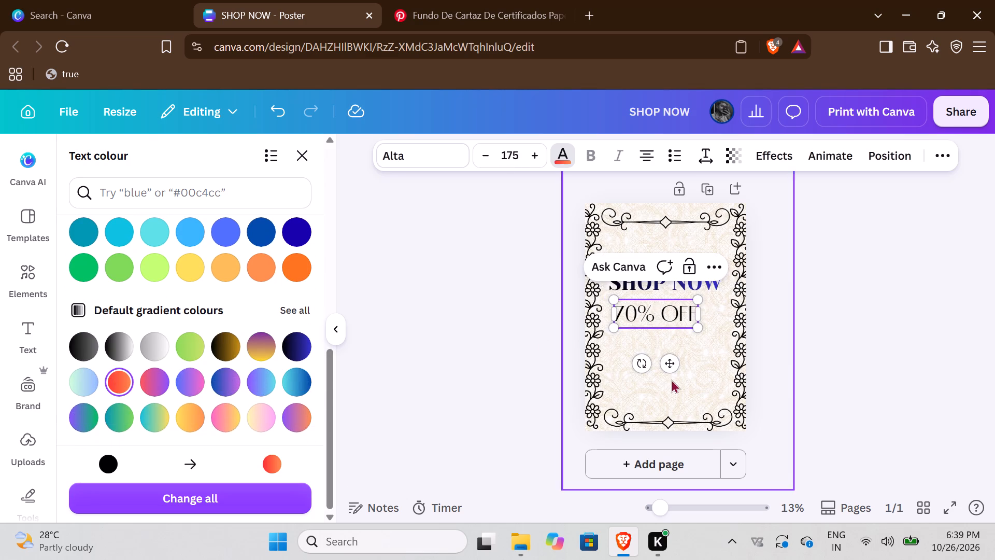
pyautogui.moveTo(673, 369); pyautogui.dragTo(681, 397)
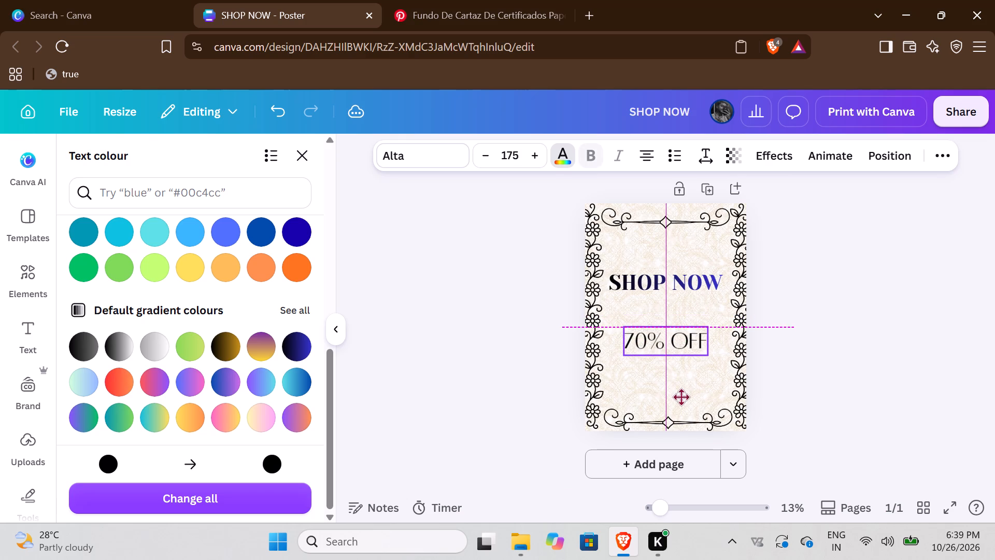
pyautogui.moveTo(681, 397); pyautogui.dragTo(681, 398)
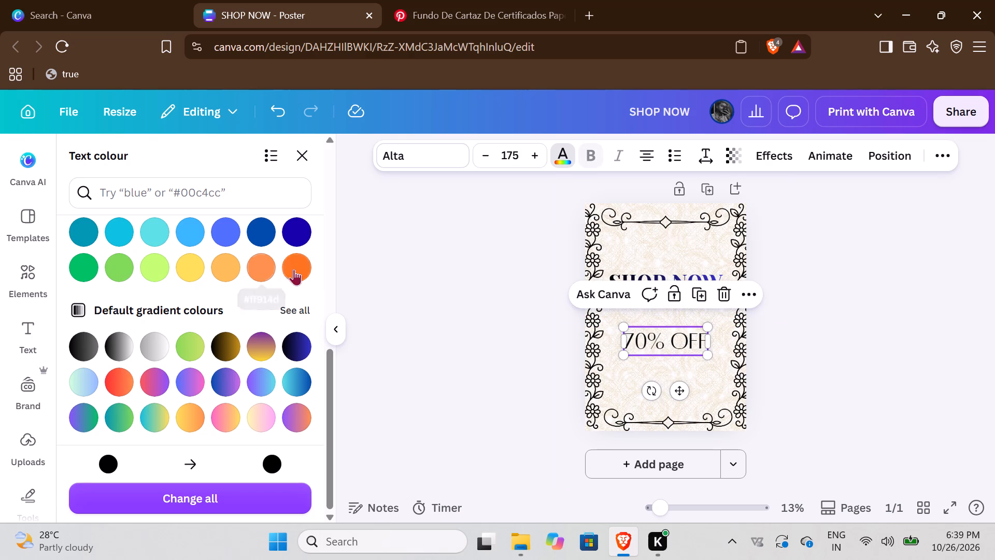
# Recolour the 70% OFF heading with the darkest orange of the default solid colours.
pyautogui.click(295, 268)
pyautogui.click(419, 336)
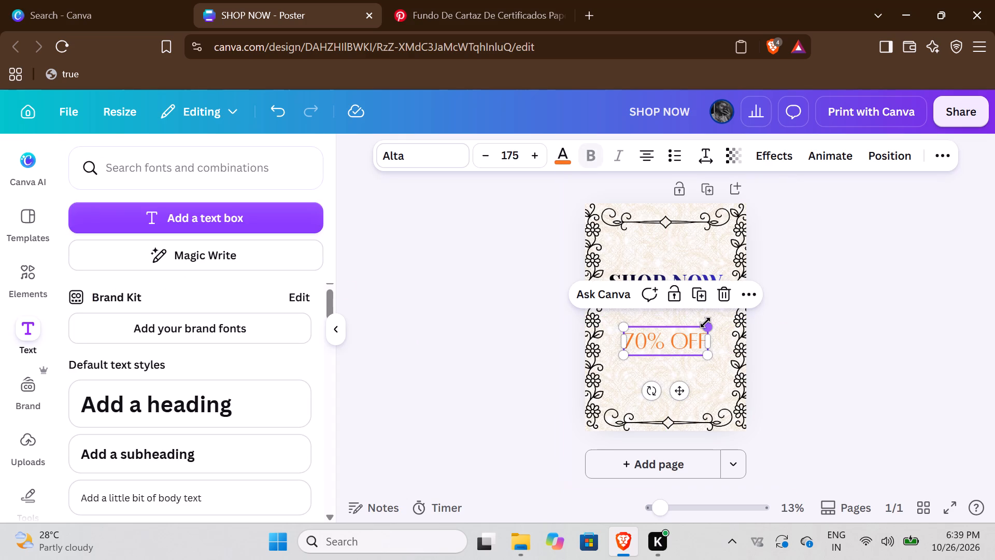
# Shrink the 70% OFF heading to font size about 143 and centre it just below SHOP NOW.
pyautogui.moveTo(705, 323); pyautogui.dragTo(692, 333)
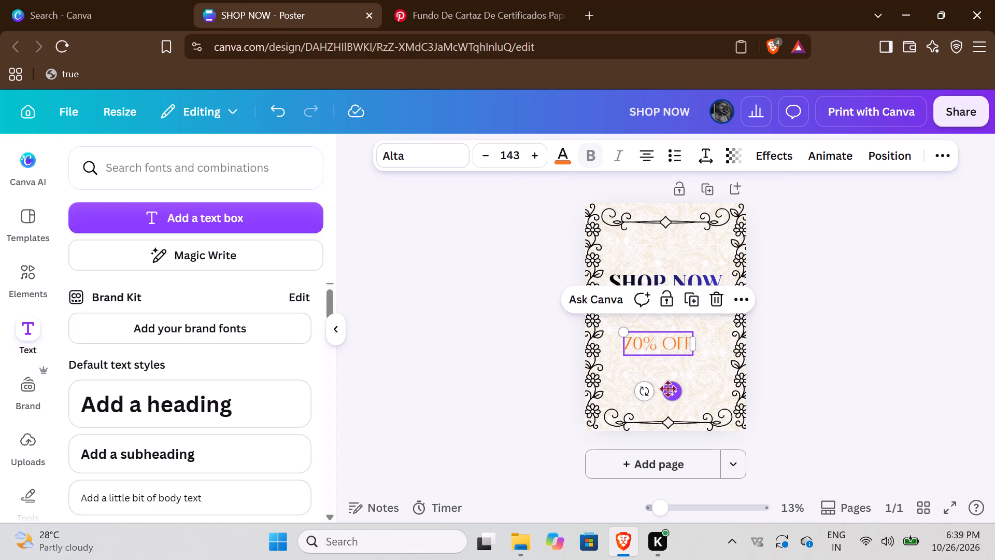
pyautogui.moveTo(667, 388); pyautogui.dragTo(673, 370)
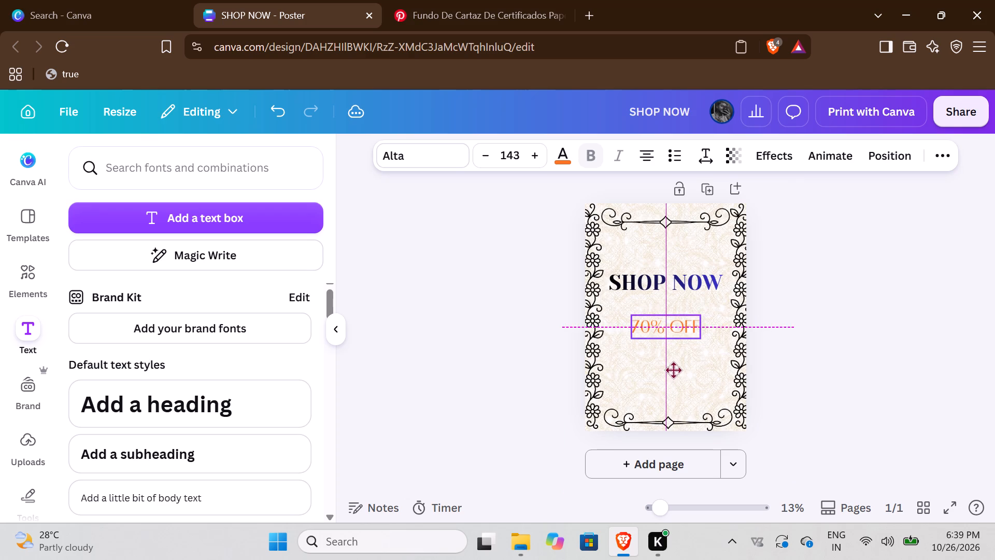
pyautogui.moveTo(673, 370); pyautogui.dragTo(672, 358)
pyautogui.click(547, 369)
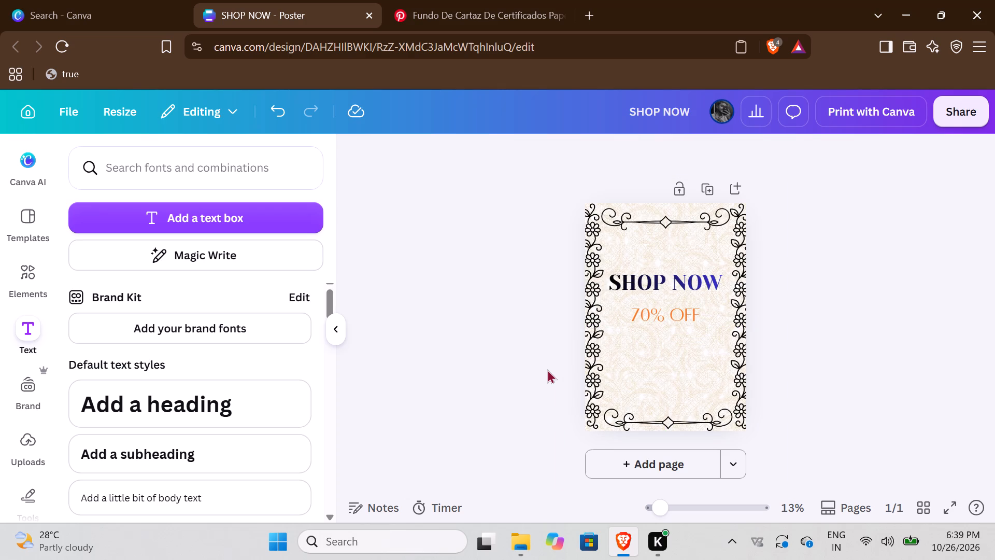
# Add a third heading reading "ON ORDER ABOVE 2500/-".
pyautogui.click(209, 412)
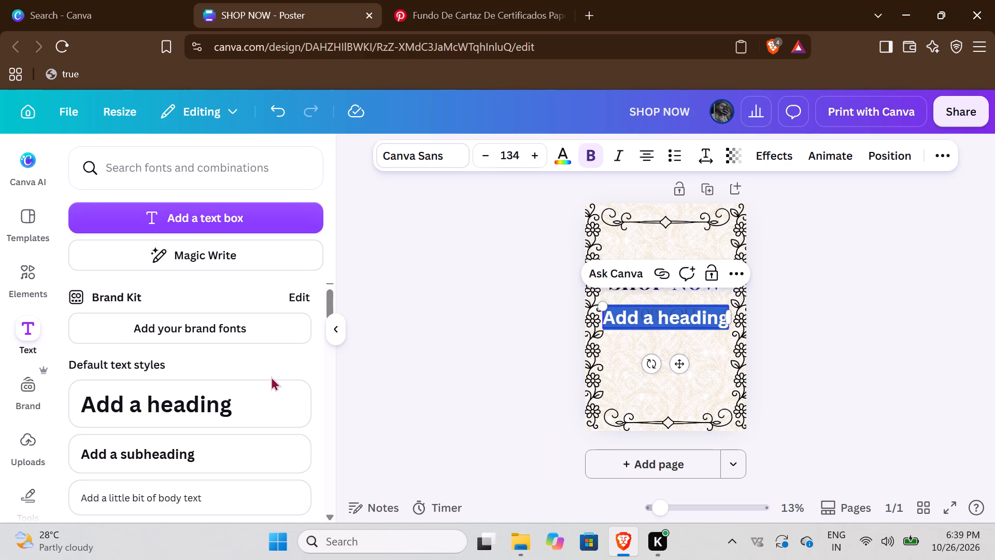
pyautogui.press('BackSpace')
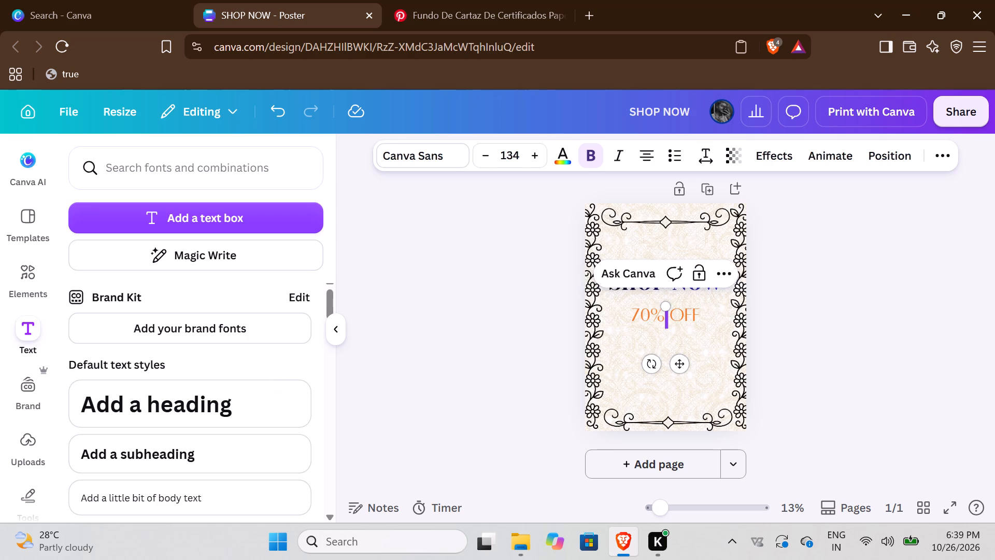
pyautogui.write('ON ORDER ABOVE')
pyautogui.press('space')
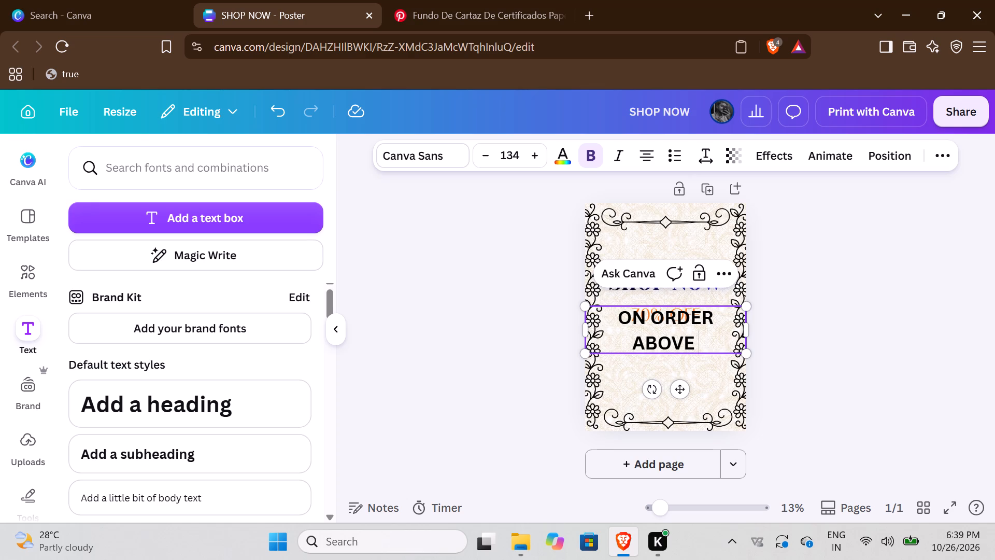
pyautogui.press('2')
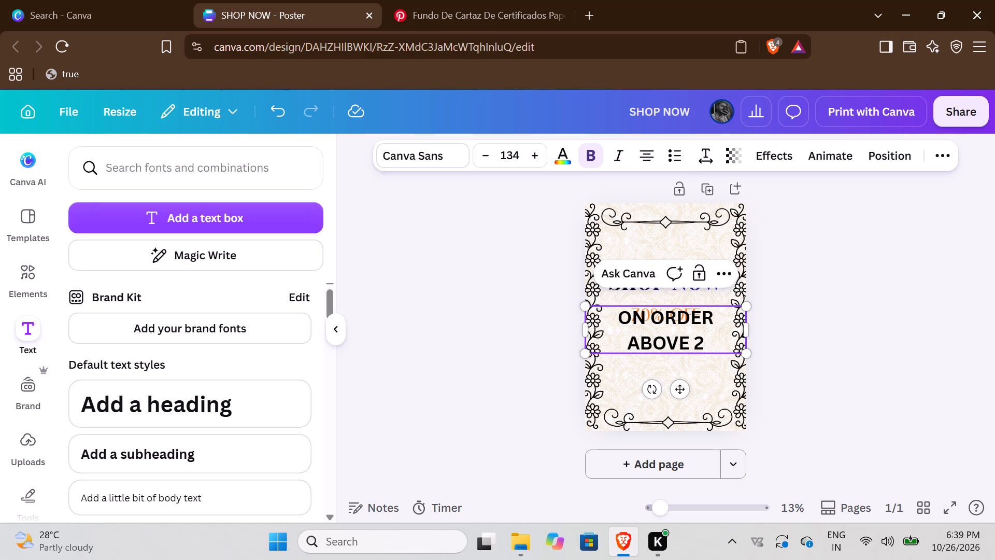
pyautogui.write('500')
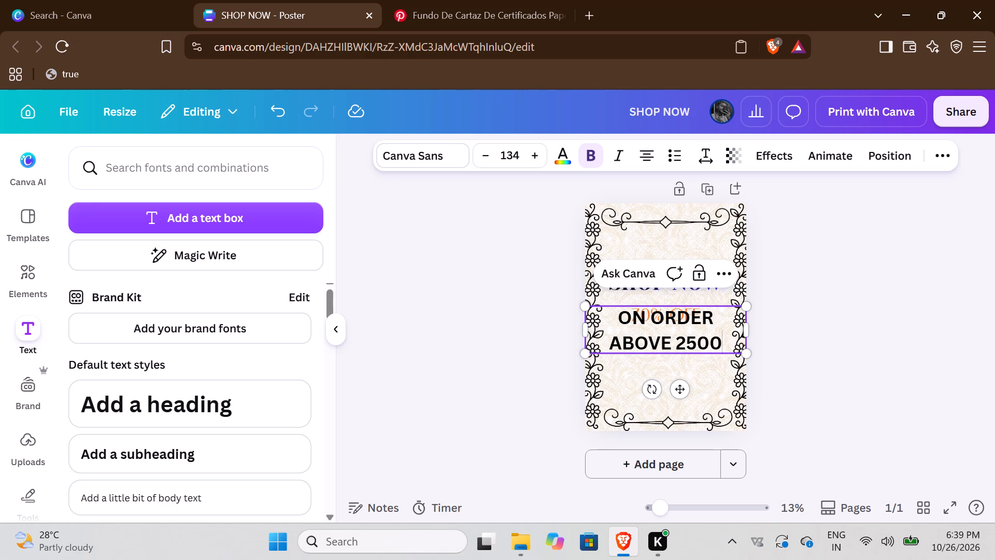
pyautogui.write('?_')
pyautogui.press('BackSpace')
pyautogui.press('BackSpace')
pyautogui.write('/-')
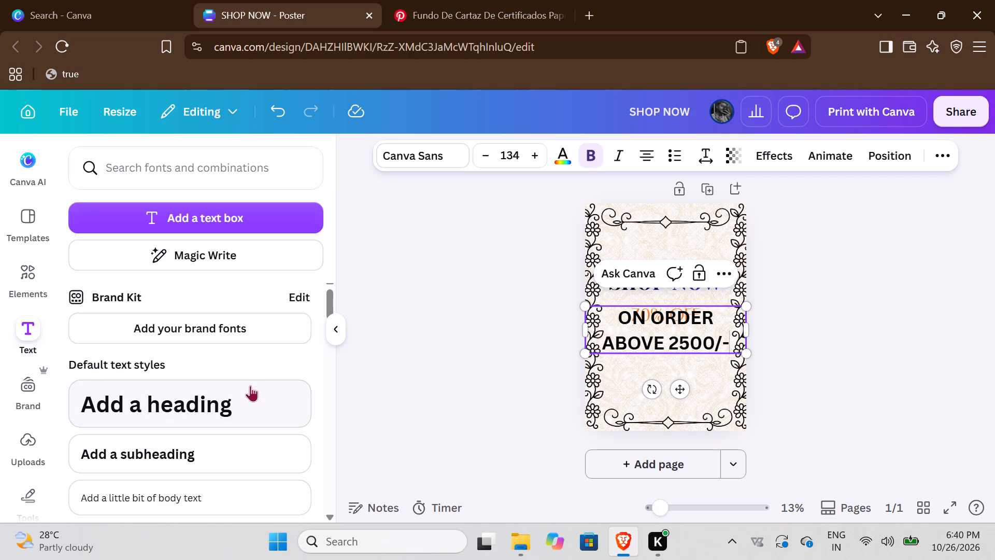
# Change the ON ORDER ABOVE 2500/- heading's font to Alta.
pyautogui.click(434, 164)
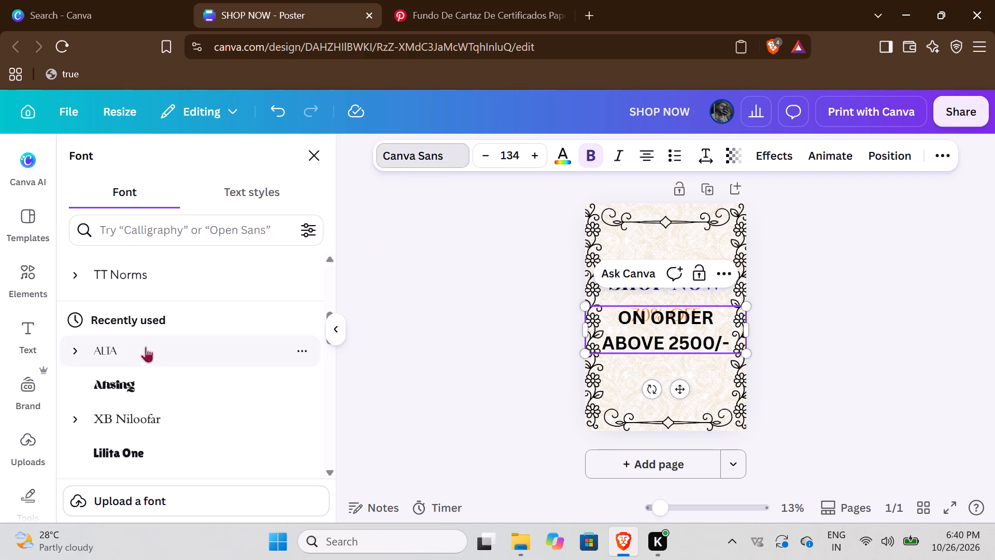
pyautogui.click(127, 347)
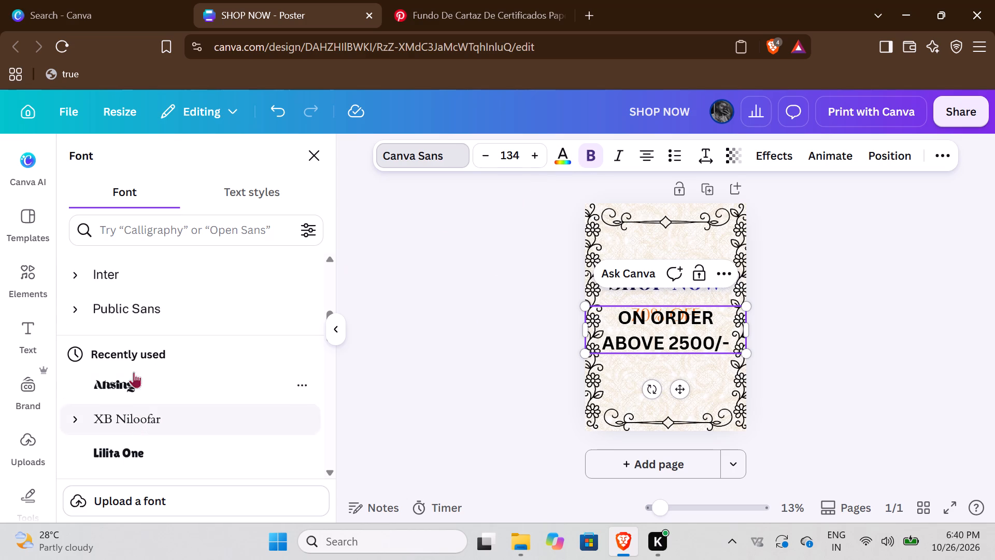
pyautogui.scroll(-2, 133, 429)
pyautogui.scroll(7, 138, 401)
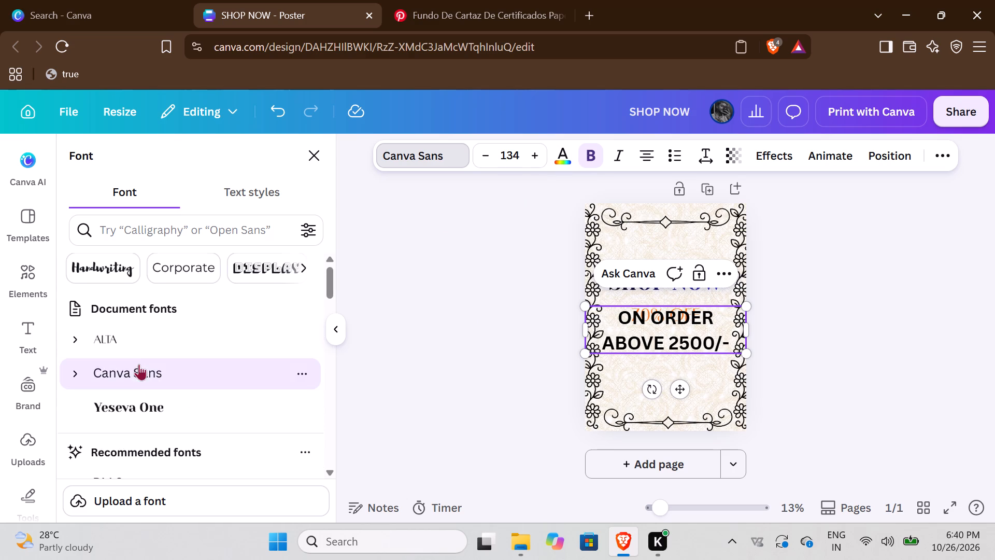
pyautogui.scroll(4, 140, 362)
pyautogui.click(141, 330)
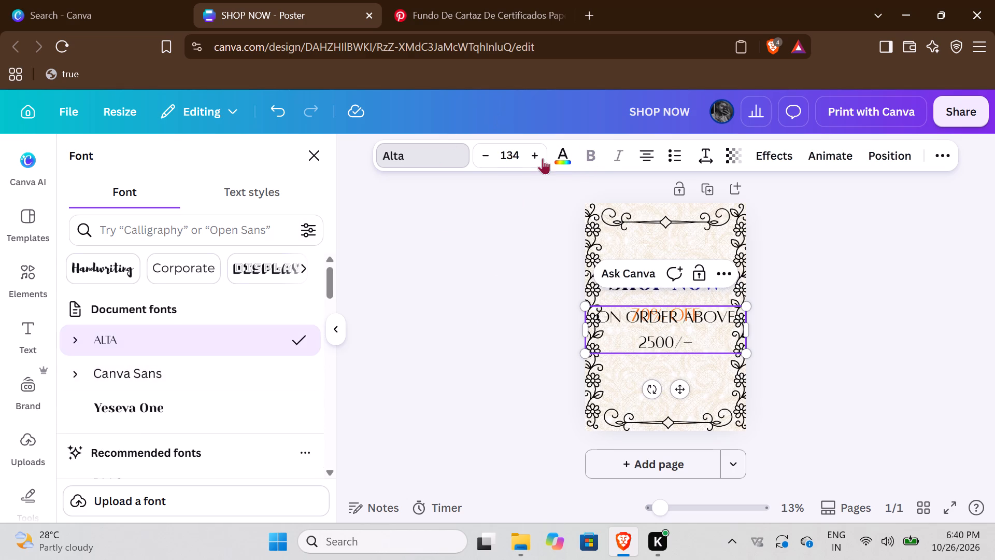
# Recolour the ON ORDER ABOVE 2500/- heading in the 70% OFF heading's orange, applying the colour change to all matching items.
pyautogui.moveTo(580, 150); pyautogui.dragTo(575, 152)
pyautogui.click(567, 155)
pyautogui.click(154, 259)
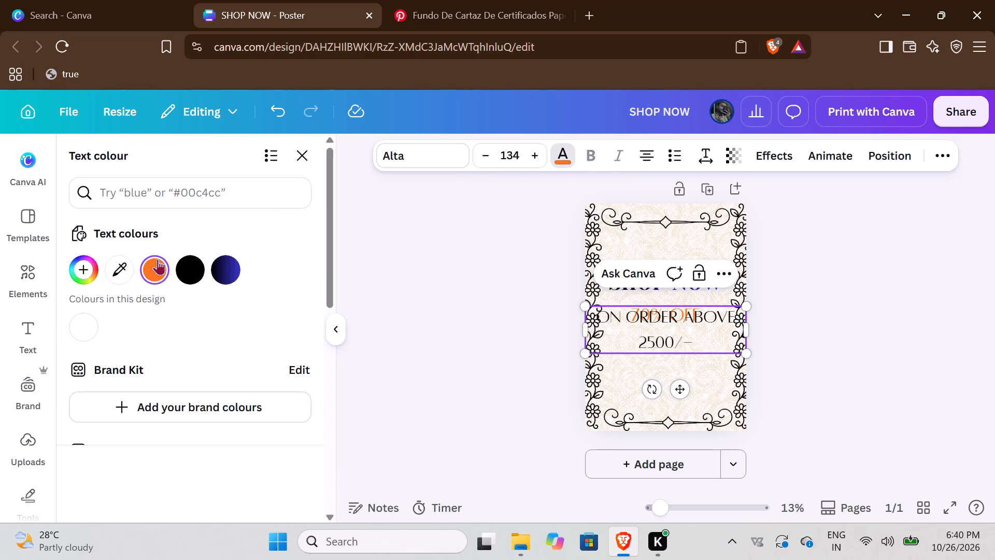
pyautogui.click(250, 503)
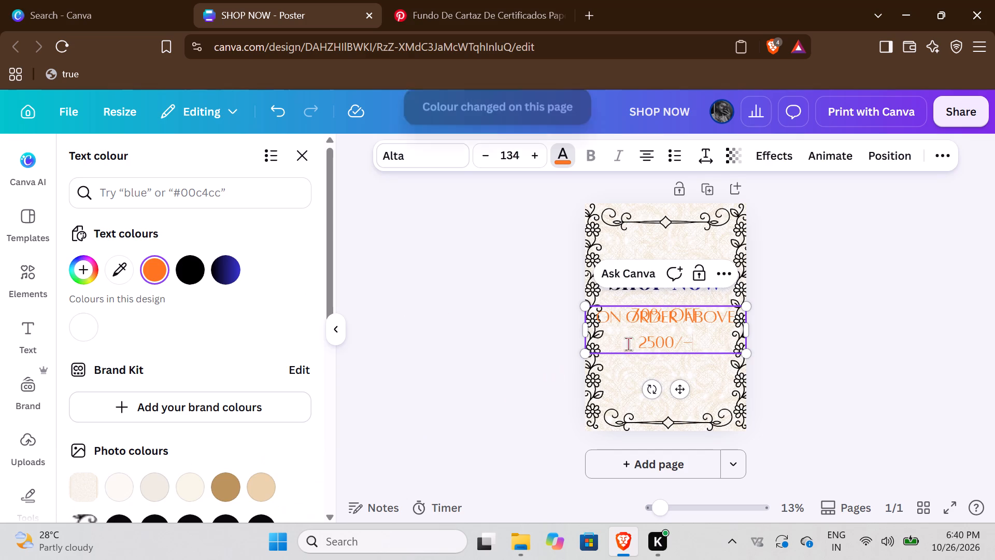
# Shrink the ON ORDER ABOVE 2500/- heading to font size about 105 and place it below 70% OFF, between the vines.
pyautogui.moveTo(677, 397); pyautogui.dragTo(678, 416)
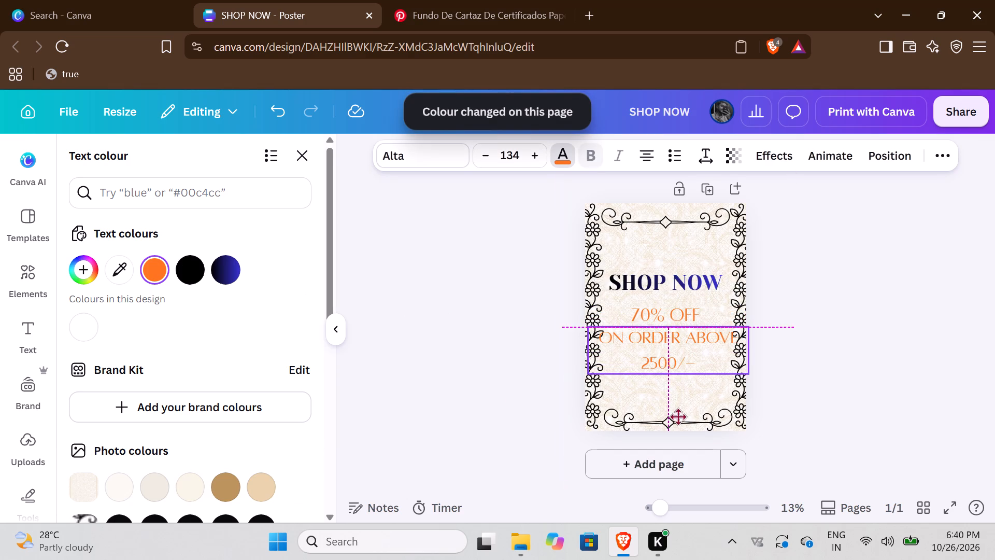
pyautogui.moveTo(678, 416); pyautogui.dragTo(678, 417)
pyautogui.moveTo(590, 329); pyautogui.dragTo(625, 345)
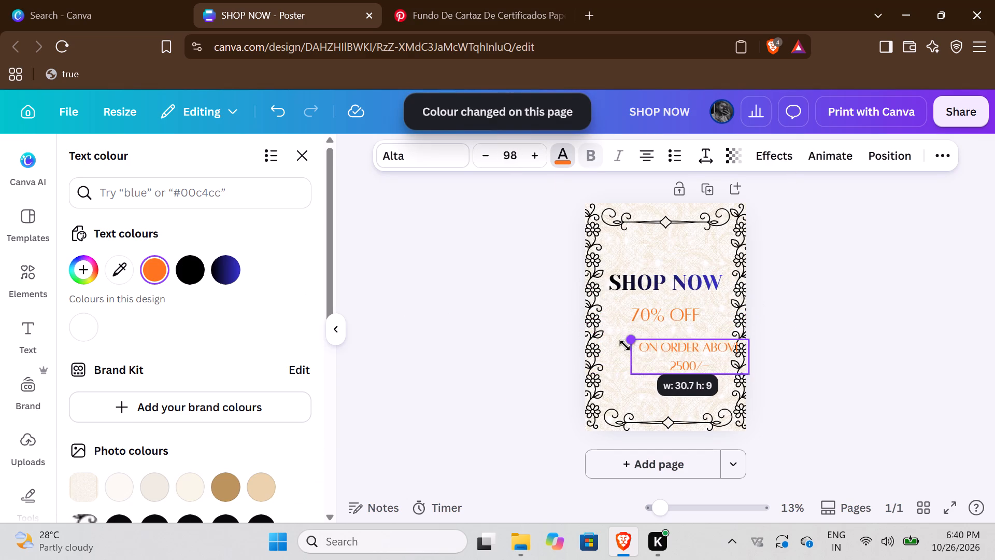
pyautogui.moveTo(625, 345); pyautogui.dragTo(623, 345)
pyautogui.moveTo(696, 407); pyautogui.dragTo(691, 399)
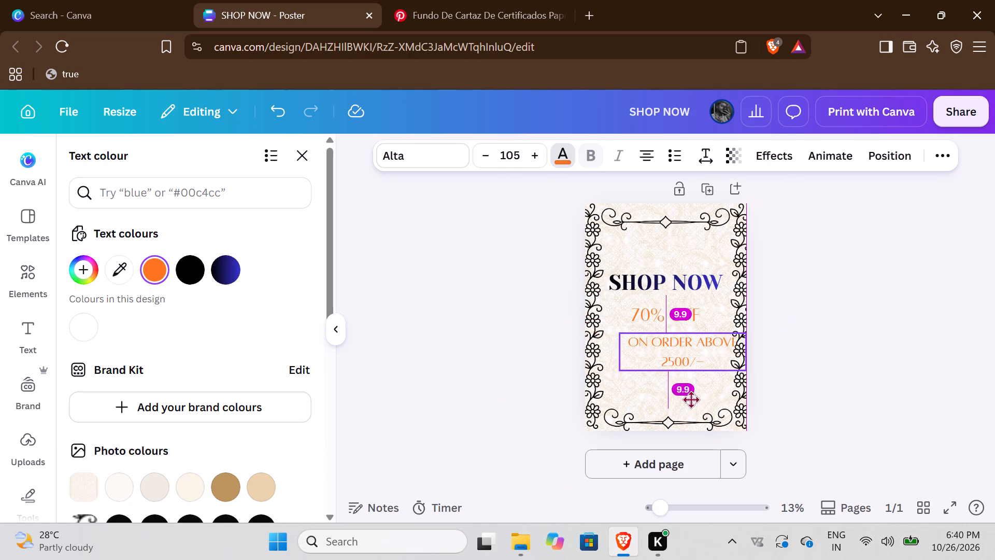
pyautogui.moveTo(691, 399); pyautogui.dragTo(681, 402)
pyautogui.click(485, 352)
pyautogui.click(555, 327)
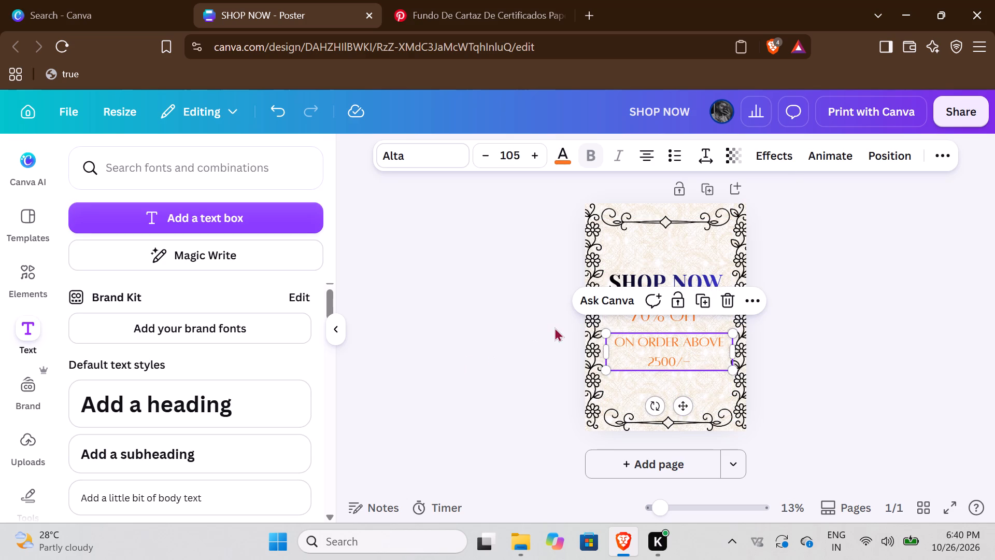
# Try to recolour the poster's left floral vine by setting both of its colours to the default solid red.
pyautogui.click(598, 310)
pyautogui.click(635, 162)
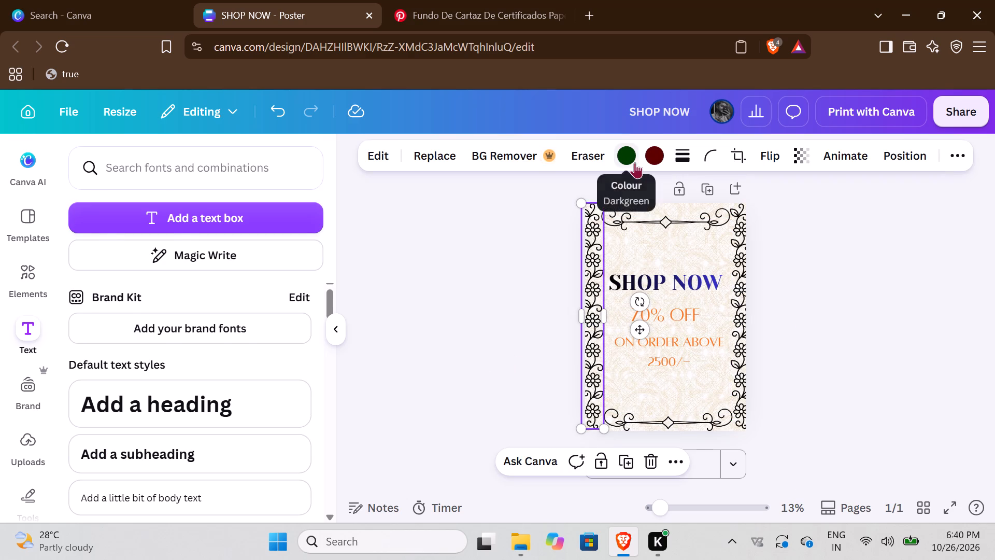
pyautogui.scroll(-5, 187, 365)
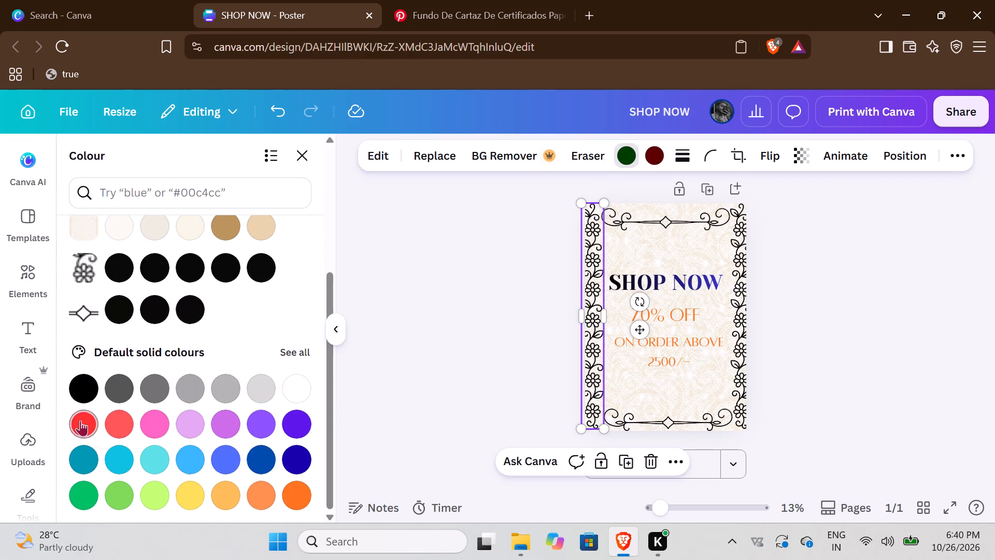
pyautogui.click(80, 420)
pyautogui.click(649, 155)
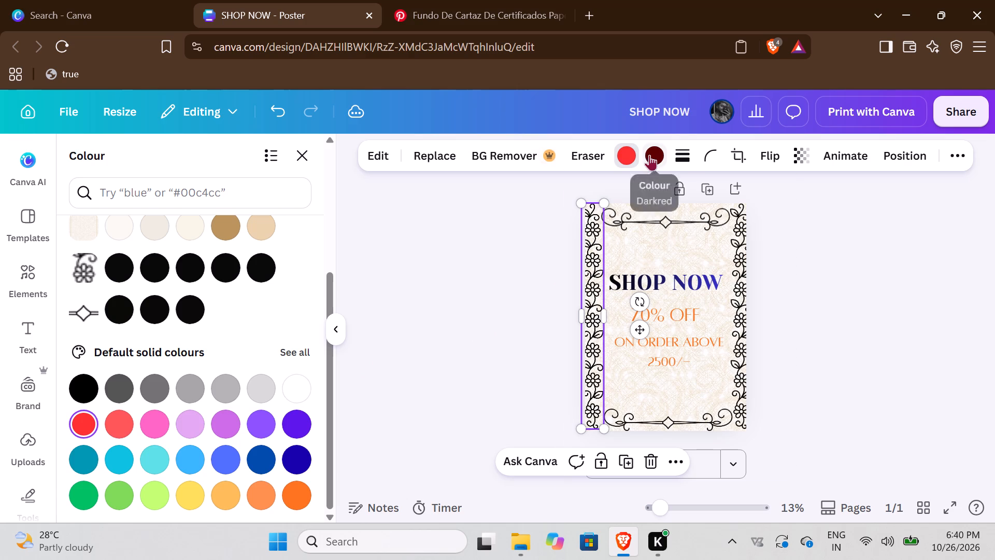
pyautogui.click(81, 430)
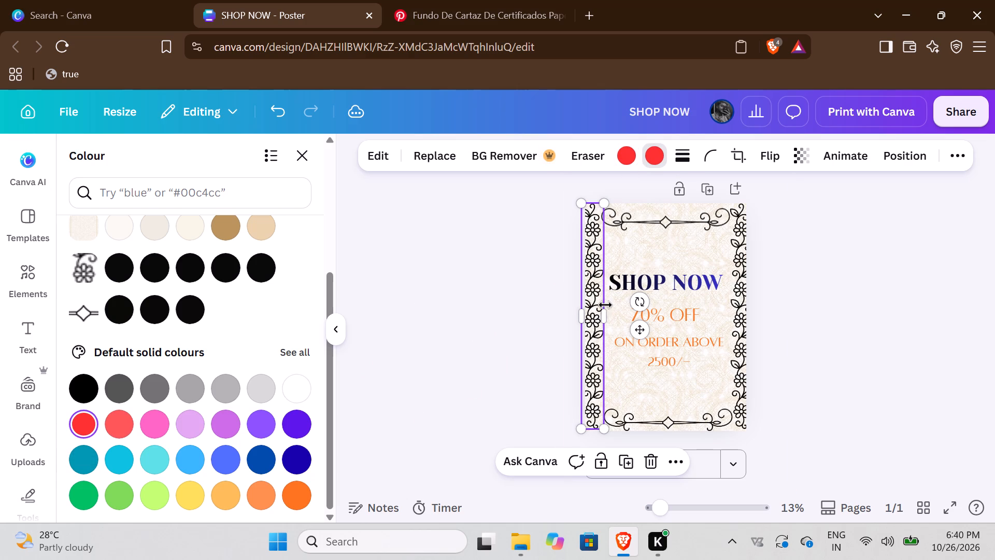
pyautogui.click(589, 401)
pyautogui.click(501, 388)
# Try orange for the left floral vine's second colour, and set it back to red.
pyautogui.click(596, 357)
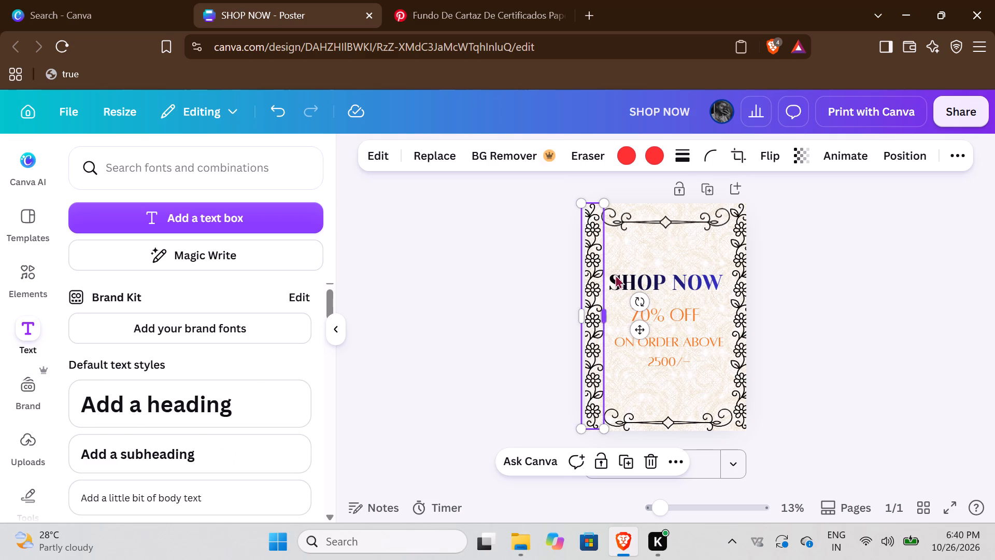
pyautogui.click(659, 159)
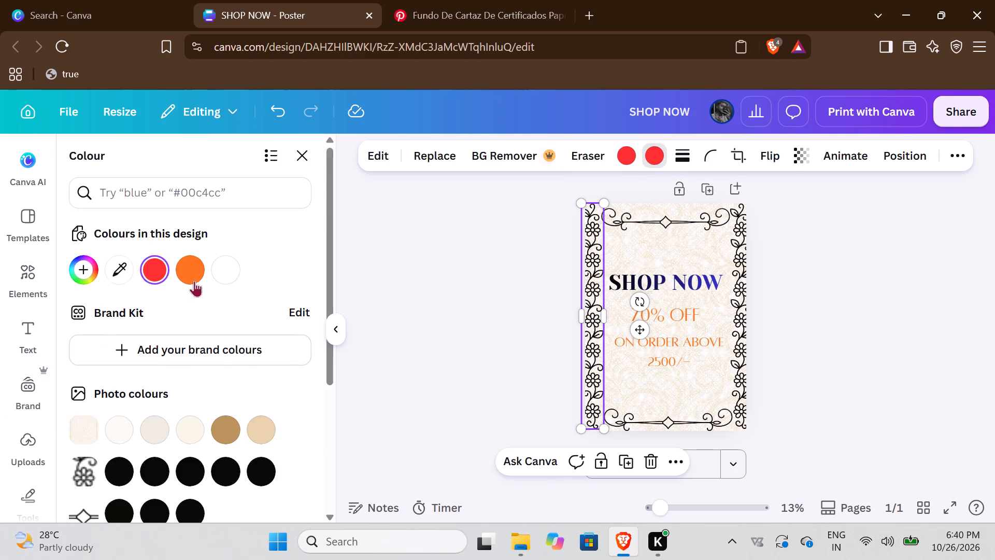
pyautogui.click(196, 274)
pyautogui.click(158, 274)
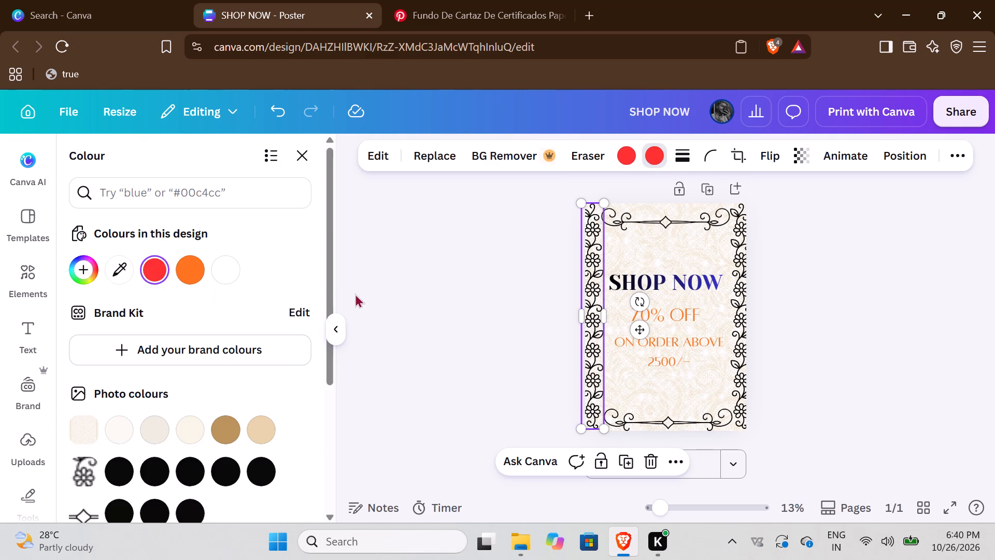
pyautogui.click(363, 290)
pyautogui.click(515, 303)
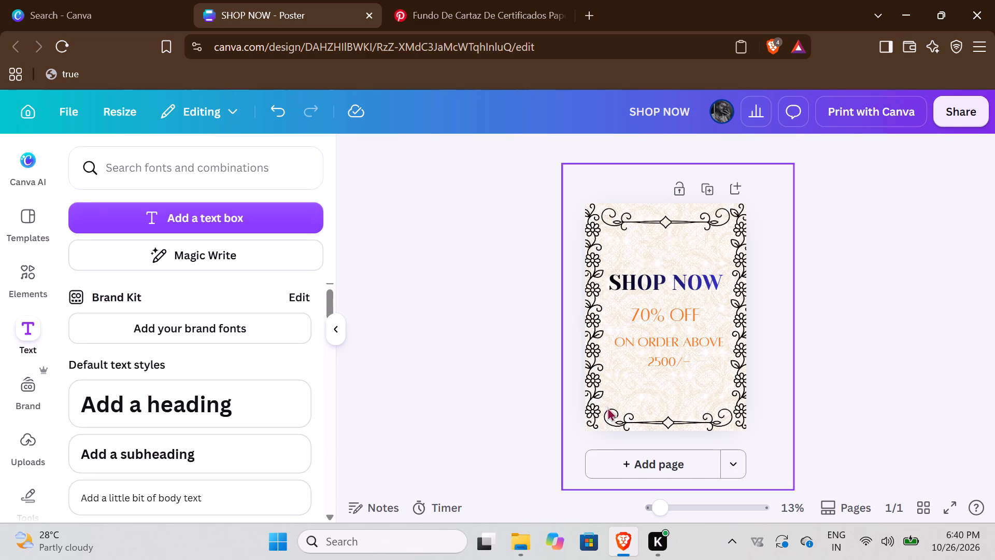
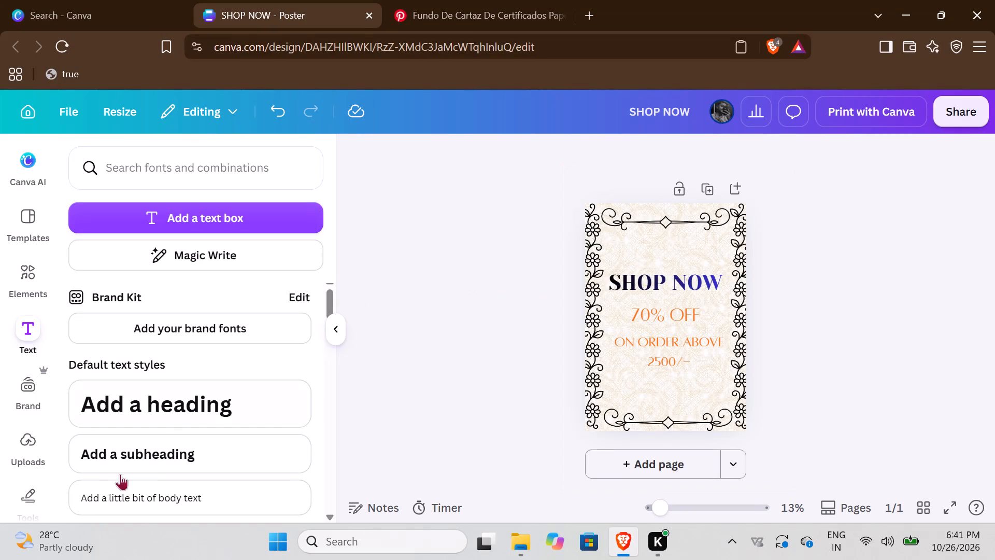
# Add a heading reading LOUIS PHILIPPE and set its font to Yeseva One.
pyautogui.click(186, 403)
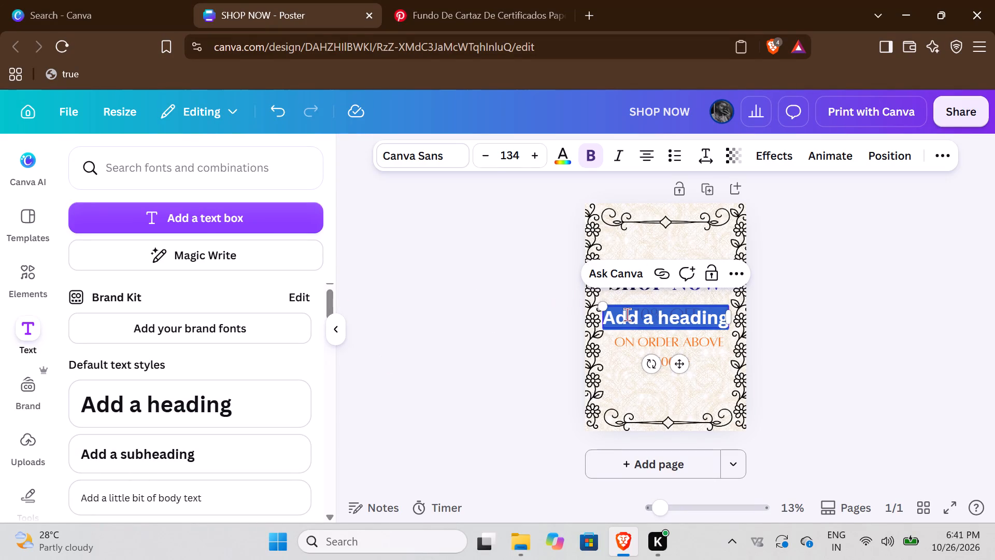
pyautogui.press('BackSpace')
pyautogui.write('LO')
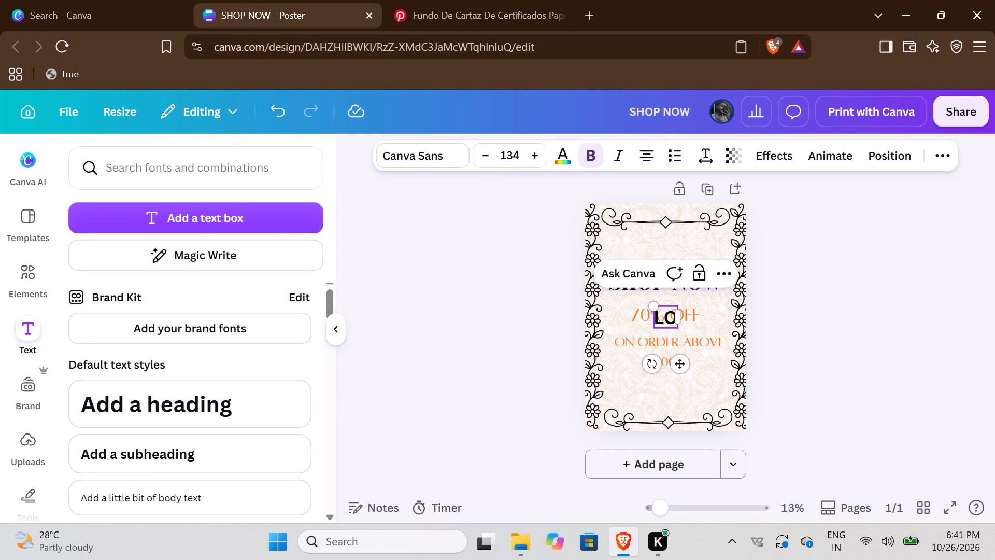
pyautogui.write('UIS PHILIPPE')
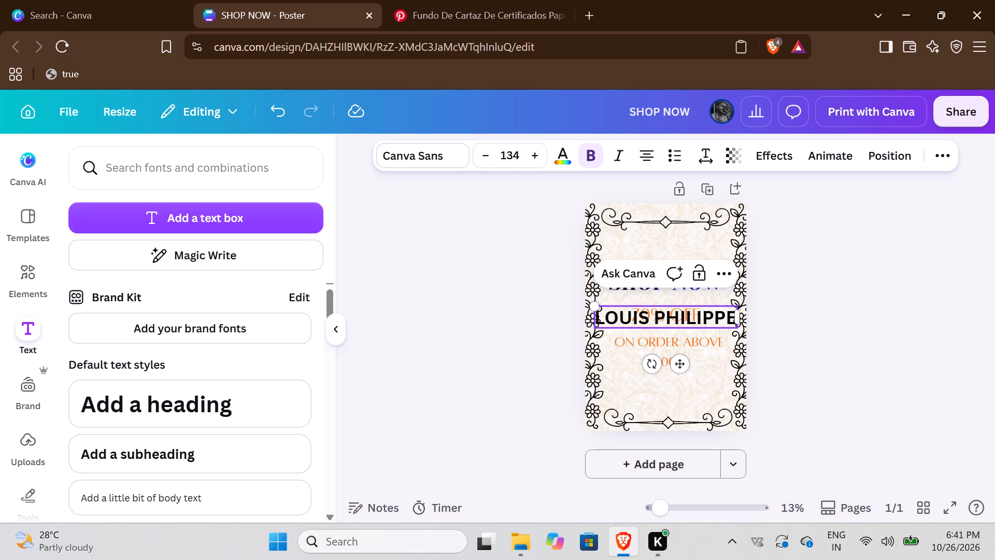
pyautogui.click(391, 157)
pyautogui.click(134, 403)
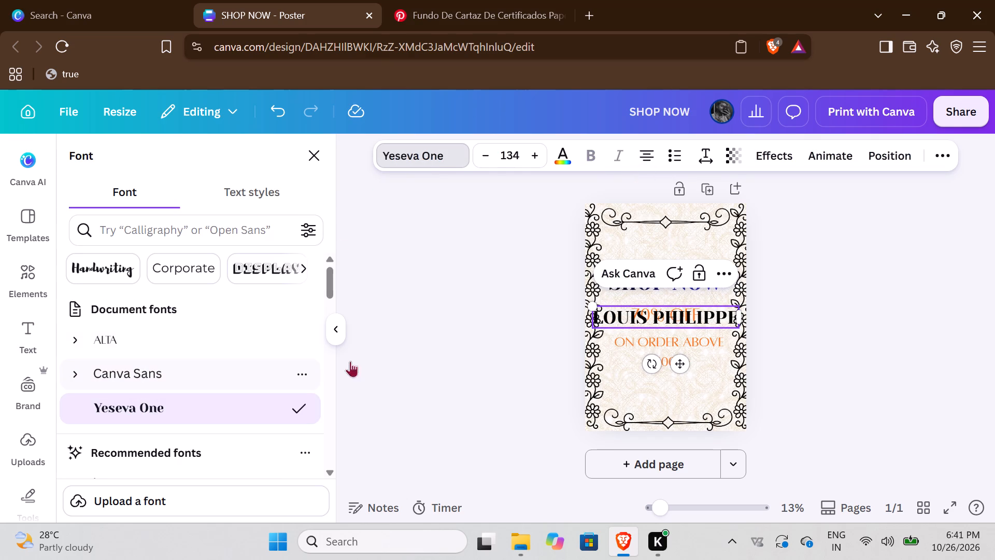
# Shrink the LOUIS PHILIPPE heading to font size about 112 and place it above SHOP NOW, centred between the floral vines.
pyautogui.moveTo(666, 318); pyautogui.dragTo(665, 298)
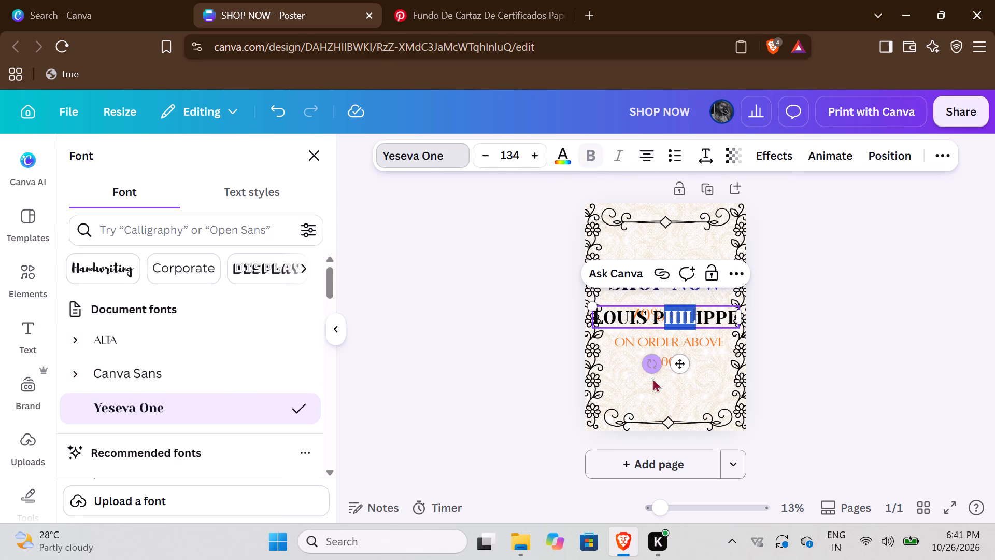
pyautogui.moveTo(678, 370); pyautogui.dragTo(678, 326)
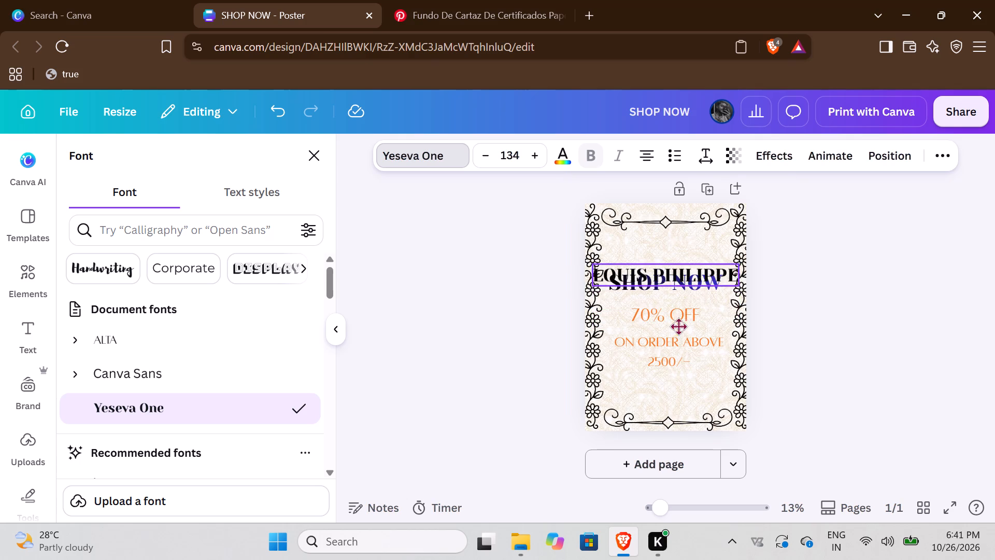
pyautogui.moveTo(678, 326); pyautogui.dragTo(680, 313)
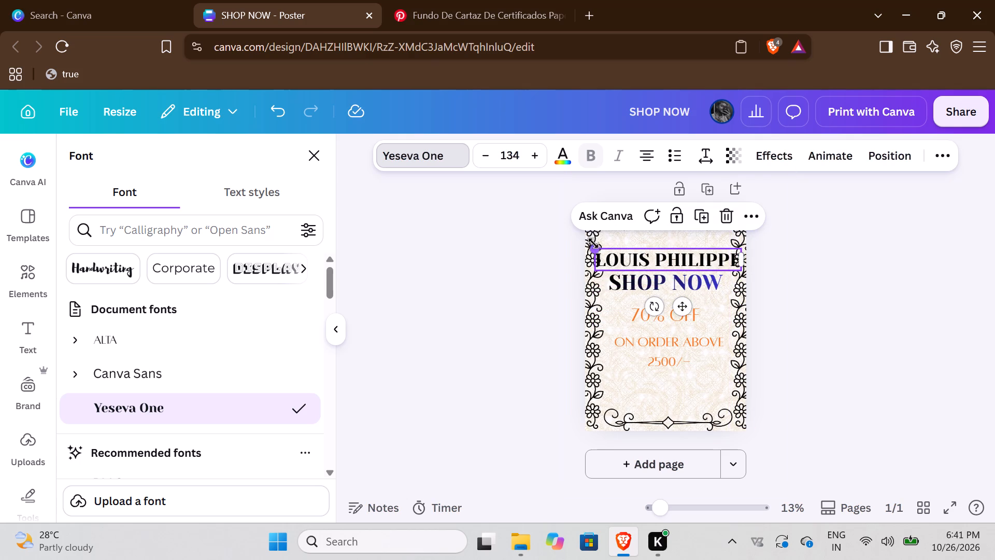
pyautogui.moveTo(593, 243); pyautogui.dragTo(617, 249)
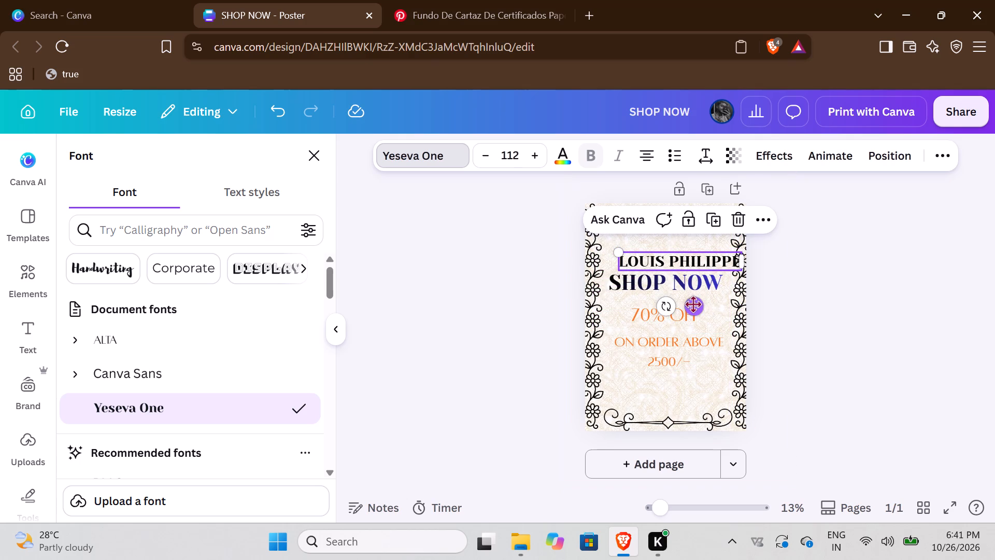
pyautogui.moveTo(693, 304); pyautogui.dragTo(681, 289)
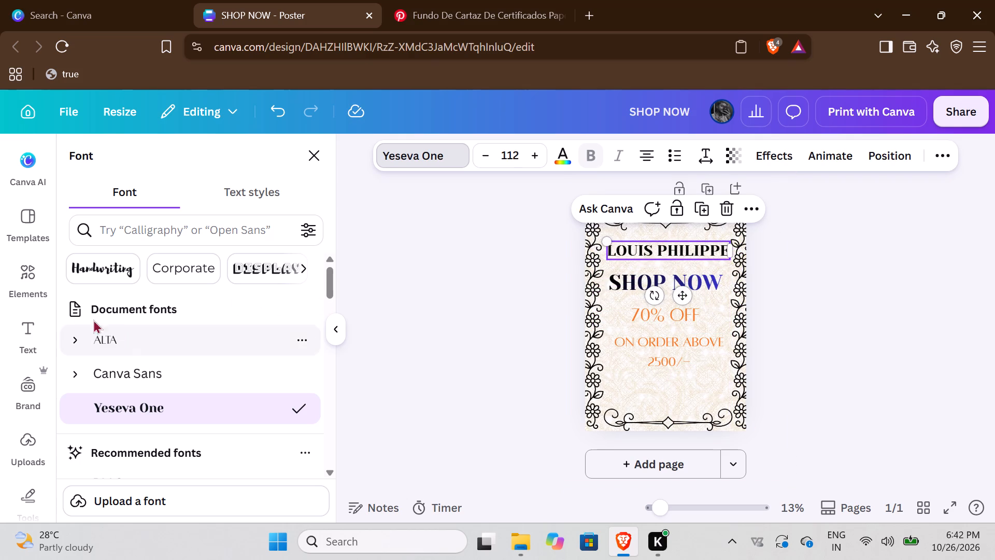
# Recolour the LOUIS PHILIPPE heading with the same black-to-blue gradient as SHOP NOW.
pyautogui.click(559, 155)
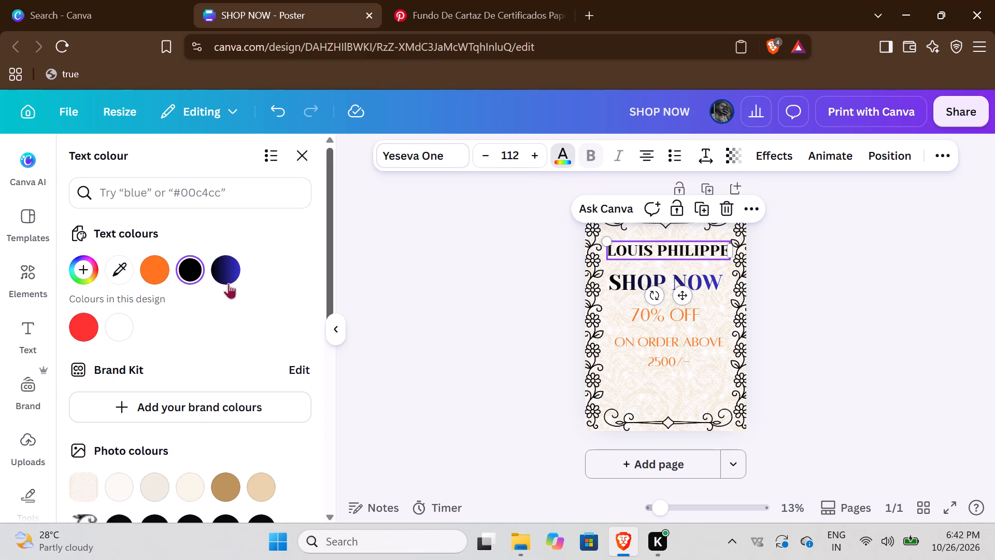
pyautogui.click(222, 270)
pyautogui.click(502, 319)
pyautogui.click(537, 331)
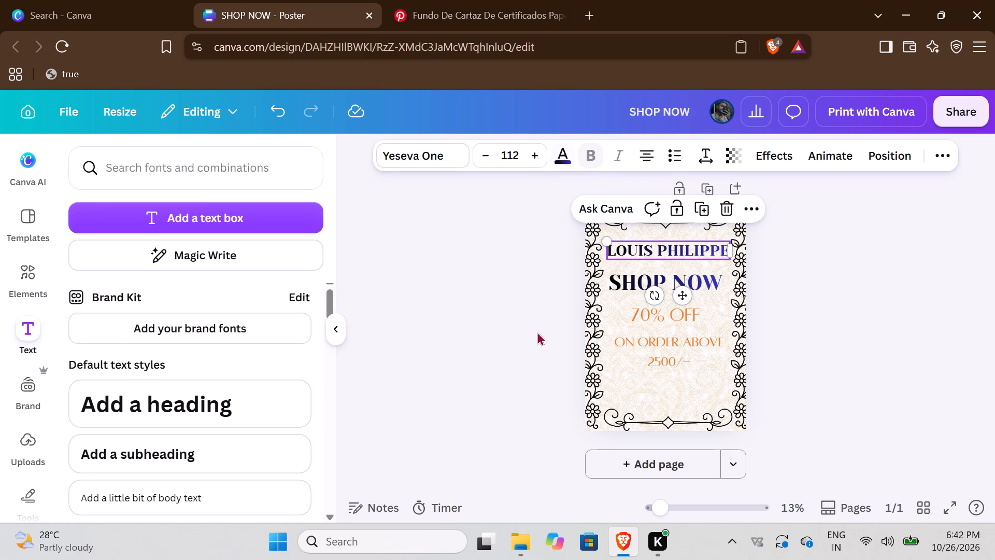
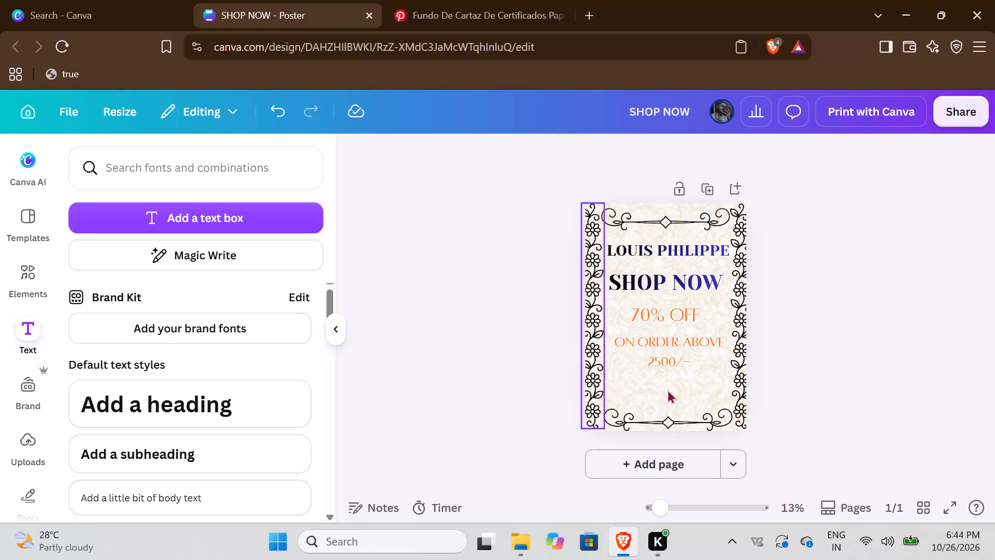
# Search the graphics for t shirts and add the pink T-shirt graphic to the poster.
pyautogui.click(667, 389)
pyautogui.click(436, 365)
pyautogui.click(19, 273)
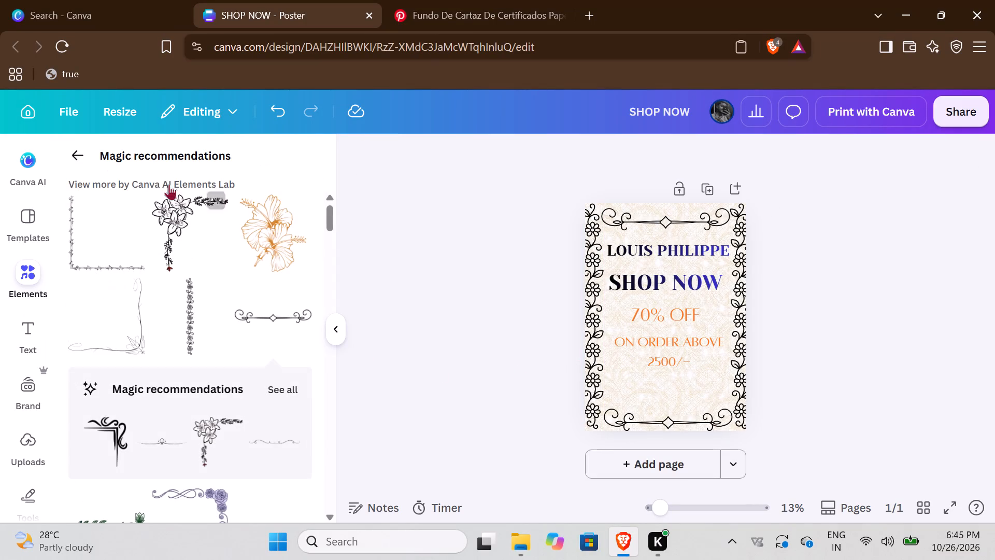
pyautogui.click(89, 153)
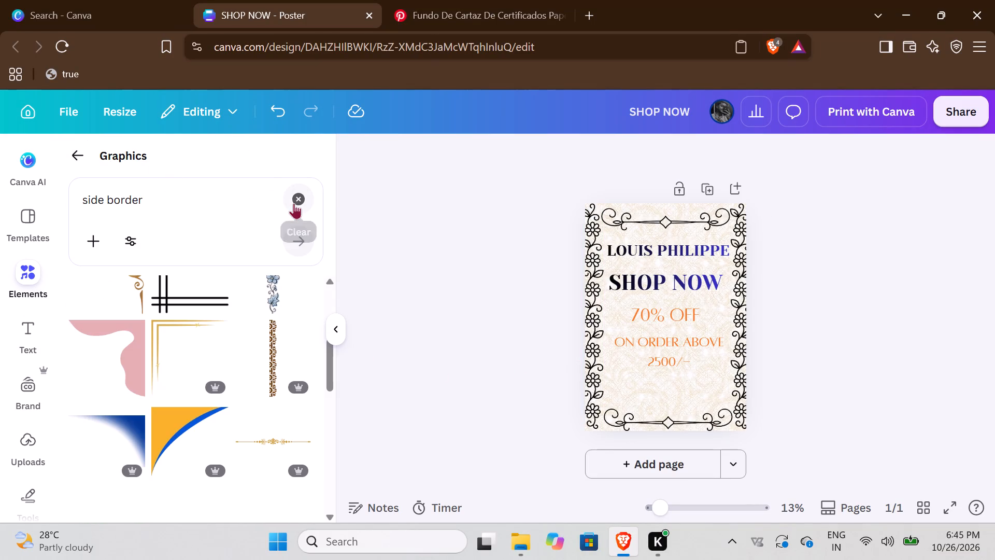
pyautogui.click(298, 200)
pyautogui.write('SHIRTS')
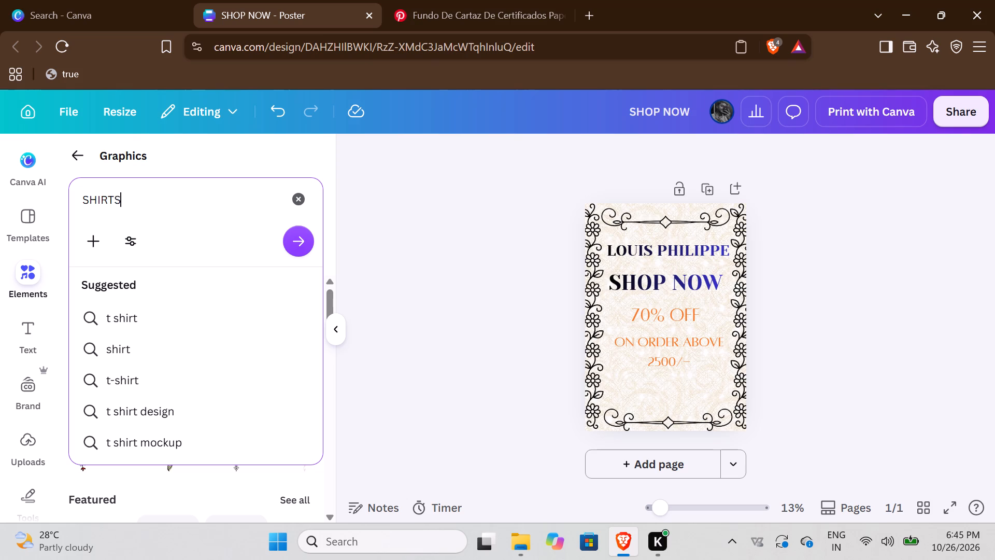
pyautogui.click(196, 317)
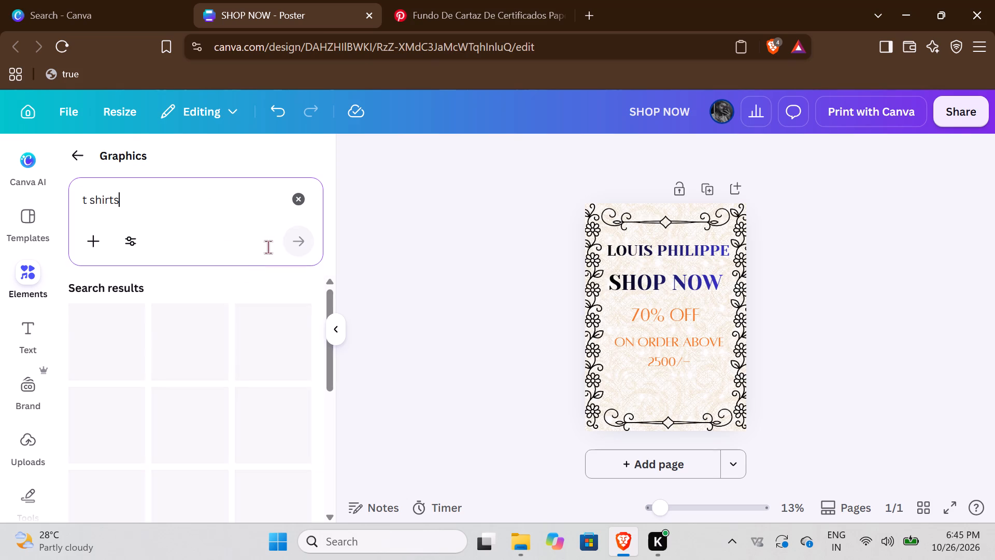
pyautogui.scroll(-3, 209, 349)
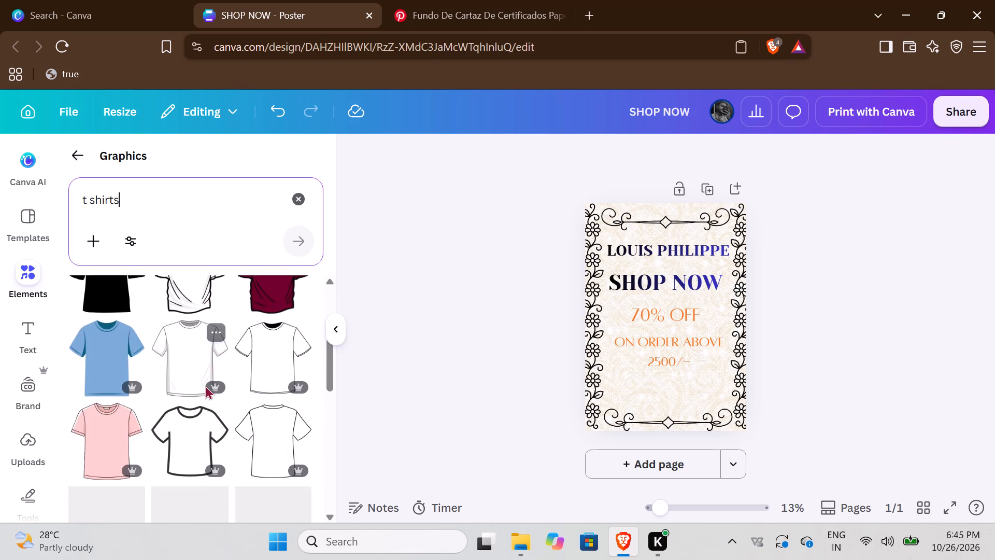
pyautogui.click(118, 428)
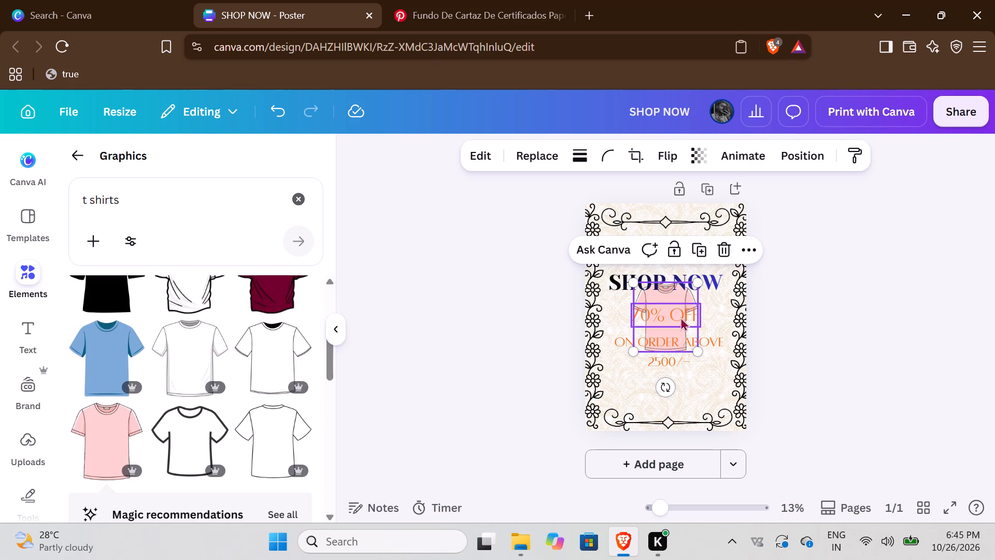
# Shrink the pink T-shirt and place it in the poster's lower-left area, beside the left vine and above the bottom scroll border.
pyautogui.moveTo(683, 300); pyautogui.dragTo(677, 345)
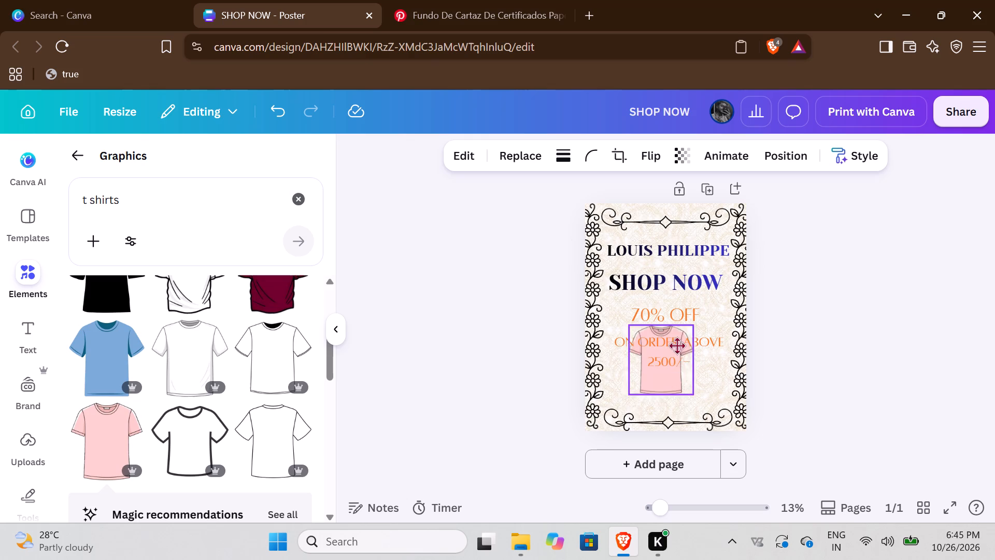
pyautogui.moveTo(677, 345); pyautogui.dragTo(658, 362)
pyautogui.moveTo(675, 412); pyautogui.dragTo(675, 412)
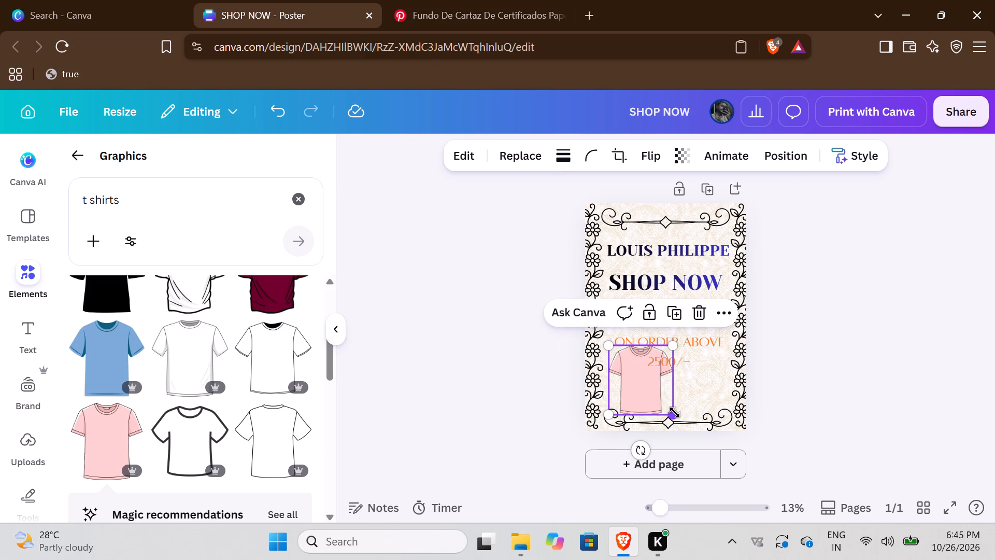
pyautogui.moveTo(675, 412); pyautogui.dragTo(659, 383)
pyautogui.moveTo(632, 356); pyautogui.dragTo(632, 372)
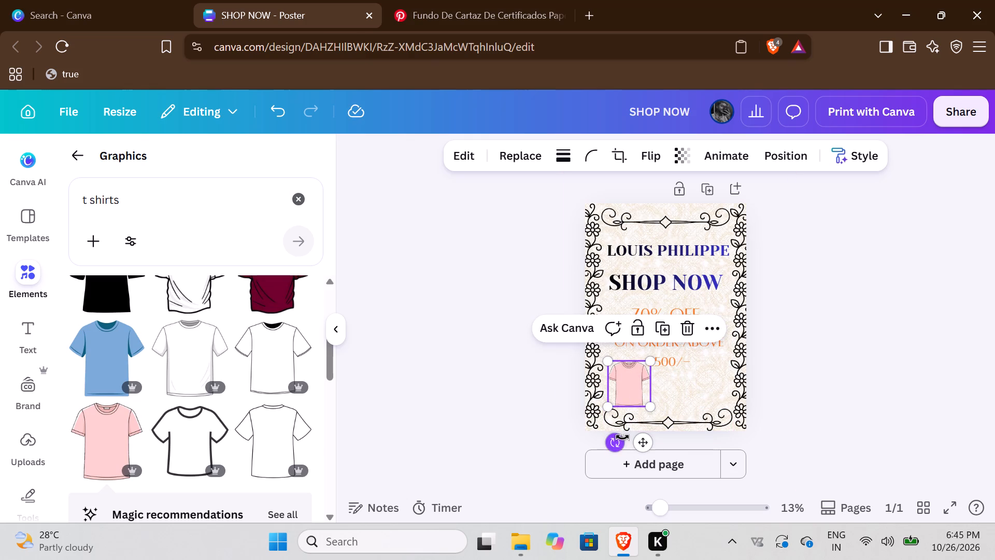
pyautogui.click(413, 337)
# Add the recommended long blue jeans graphic, shrink it and place it in the poster's lower-right area, level with the T-shirt.
pyautogui.scroll(-4, 236, 387)
pyautogui.scroll(1, 236, 387)
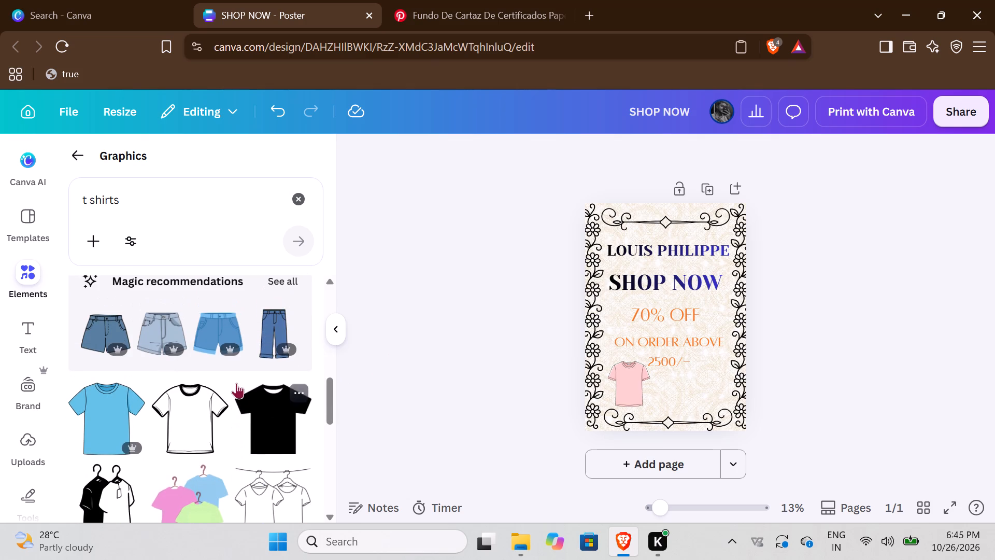
pyautogui.click(271, 350)
pyautogui.moveTo(699, 364); pyautogui.dragTo(691, 352)
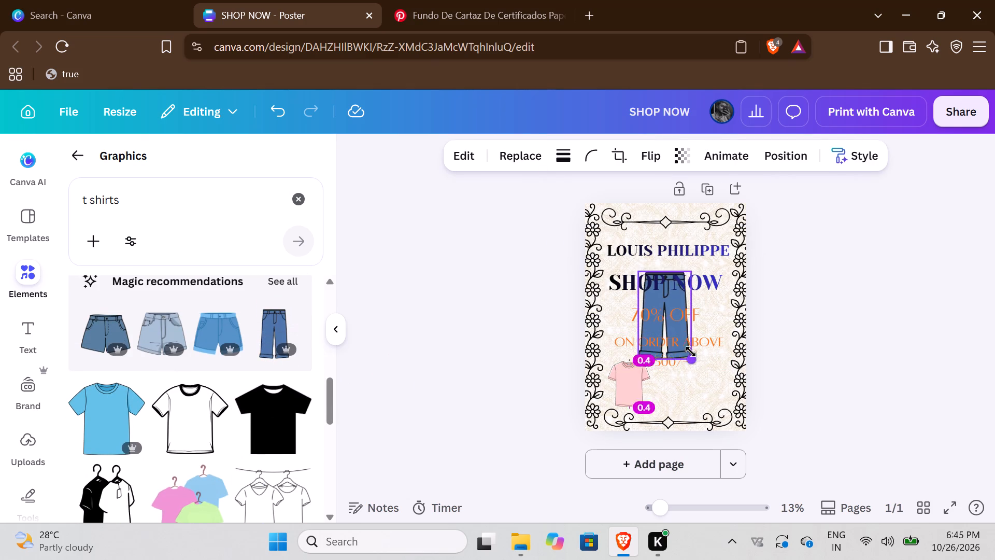
pyautogui.moveTo(691, 352); pyautogui.dragTo(673, 312)
pyautogui.moveTo(655, 296); pyautogui.dragTo(658, 300)
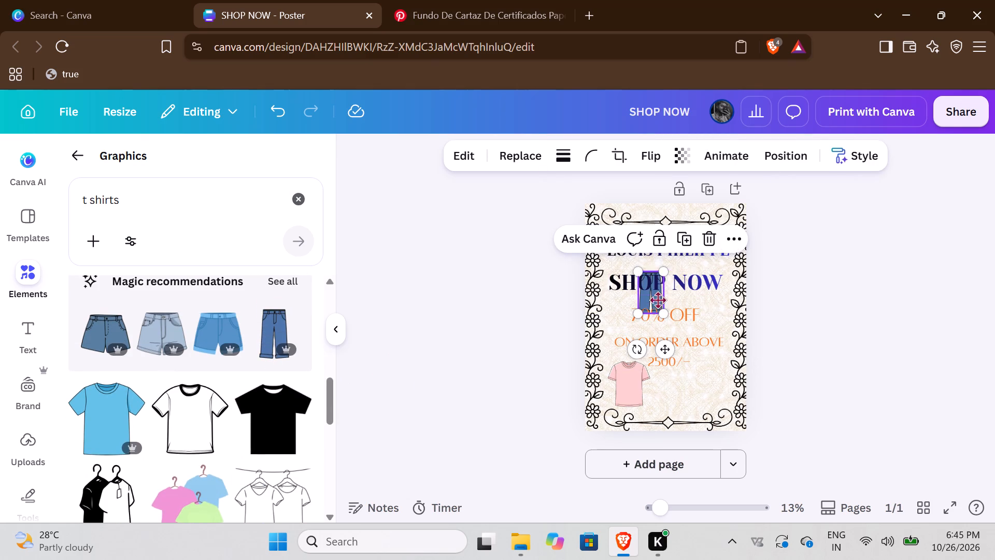
pyautogui.moveTo(658, 300); pyautogui.dragTo(716, 383)
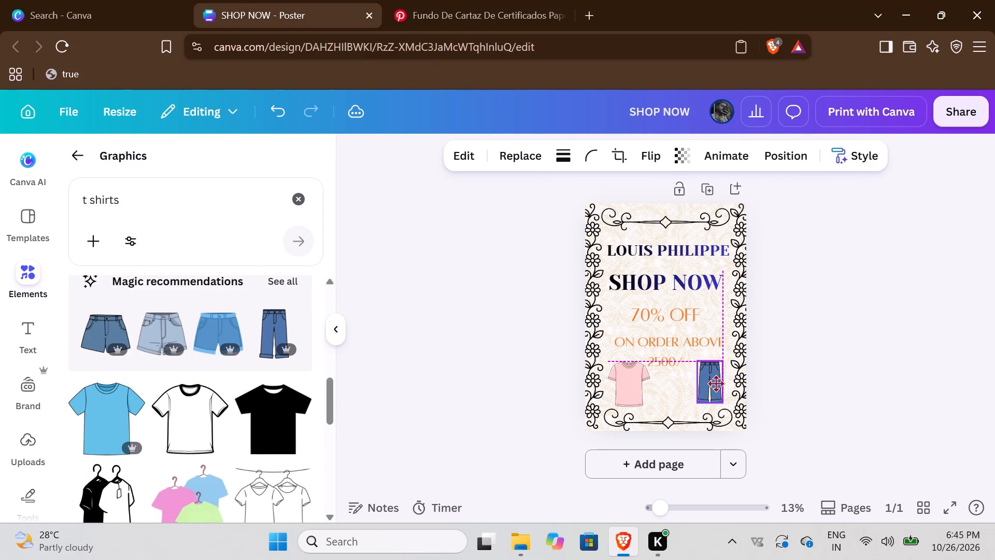
pyautogui.moveTo(716, 383); pyautogui.dragTo(716, 385)
pyautogui.click(493, 371)
# Search the graphics for shirts and look through the results for another clothing graphic.
pyautogui.scroll(-2, 275, 395)
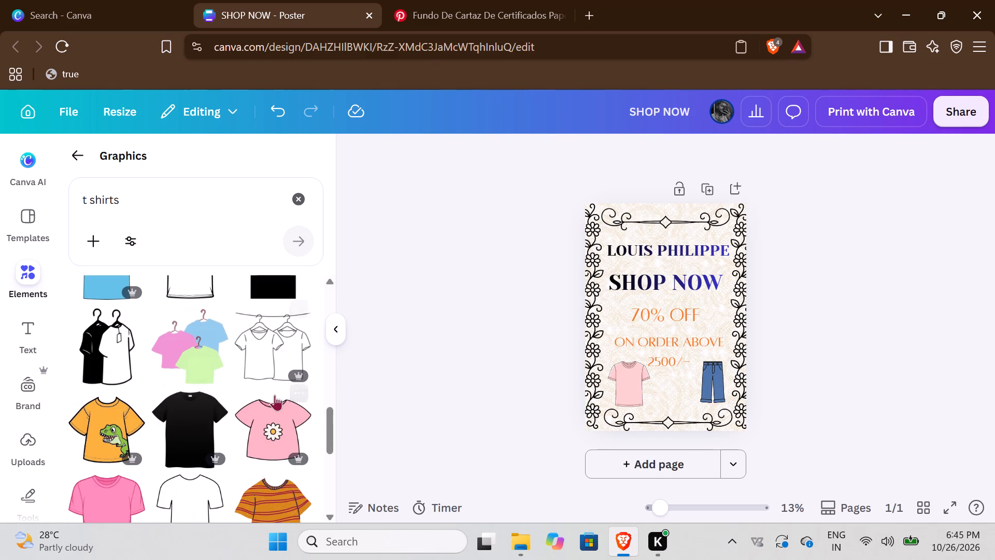
pyautogui.scroll(-9, 184, 369)
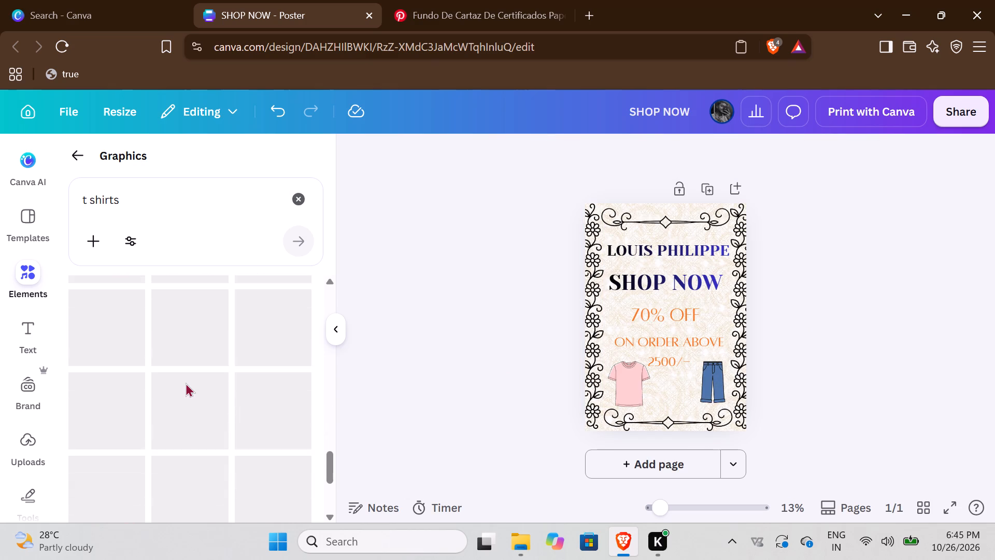
pyautogui.scroll(3, 186, 383)
pyautogui.click(81, 203)
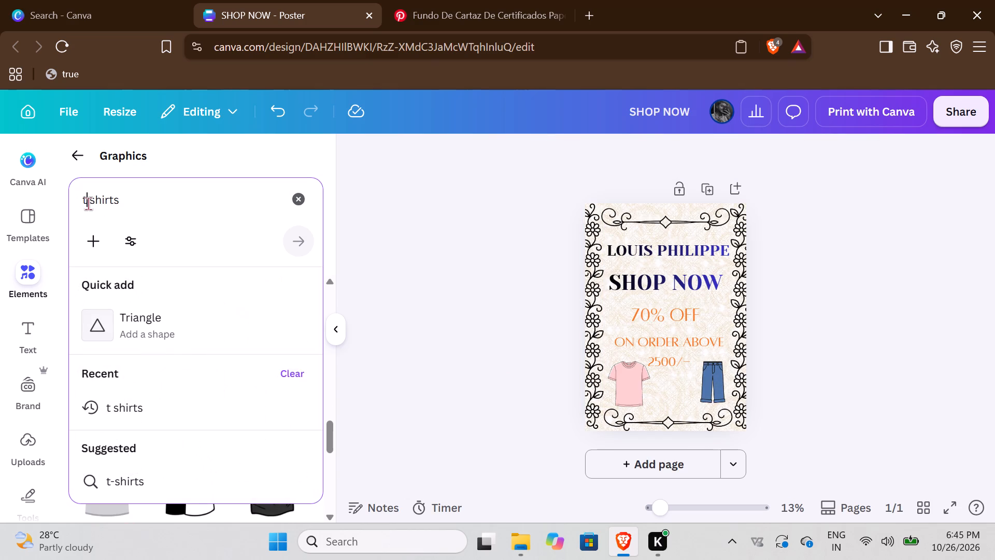
pyautogui.click(88, 203)
pyautogui.press('BackSpace')
pyautogui.press('\\')
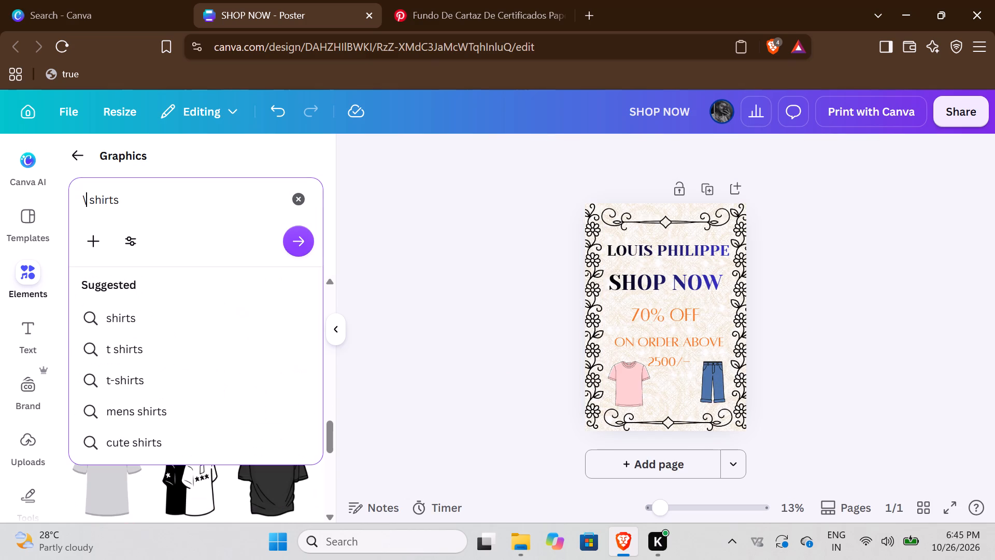
pyautogui.press('BackSpace')
pyautogui.press('Return')
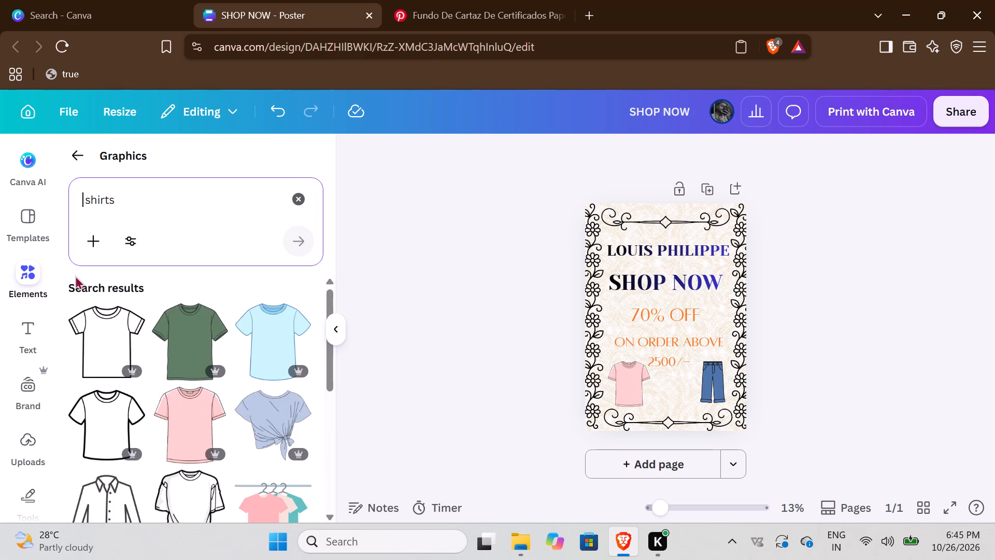
pyautogui.scroll(-3, 122, 395)
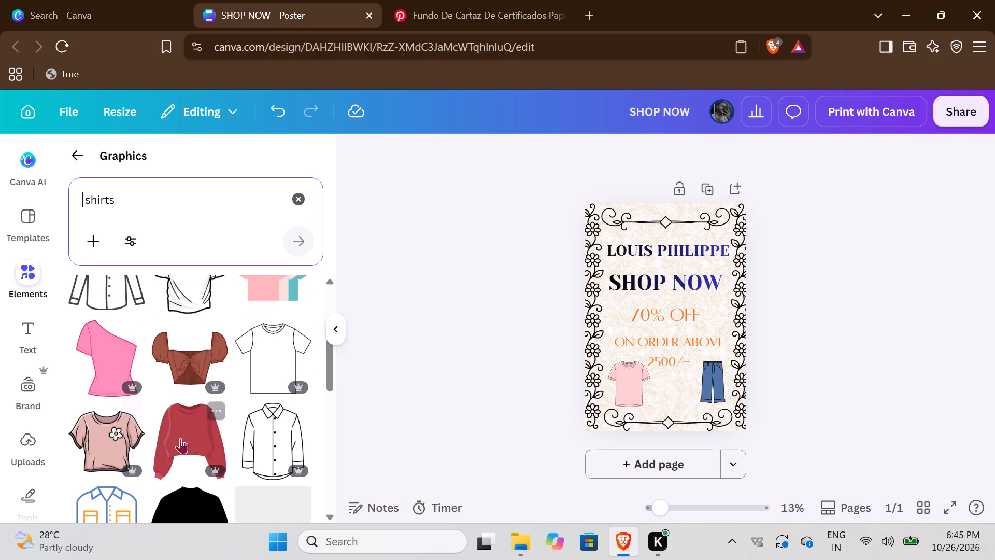
pyautogui.scroll(-3, 123, 464)
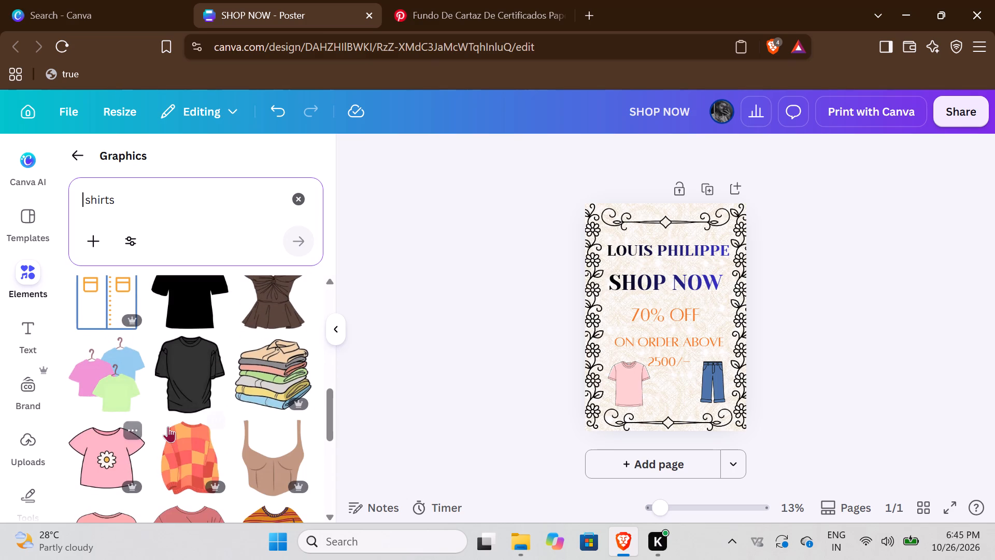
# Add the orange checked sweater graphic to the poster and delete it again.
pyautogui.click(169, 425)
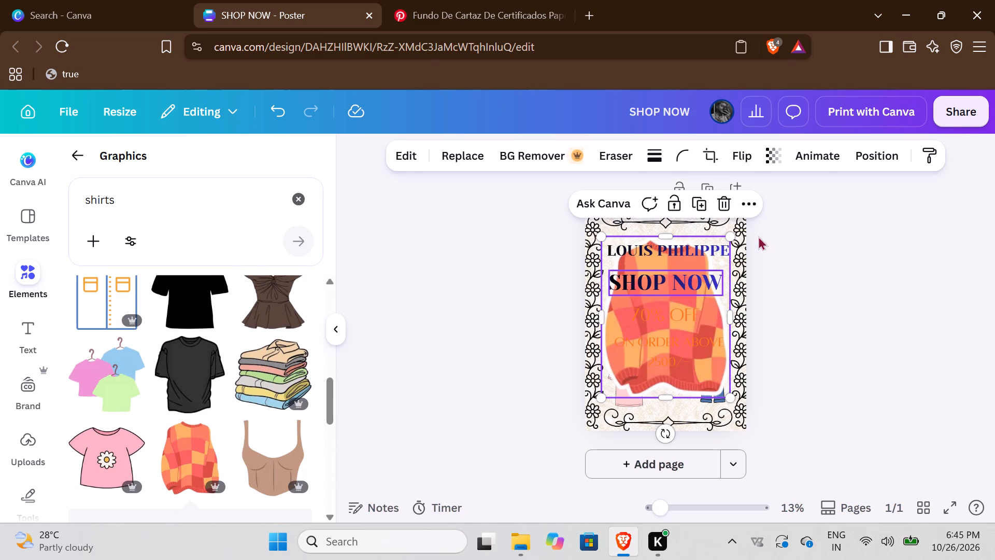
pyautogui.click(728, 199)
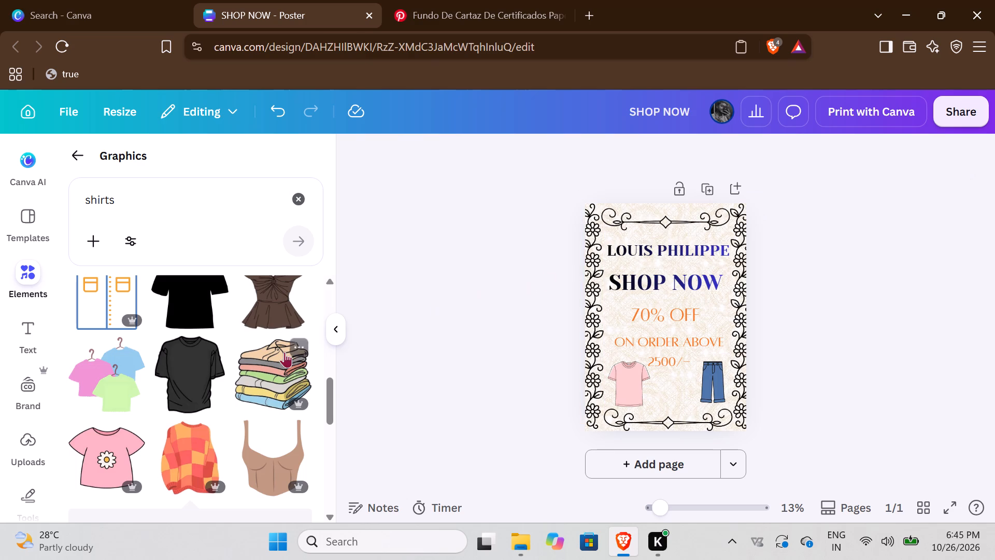
# Add the graphic of stacked folded shirts, shrink it and place it between the pink T-shirt and the jeans.
pyautogui.click(285, 352)
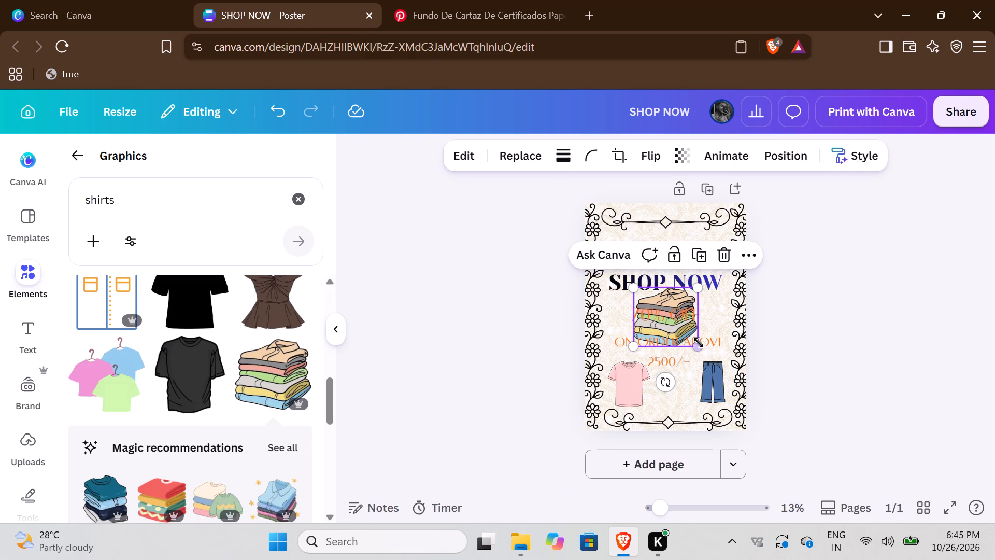
pyautogui.moveTo(695, 334); pyautogui.dragTo(731, 317)
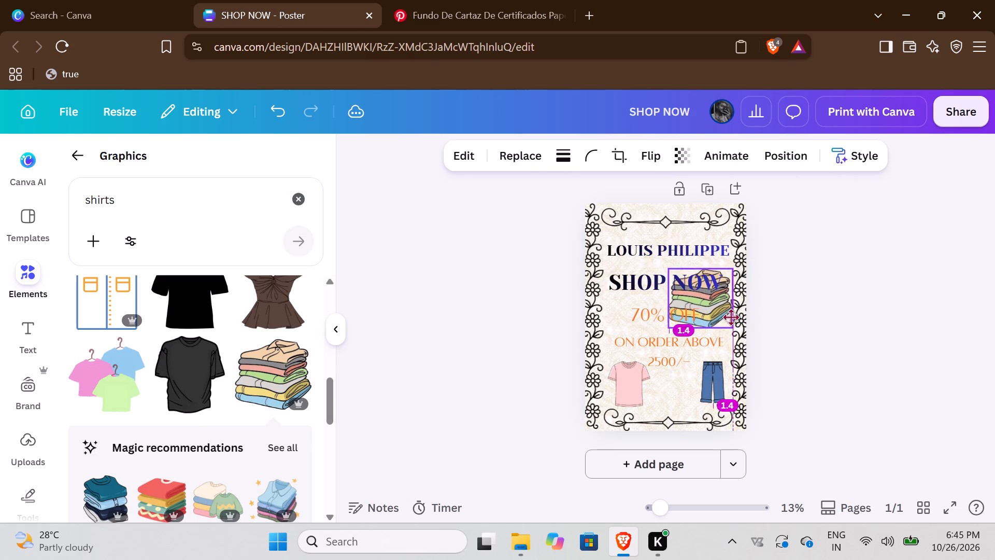
pyautogui.moveTo(731, 317); pyautogui.dragTo(733, 321)
pyautogui.moveTo(730, 332); pyautogui.dragTo(691, 302)
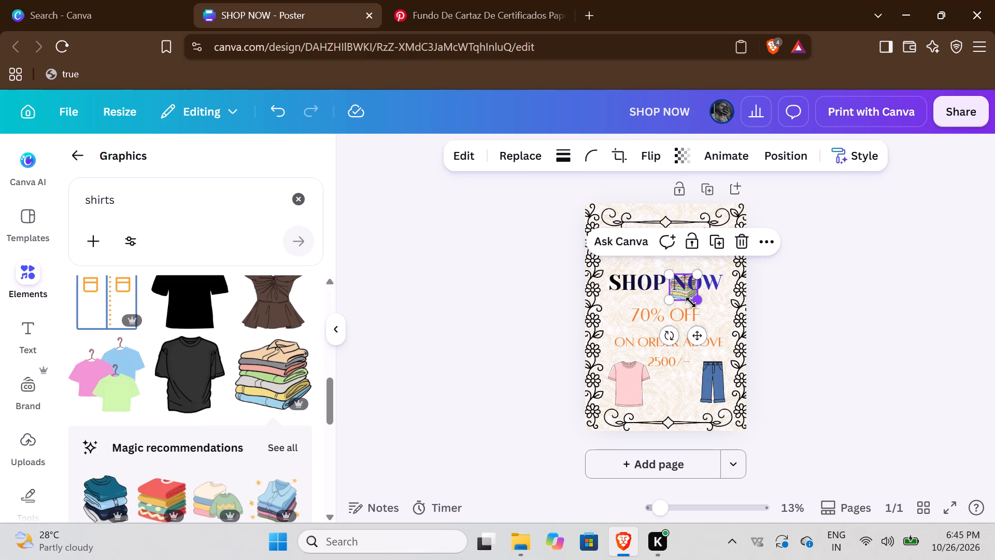
pyautogui.moveTo(685, 299); pyautogui.dragTo(689, 300)
pyautogui.moveTo(689, 300); pyautogui.dragTo(714, 327)
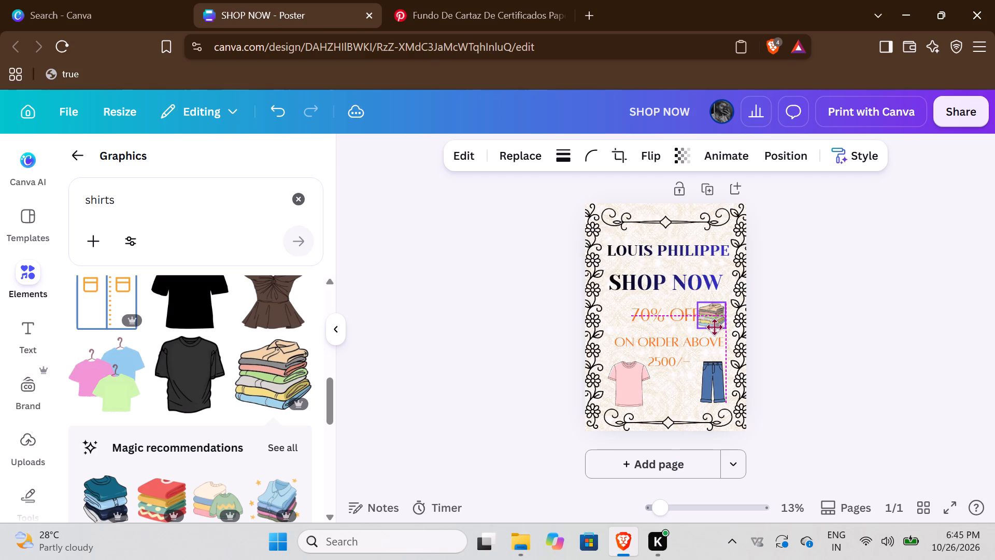
pyautogui.moveTo(714, 327); pyautogui.dragTo(717, 326)
pyautogui.moveTo(703, 304); pyautogui.dragTo(710, 310)
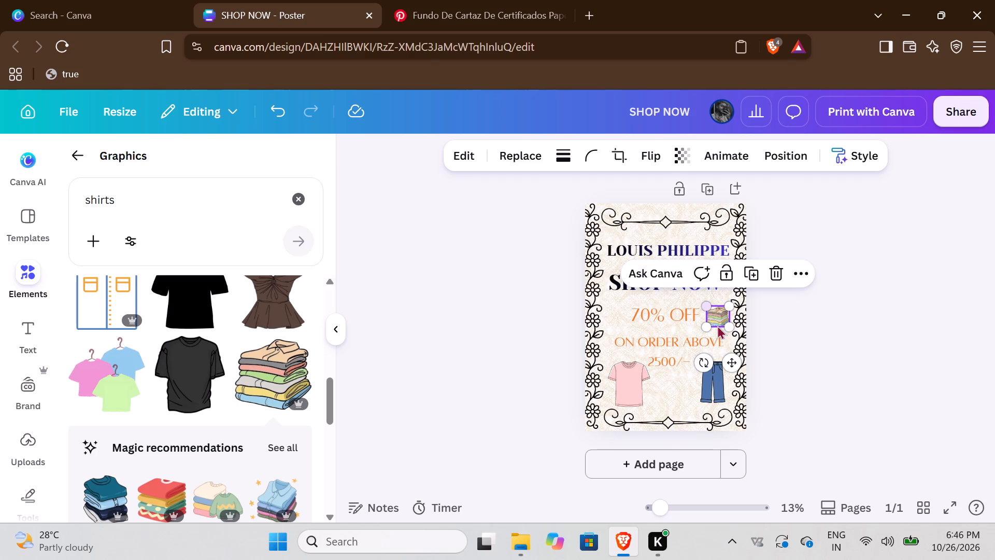
pyautogui.moveTo(719, 314); pyautogui.dragTo(642, 311)
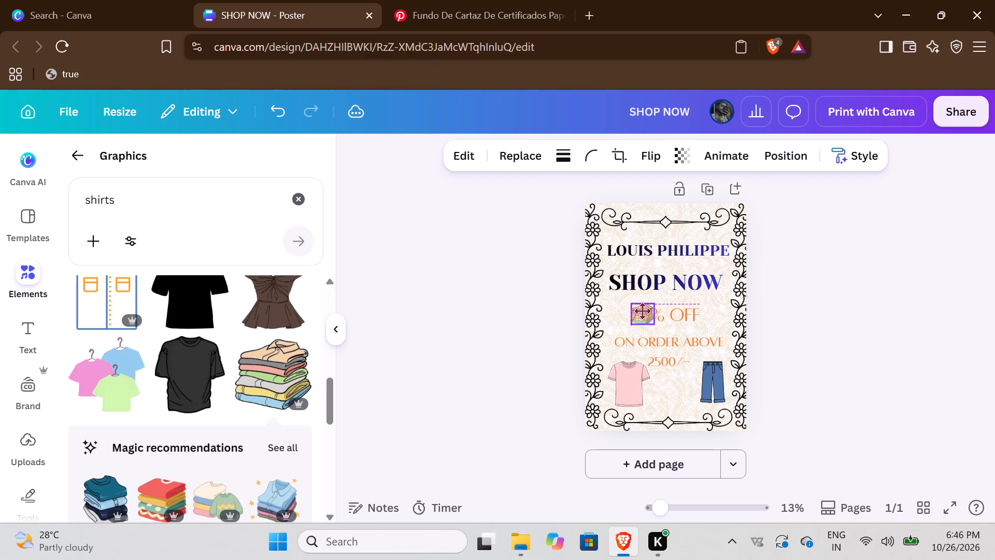
pyautogui.moveTo(642, 311); pyautogui.dragTo(682, 332)
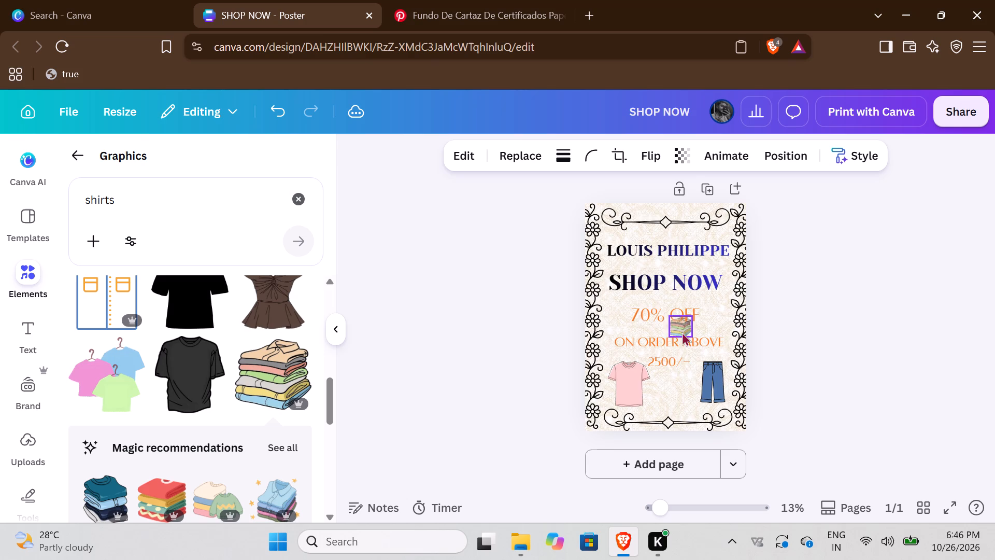
pyautogui.moveTo(682, 332); pyautogui.dragTo(675, 395)
pyautogui.click(451, 405)
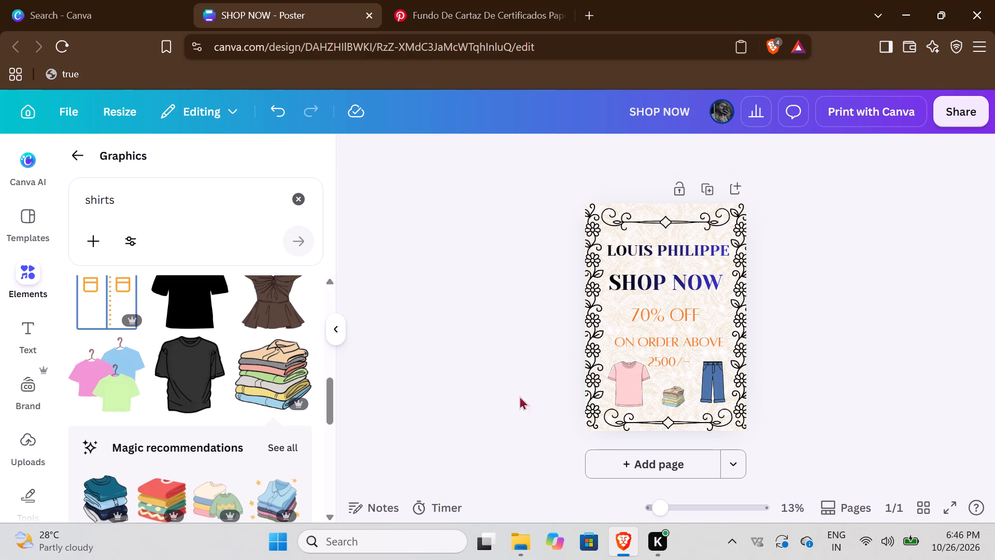
# Delete the scroll border above the LOUIS PHILIPPE heading.
pyautogui.click(663, 216)
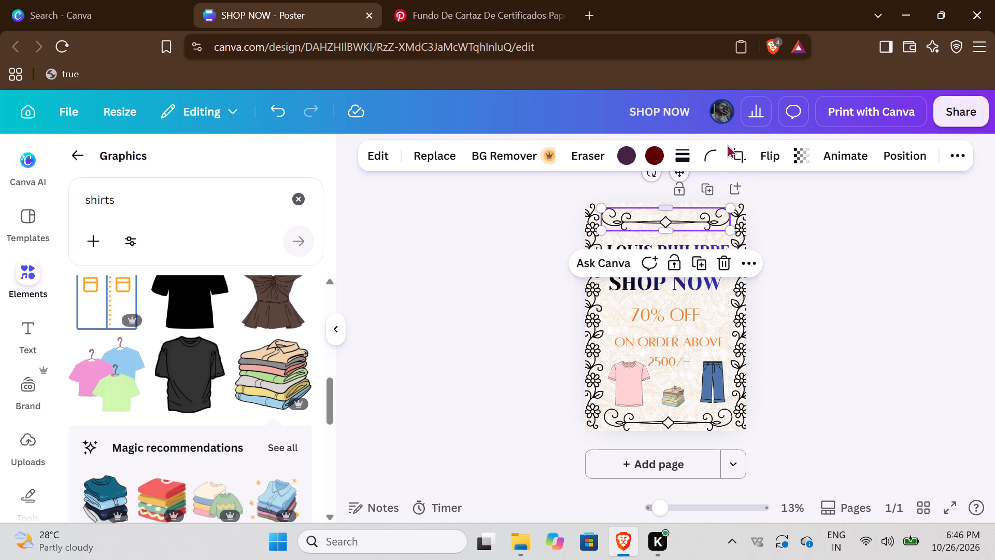
pyautogui.click(730, 268)
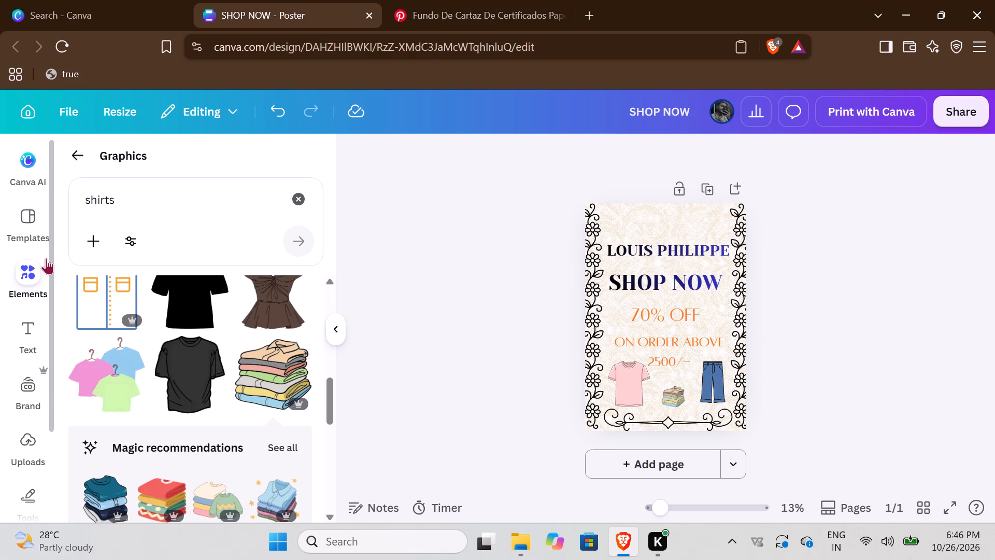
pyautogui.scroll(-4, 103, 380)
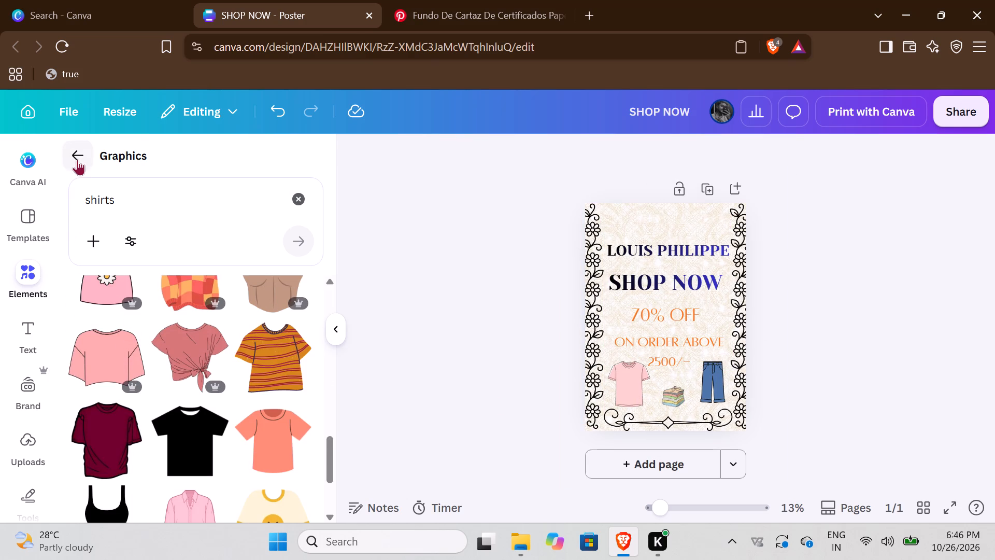
# Clear the recent searches and look through the graphics categories and collections for another decoration for the poster.
pyautogui.click(77, 159)
pyautogui.click(177, 314)
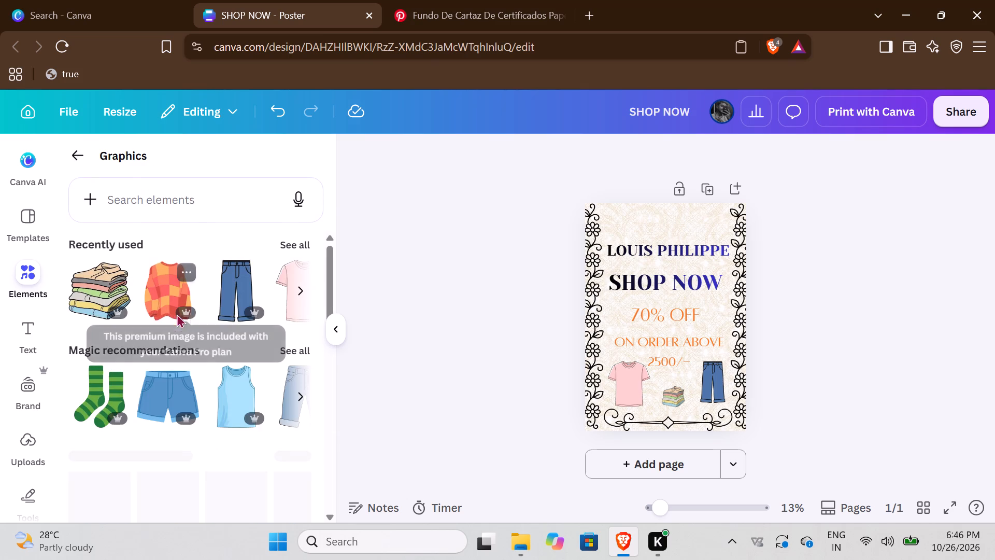
pyautogui.click(214, 202)
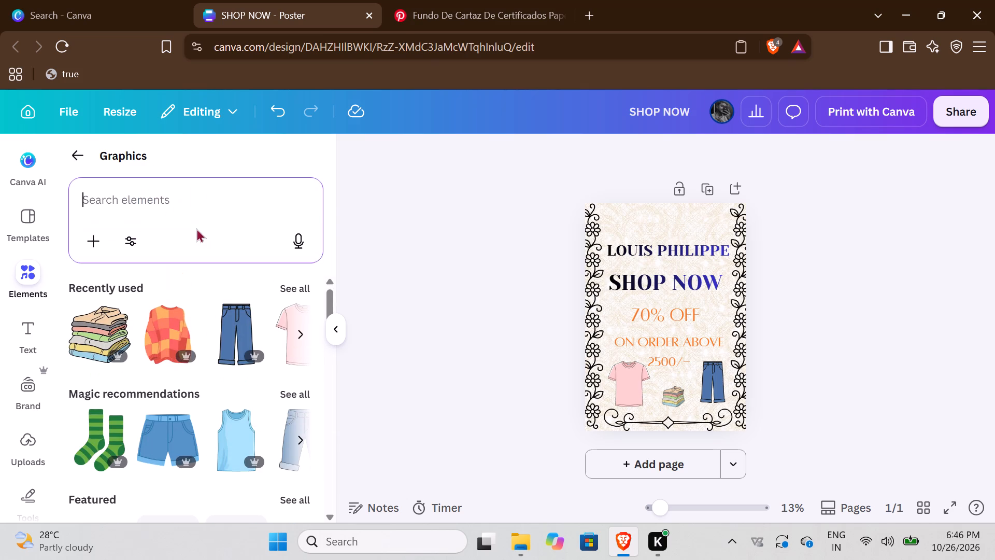
pyautogui.scroll(-4, 145, 469)
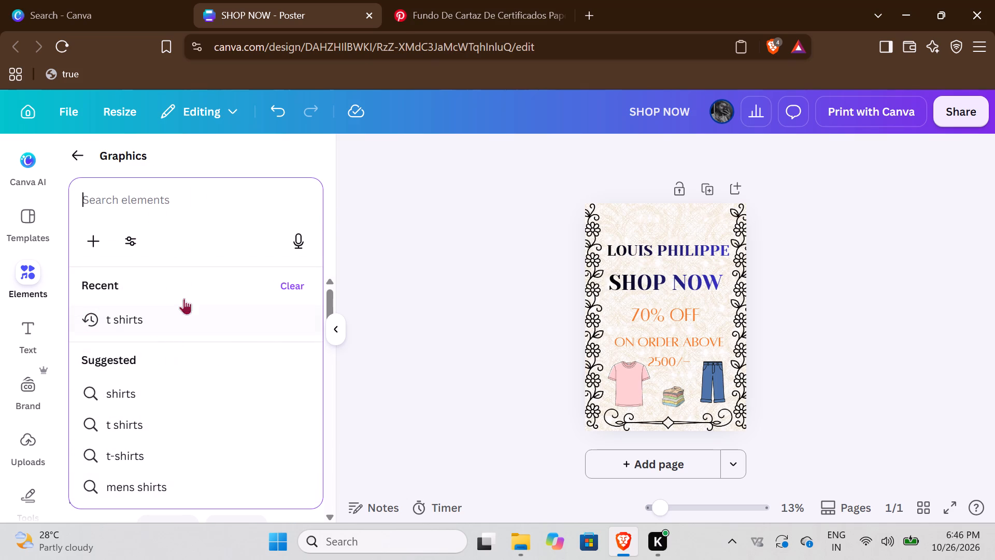
pyautogui.scroll(-2, 136, 383)
pyautogui.scroll(-2, 186, 340)
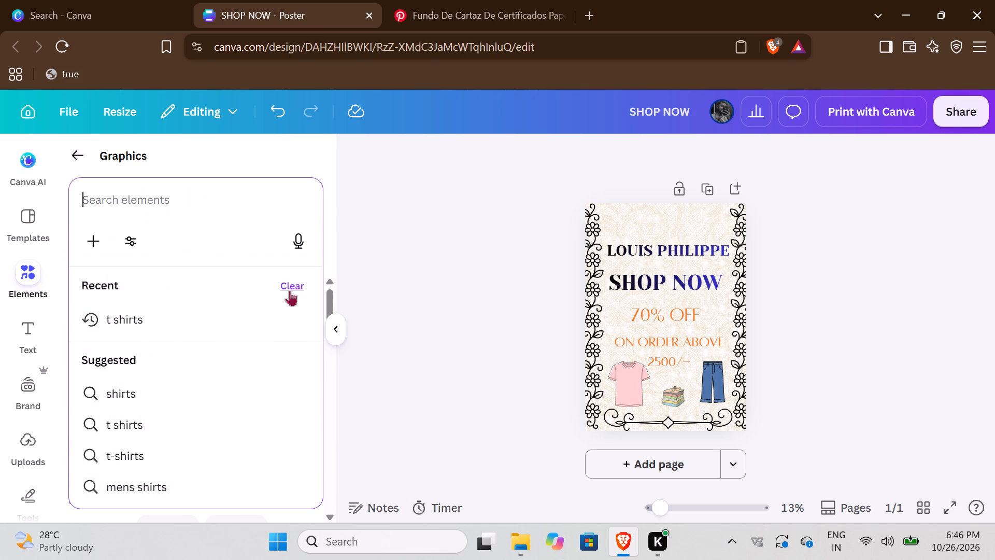
pyautogui.click(290, 290)
pyautogui.scroll(-2, 184, 396)
pyautogui.click(52, 447)
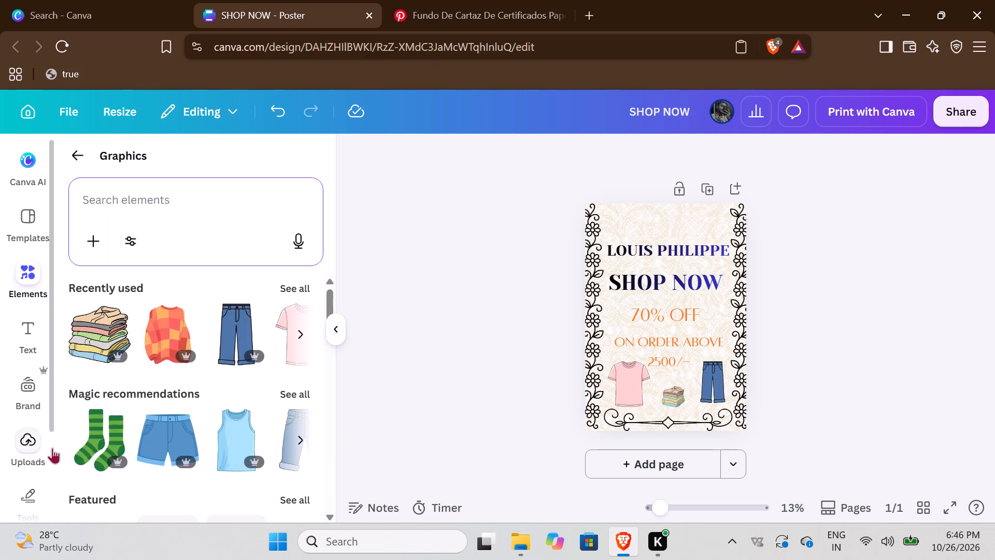
pyautogui.scroll(-1, 73, 444)
pyautogui.click(27, 277)
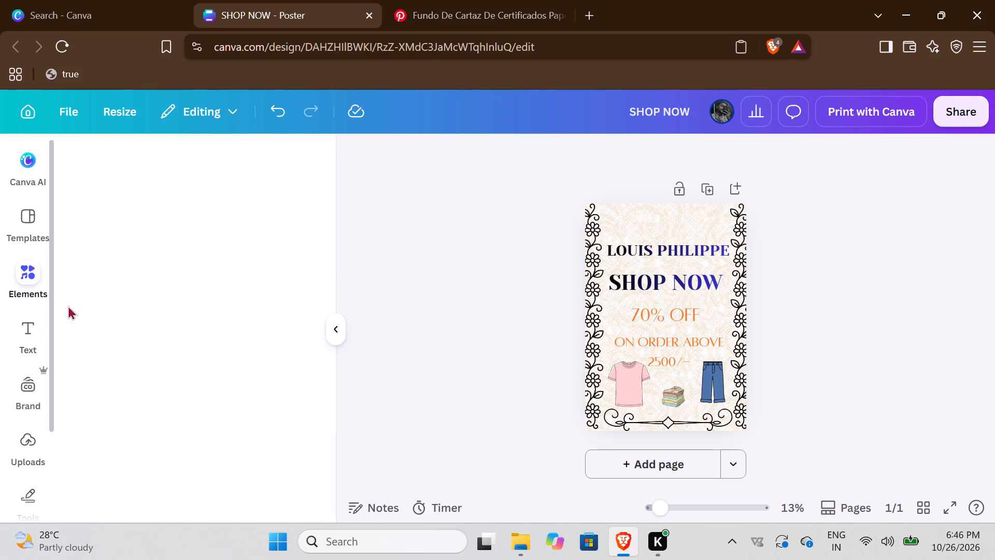
pyautogui.scroll(-8, 108, 357)
pyautogui.scroll(4, 116, 360)
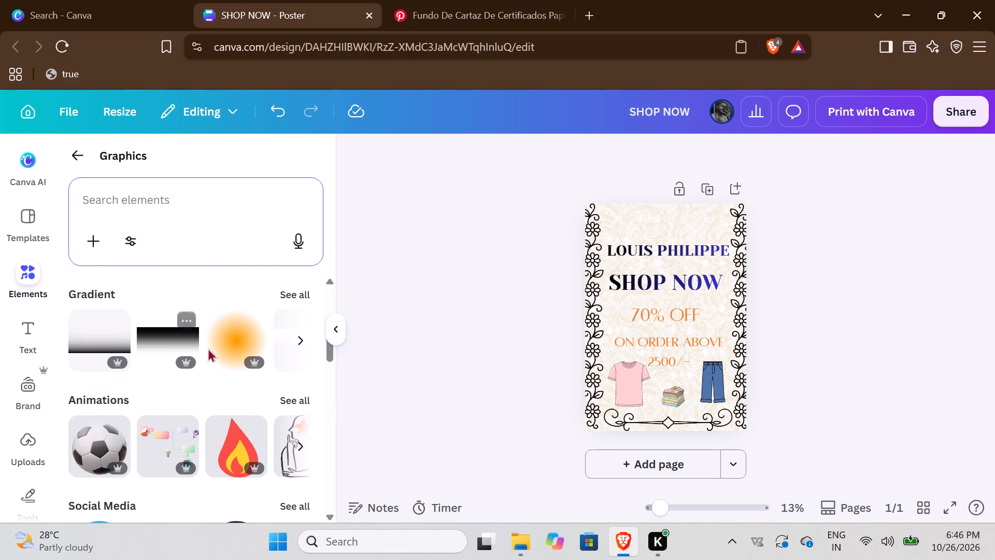
pyautogui.click(308, 288)
pyautogui.click(79, 153)
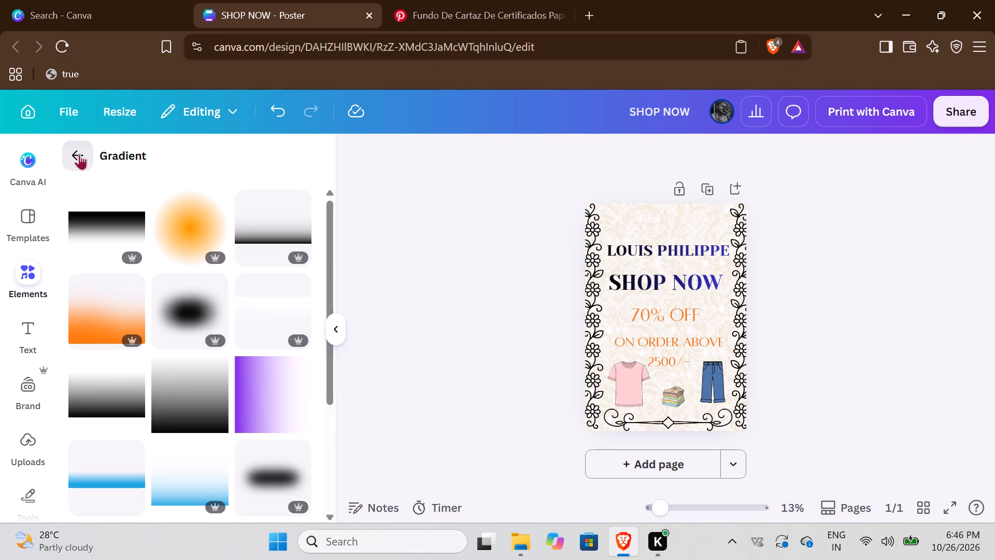
pyautogui.scroll(-10, 172, 381)
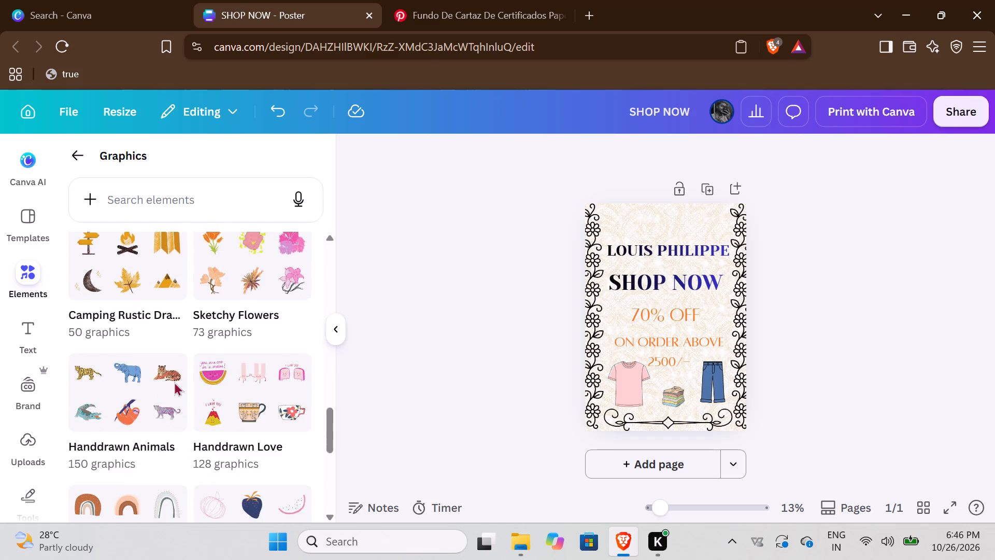
pyautogui.scroll(-11, 174, 382)
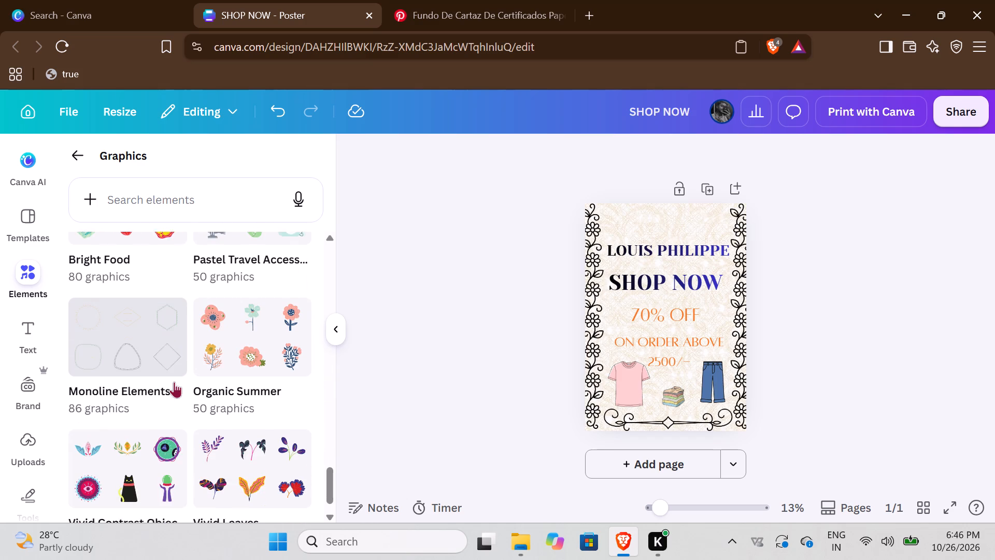
pyautogui.scroll(-3, 174, 382)
# Search the graphics for BORDER, add the peach and green flourish ornament, enlarge it and place it above the LOUIS PHILIPPE heading.
pyautogui.click(155, 207)
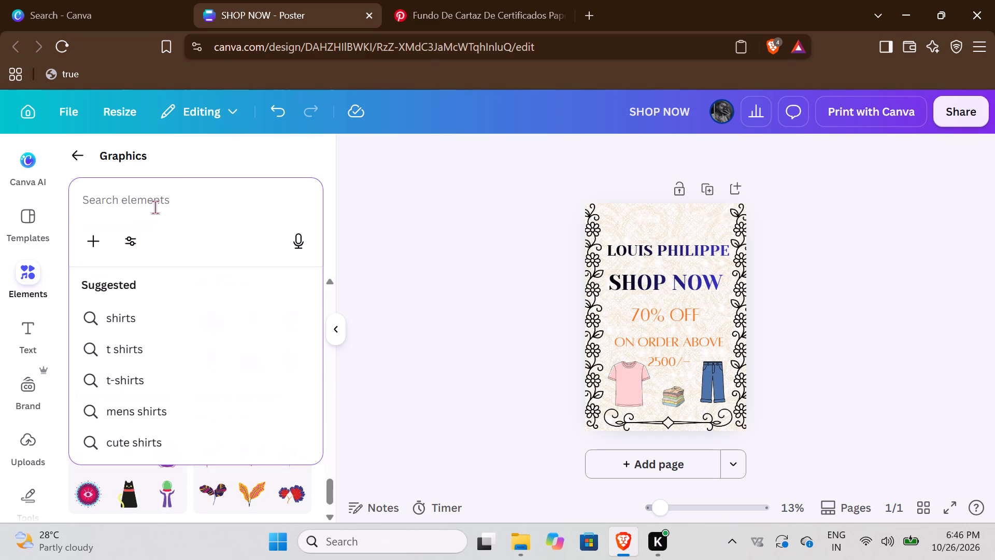
pyautogui.write('BORDER')
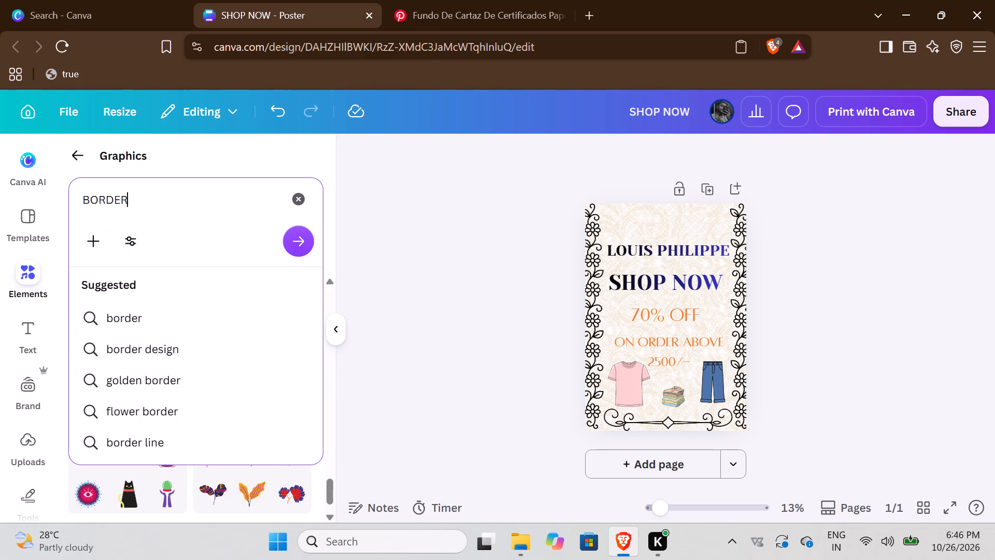
pyautogui.press('Return')
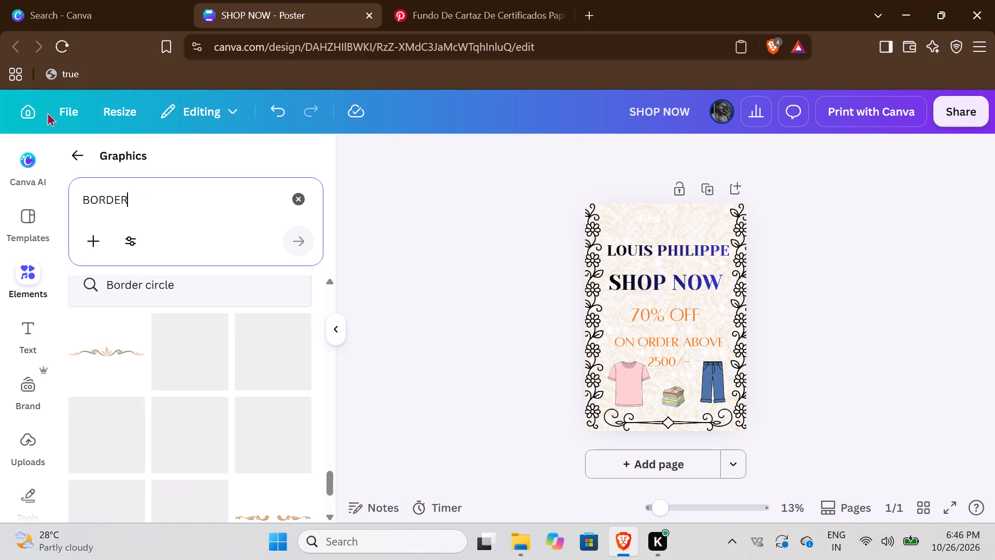
pyautogui.click(109, 364)
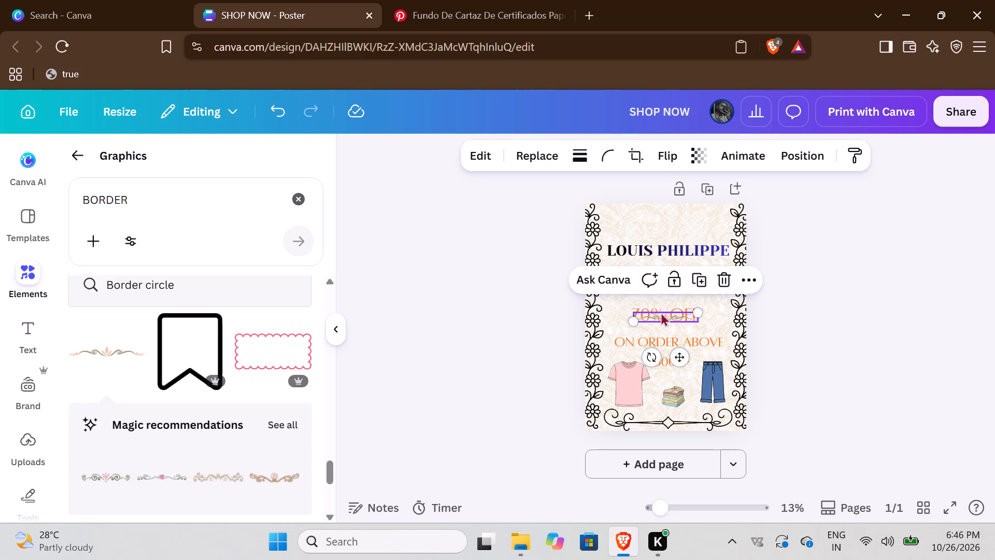
pyautogui.moveTo(661, 313); pyautogui.dragTo(640, 220)
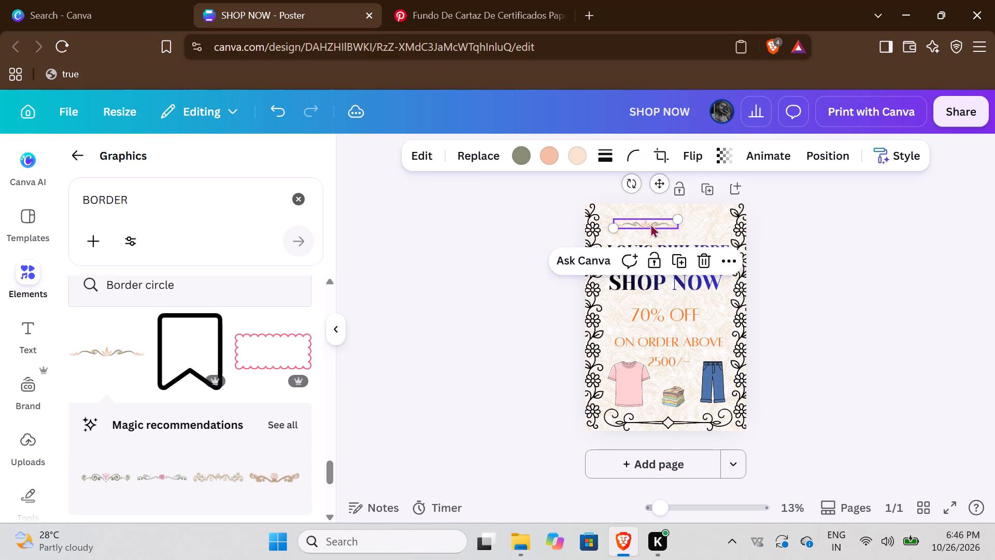
pyautogui.moveTo(678, 217); pyautogui.dragTo(729, 198)
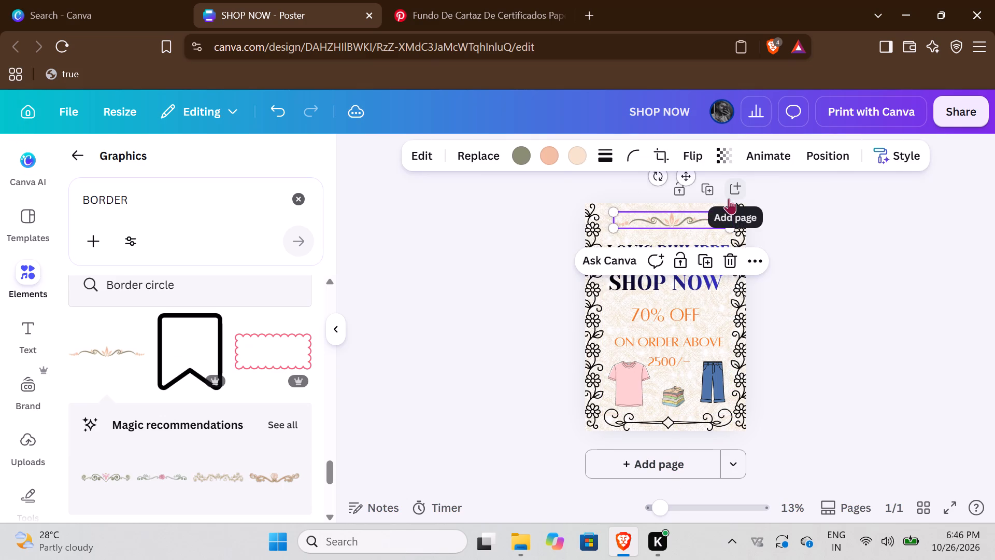
pyautogui.moveTo(672, 220); pyautogui.dragTo(660, 220)
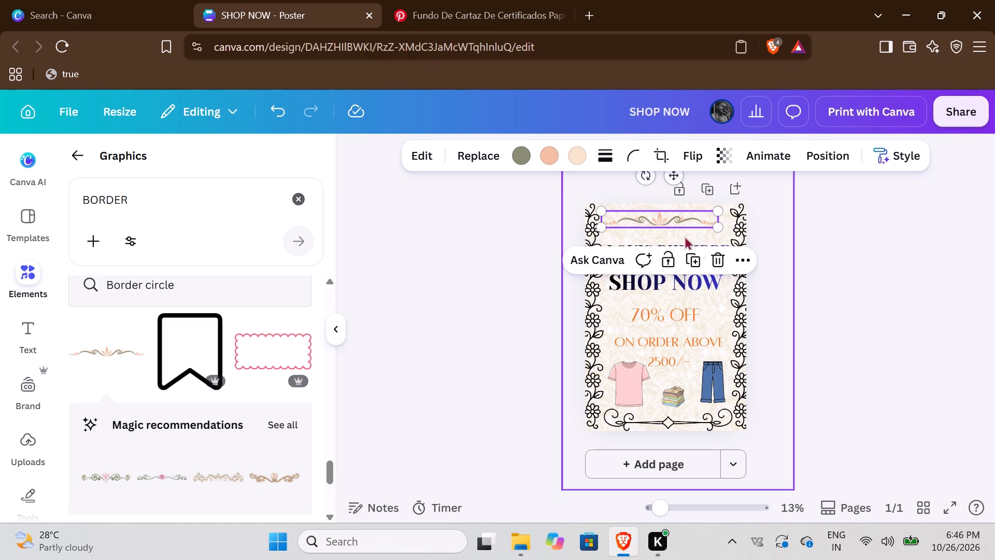
# Flip the flourish ornament above the heading vertically and widen it to span between the two floral side borders.
pyautogui.click(693, 154)
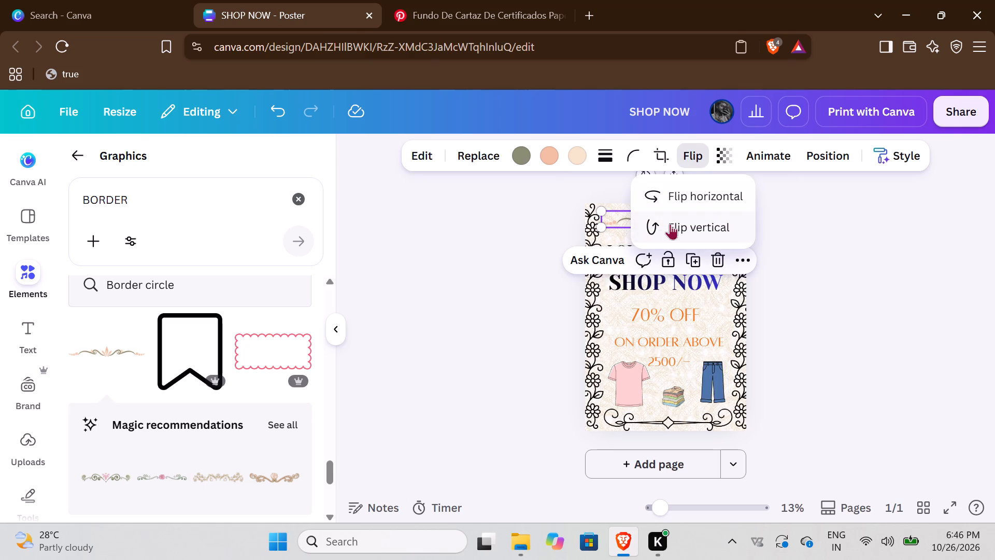
pyautogui.click(670, 223)
pyautogui.click(843, 231)
pyautogui.moveTo(722, 213); pyautogui.dragTo(736, 212)
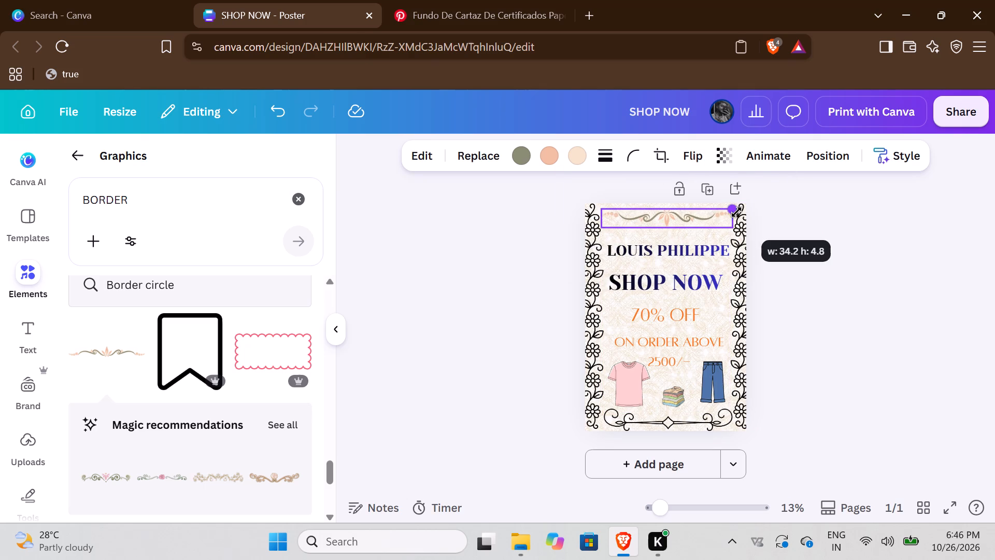
pyautogui.moveTo(736, 212); pyautogui.dragTo(735, 212)
pyautogui.click(712, 213)
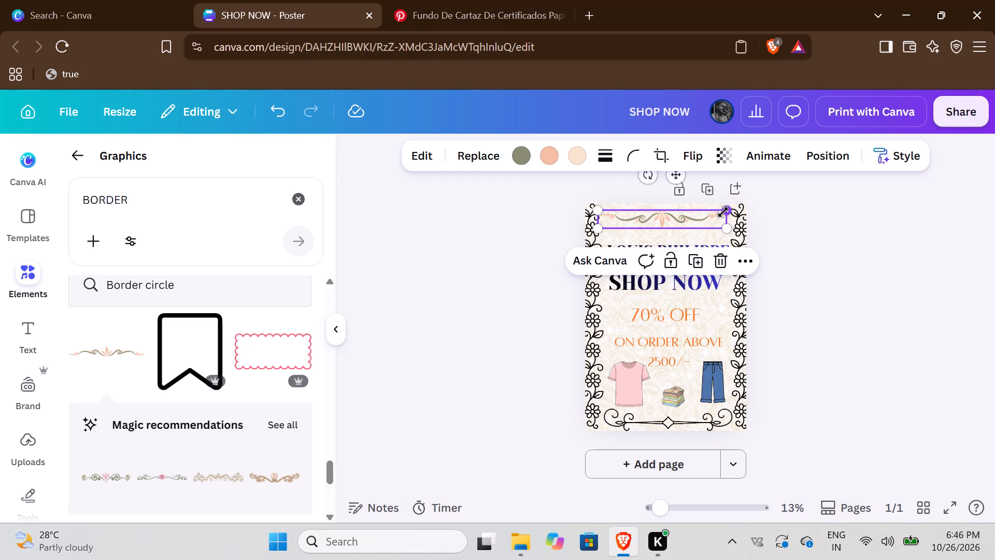
pyautogui.moveTo(723, 212); pyautogui.dragTo(730, 211)
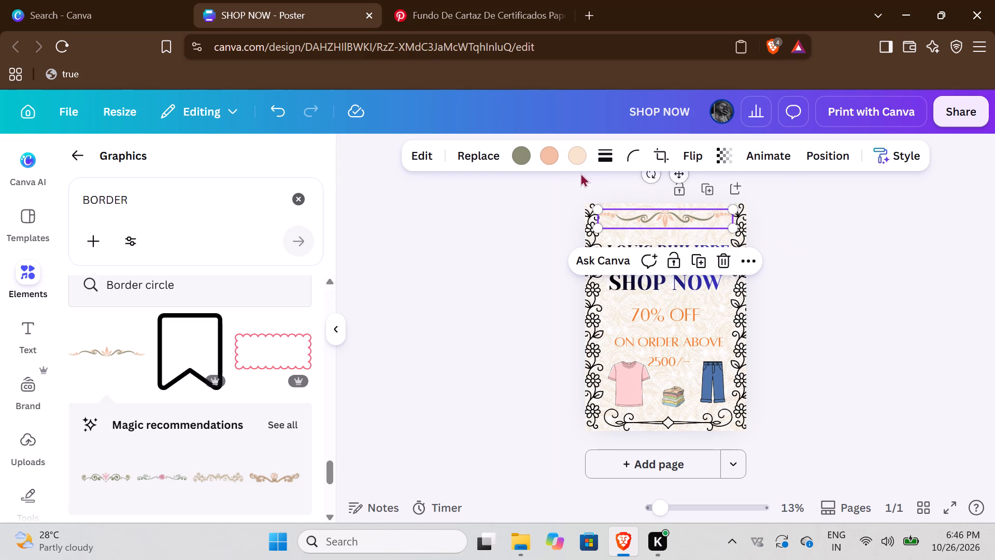
# Recolour the flourish ornament's peach parts red and its cream parts orange (#ff751f).
pyautogui.click(537, 149)
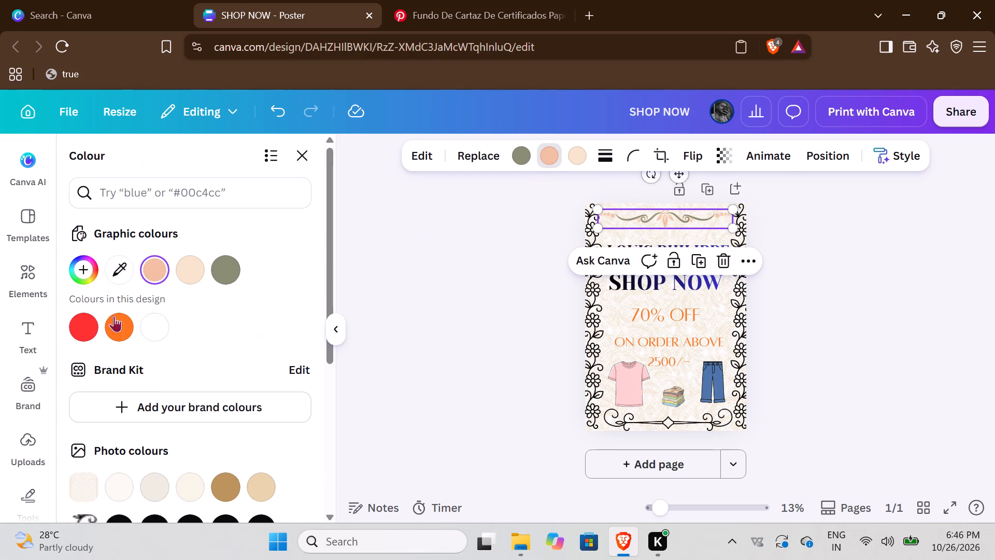
pyautogui.click(93, 325)
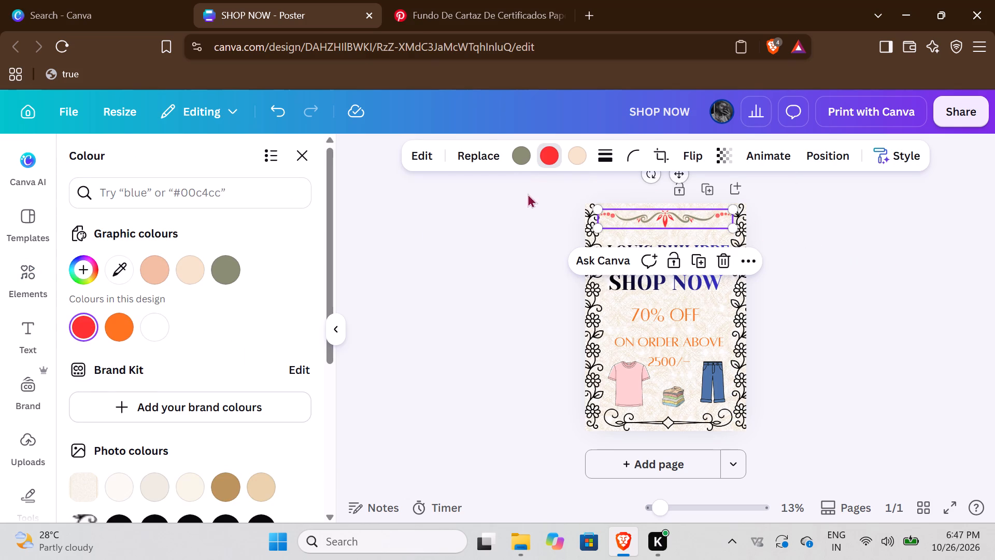
pyautogui.click(573, 159)
pyautogui.click(120, 324)
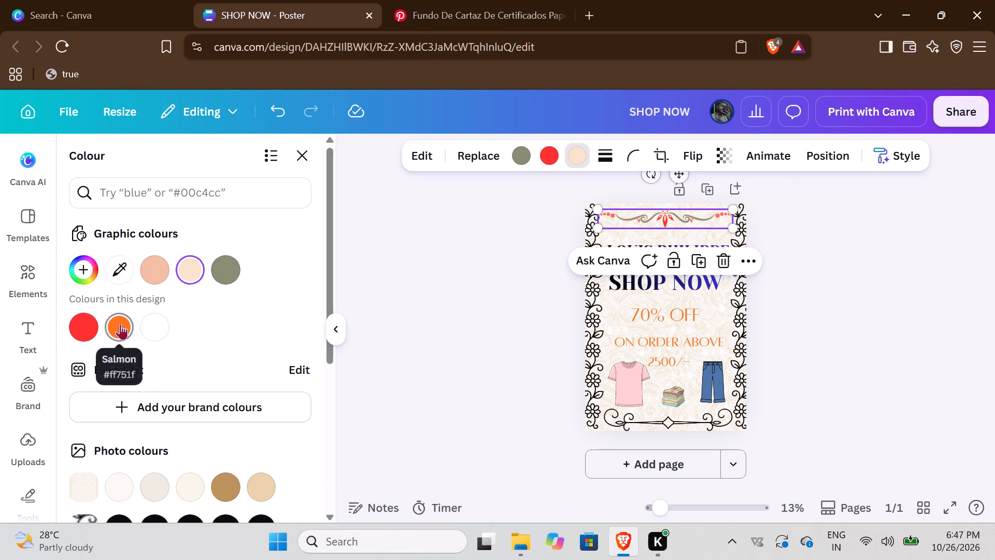
pyautogui.click(381, 298)
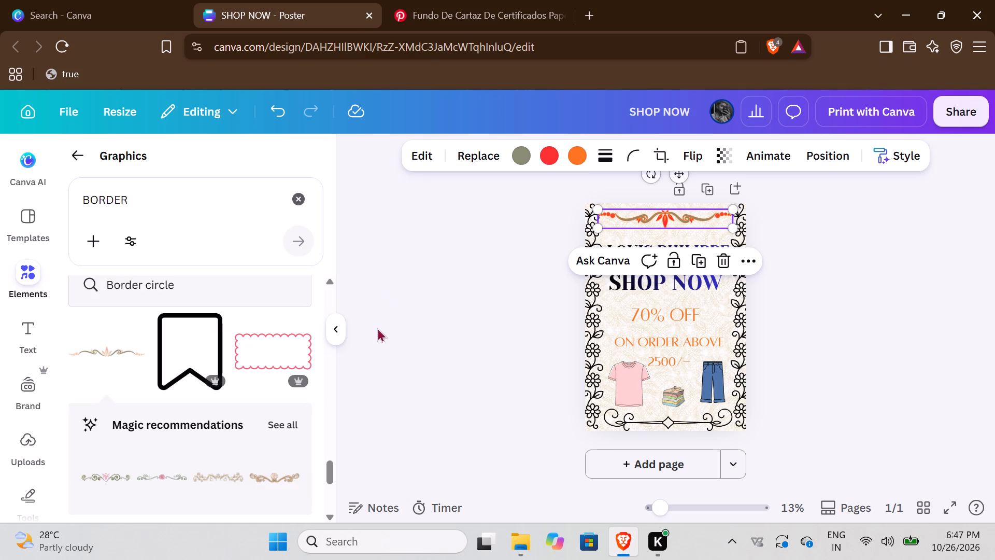
pyautogui.click(377, 328)
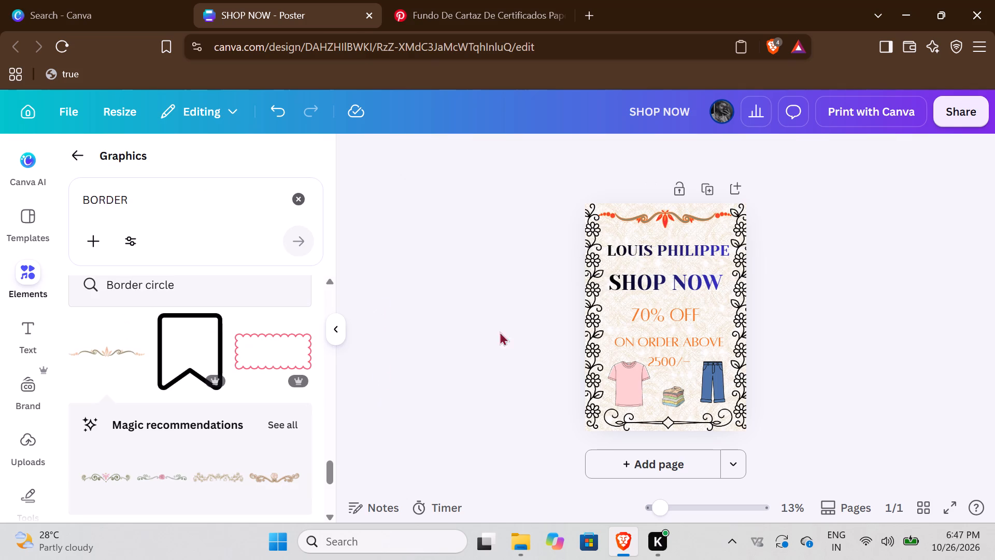
# Move the recoloured flourish ornament up against the poster's top edge, between the side borders.
pyautogui.click(658, 215)
pyautogui.moveTo(658, 215); pyautogui.dragTo(657, 208)
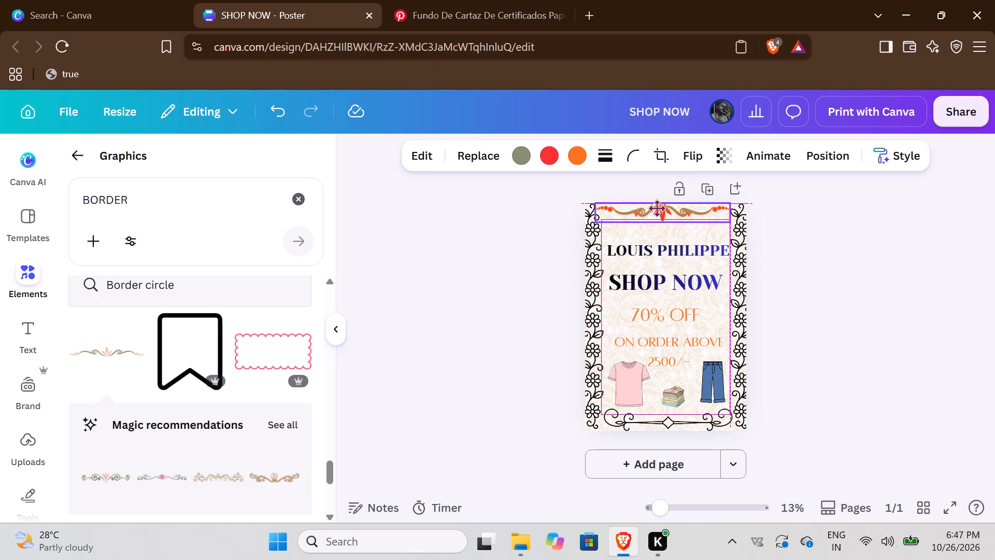
pyautogui.moveTo(657, 208); pyautogui.dragTo(658, 208)
pyautogui.click(506, 251)
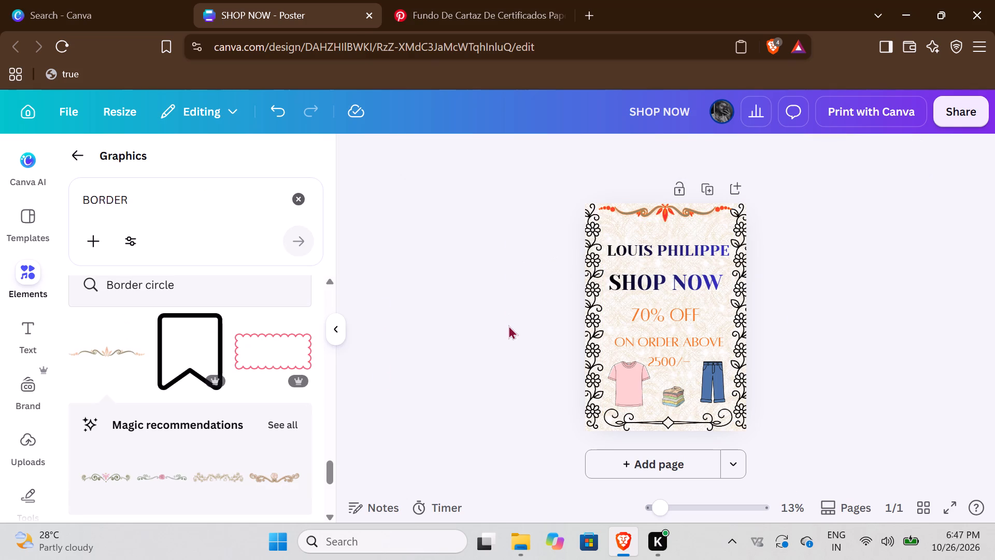
pyautogui.doubleClick(670, 216)
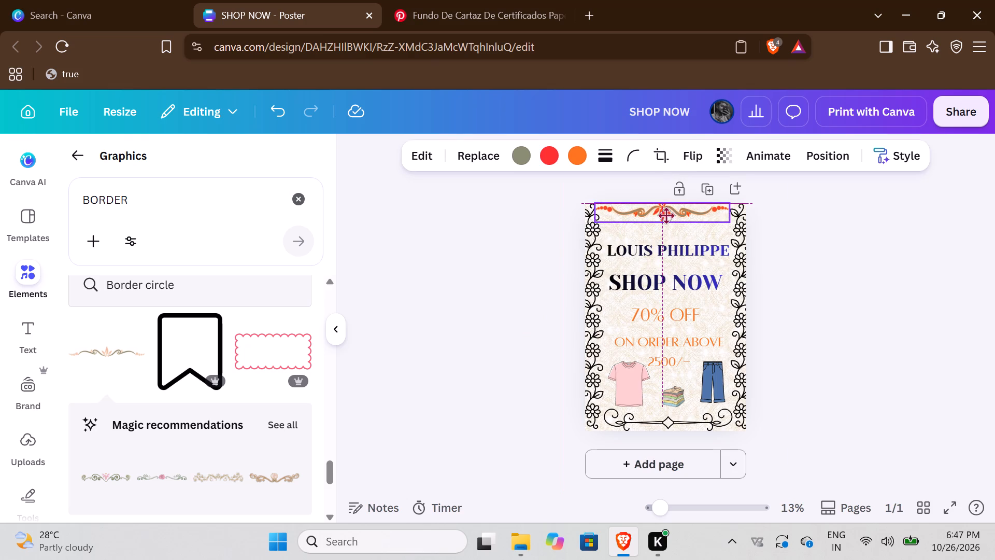
pyautogui.click(490, 248)
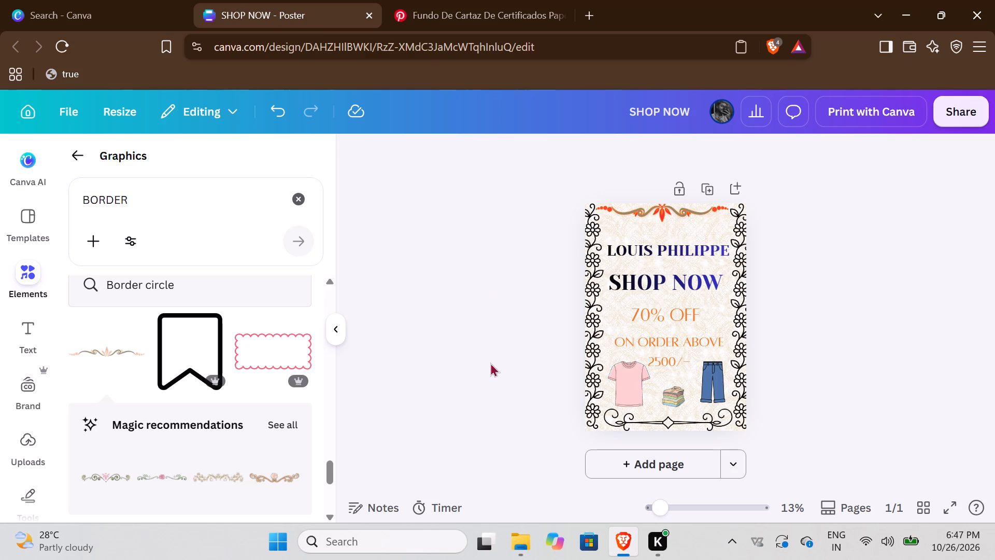
# Delete the black scroll border at the bottom of the poster.
pyautogui.click(685, 422)
pyautogui.click(729, 371)
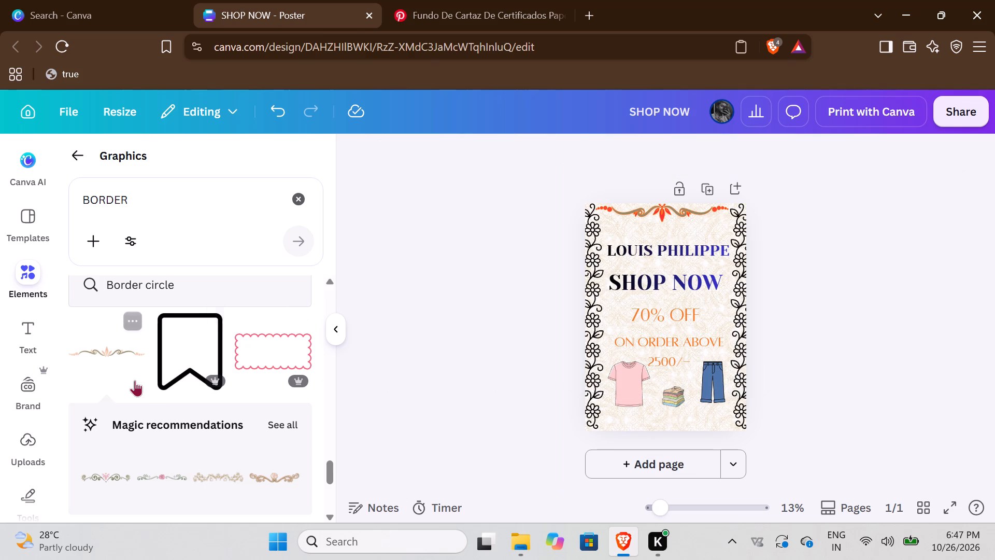
# Add a second peach and green flourish ornament to the poster.
pyautogui.click(107, 343)
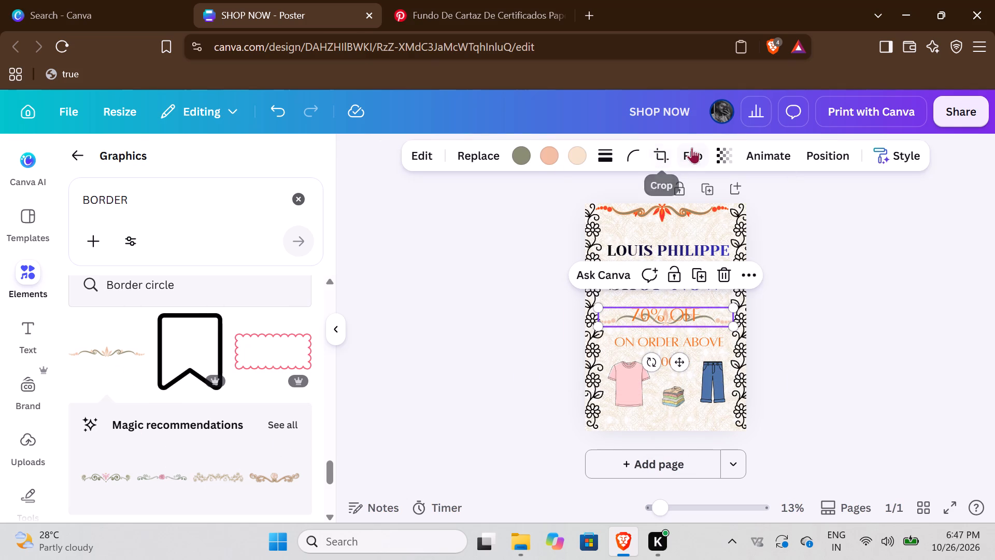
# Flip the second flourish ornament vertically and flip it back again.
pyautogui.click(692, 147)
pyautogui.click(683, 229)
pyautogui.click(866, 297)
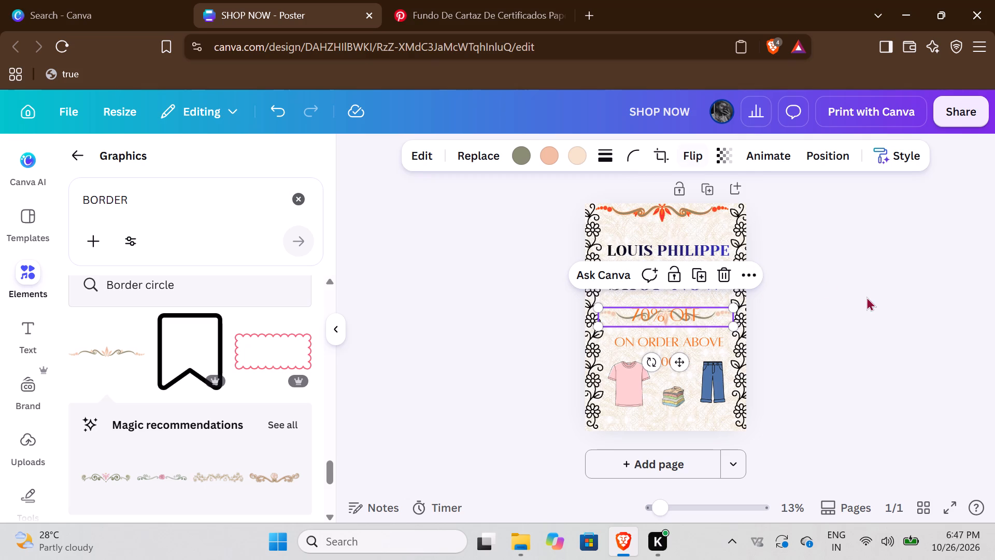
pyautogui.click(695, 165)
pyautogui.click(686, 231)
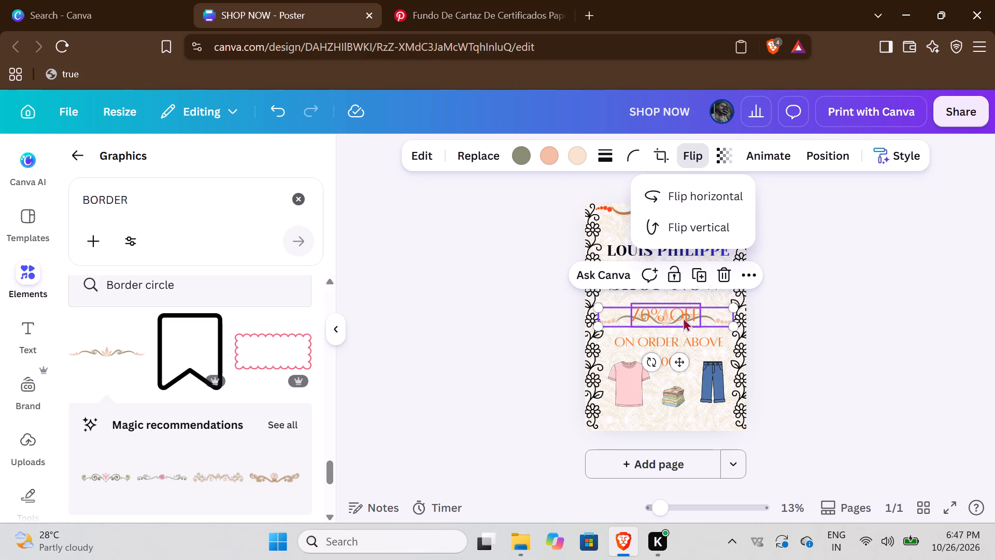
# Move the second flourish ornament down to the poster's bottom edge, centred between the side borders.
pyautogui.click(661, 317)
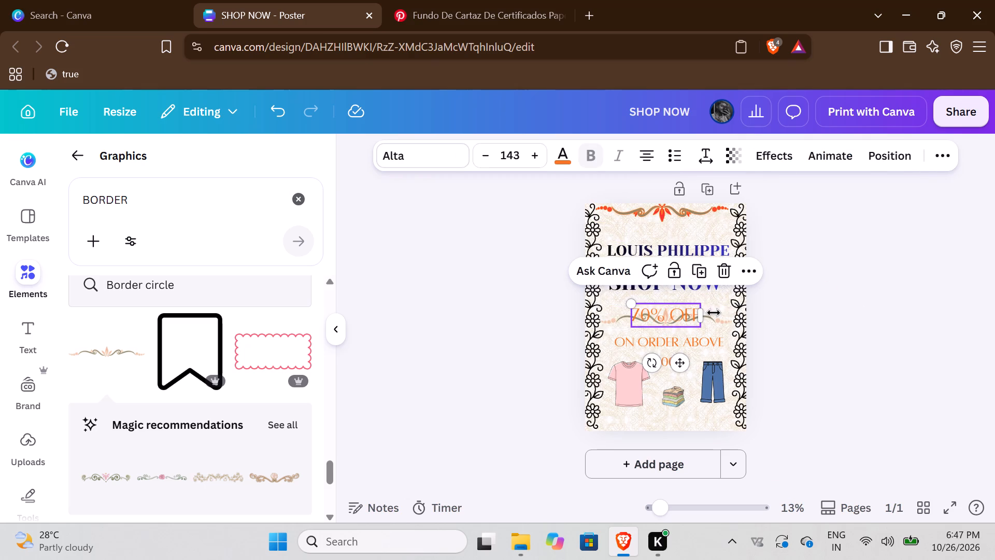
pyautogui.click(723, 318)
pyautogui.moveTo(719, 314); pyautogui.dragTo(723, 350)
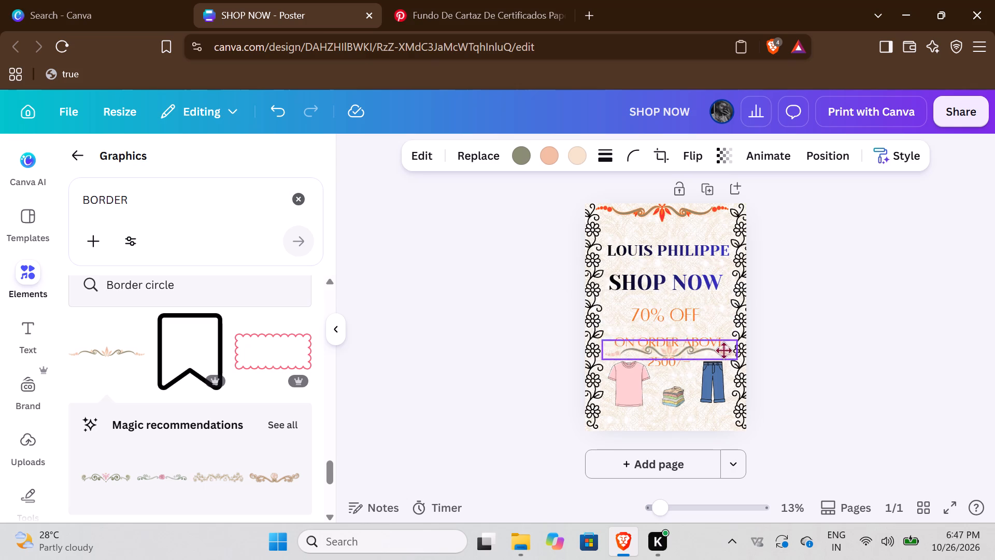
pyautogui.moveTo(723, 350); pyautogui.dragTo(721, 417)
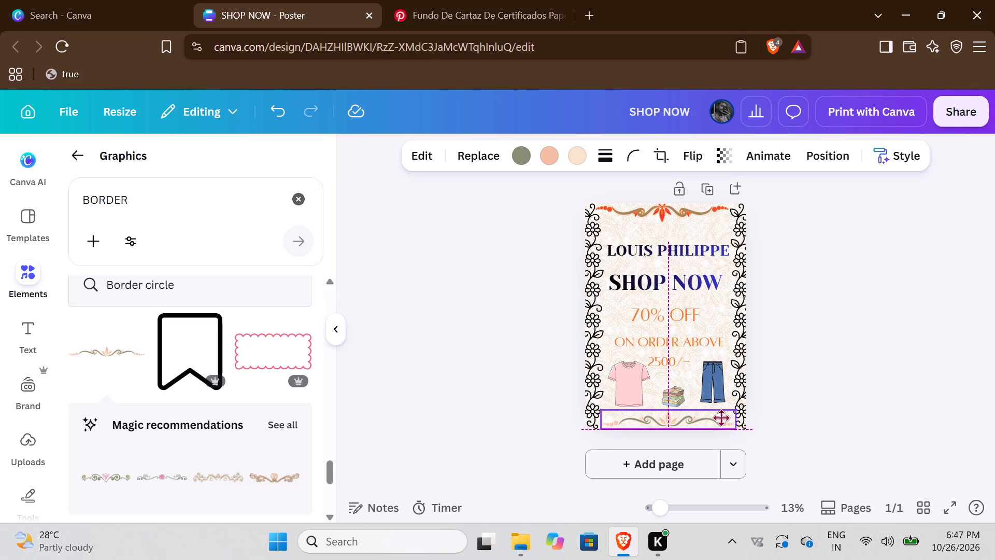
pyautogui.moveTo(721, 417); pyautogui.dragTo(721, 419)
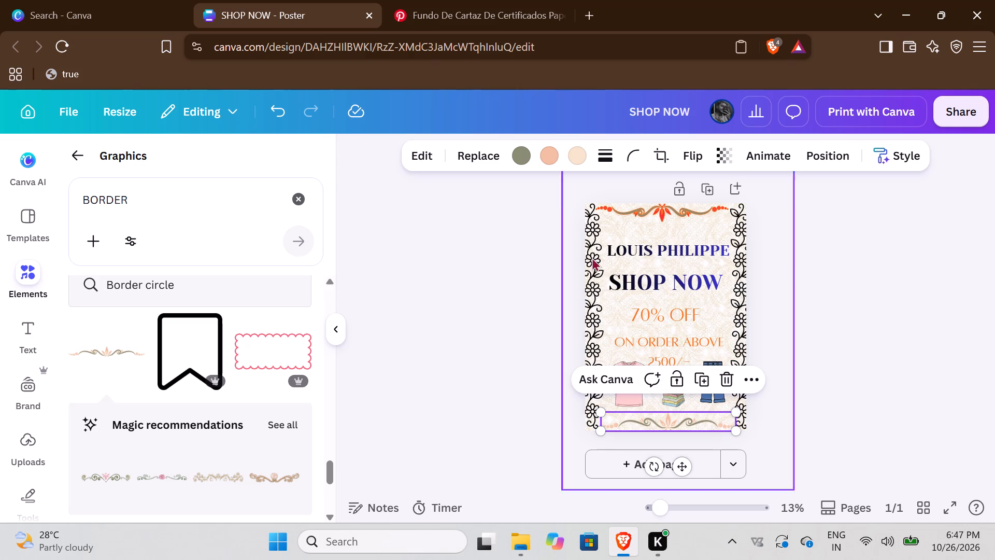
# Recolour the bottom flourish's peach parts bright red (#ff3131) and its cream parts orange.
pyautogui.click(550, 153)
pyautogui.click(153, 267)
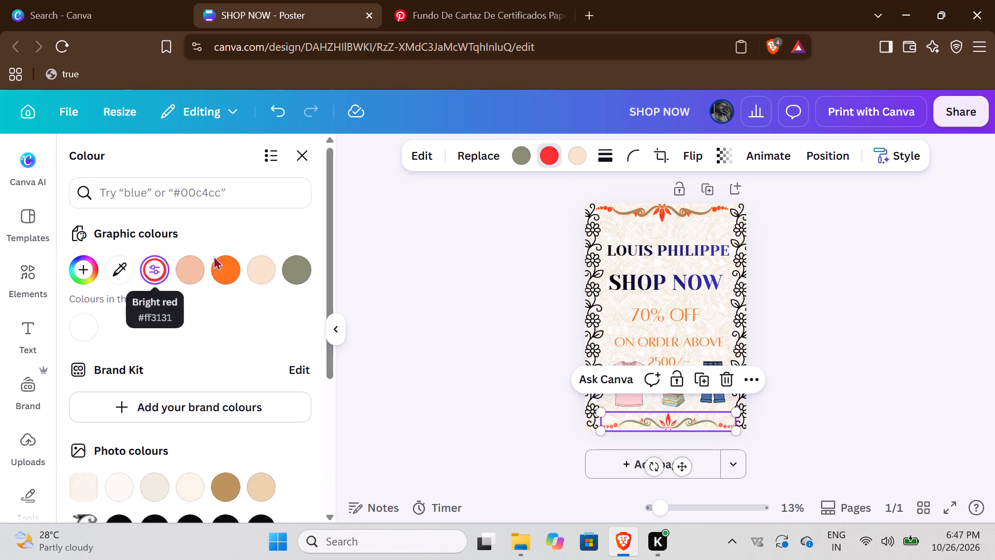
pyautogui.click(588, 155)
pyautogui.click(222, 269)
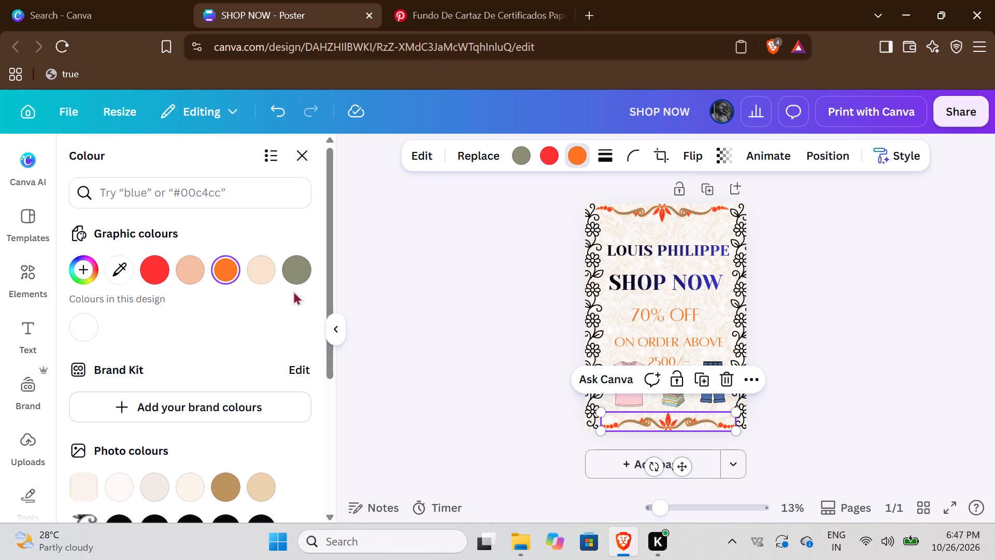
pyautogui.click(305, 294)
pyautogui.click(330, 370)
pyautogui.click(423, 368)
pyautogui.click(468, 375)
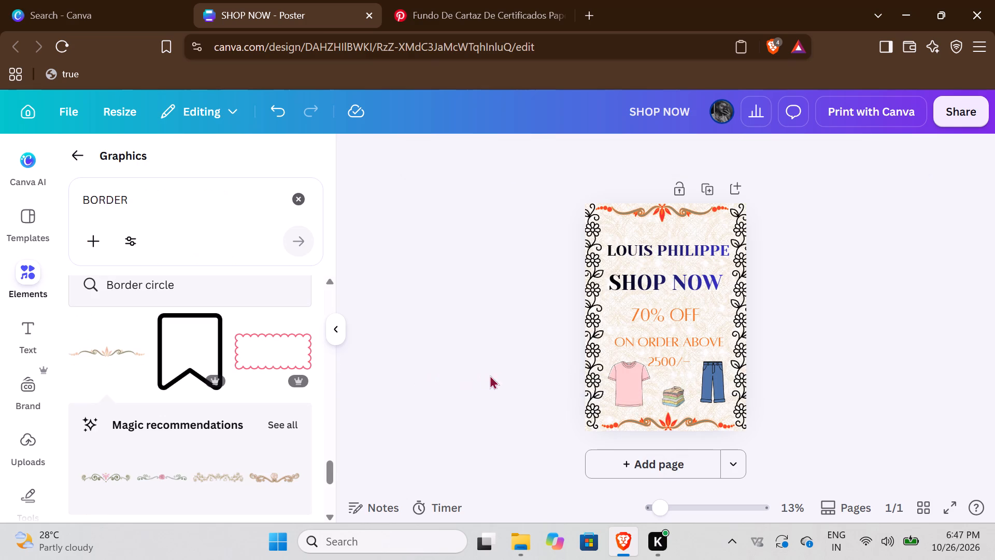
# Browse all the magic recommendations related to the flourish ornament for a suitable side border graphic.
pyautogui.click(594, 318)
pyautogui.click(352, 366)
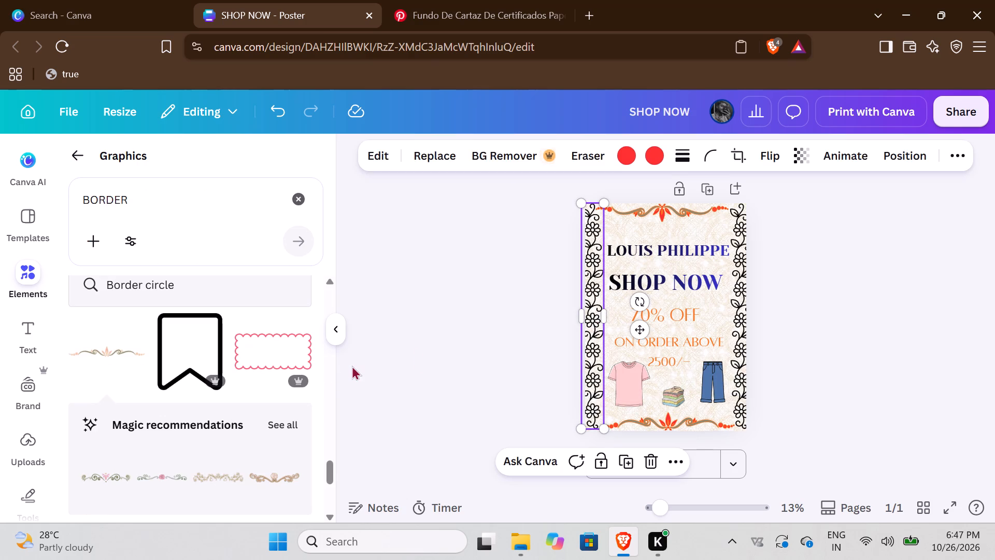
pyautogui.scroll(-8, 251, 434)
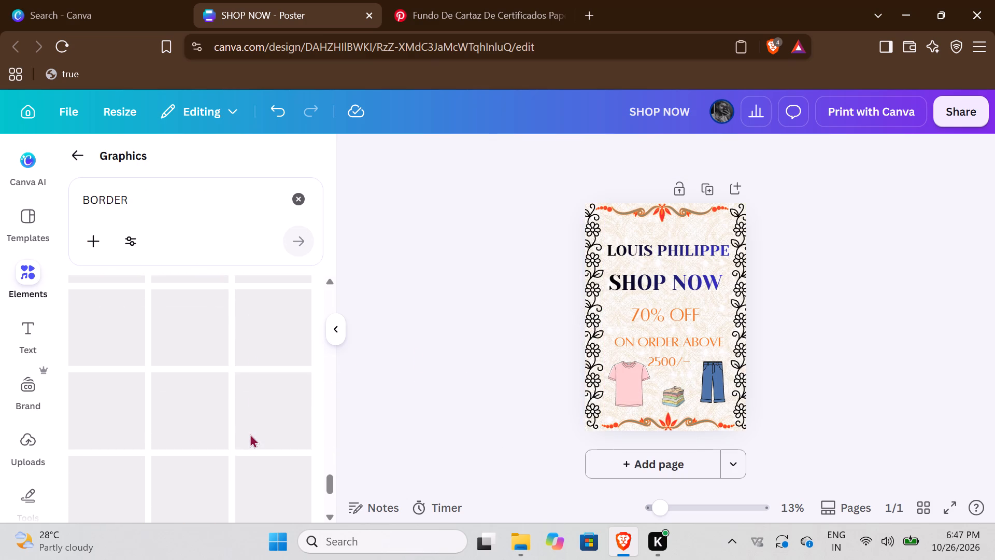
pyautogui.scroll(7, 250, 433)
pyautogui.click(278, 394)
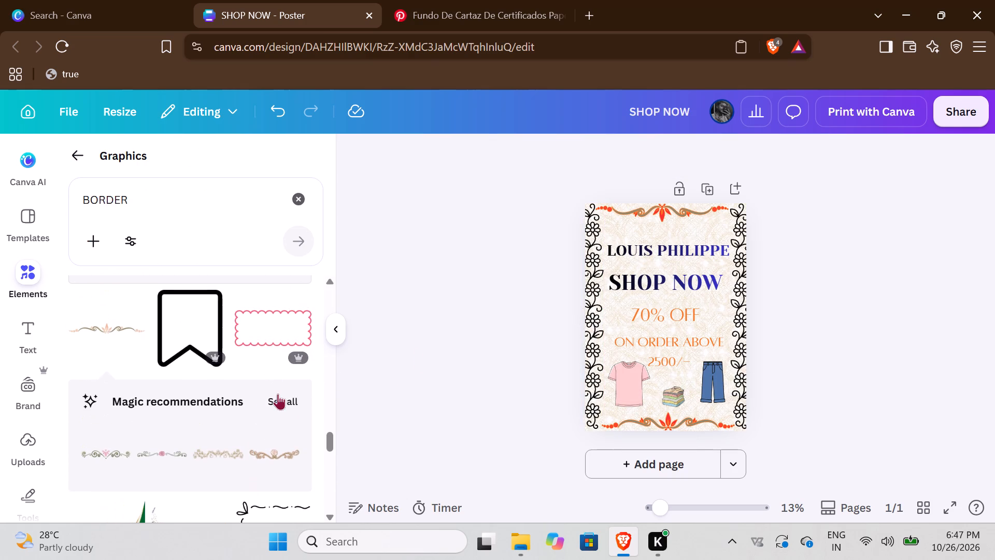
pyautogui.scroll(-6, 246, 380)
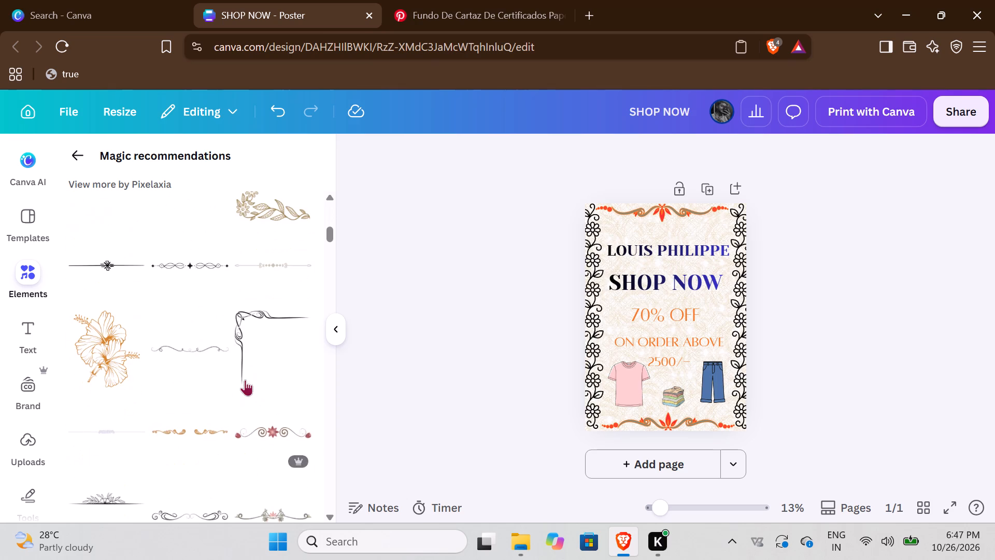
pyautogui.scroll(-4, 245, 380)
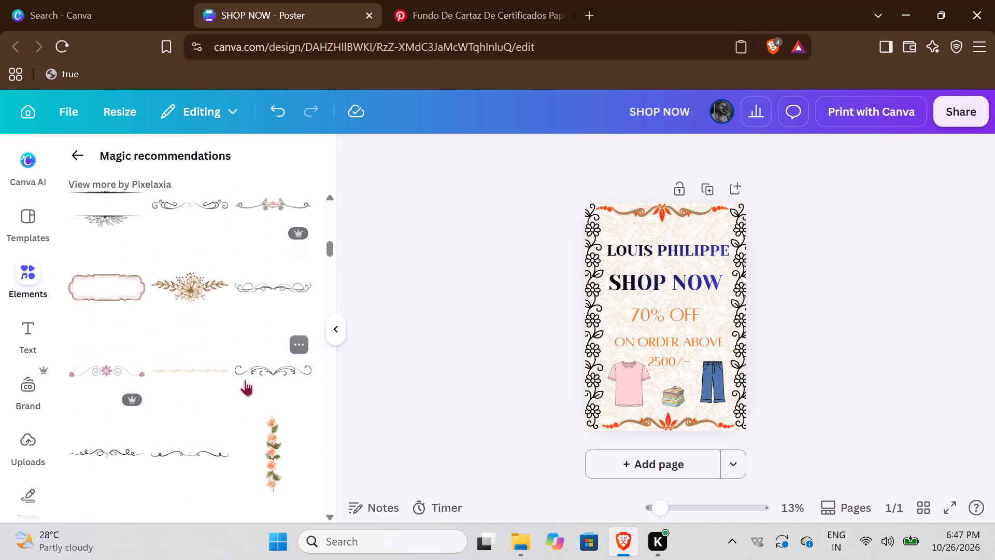
pyautogui.scroll(-3, 224, 388)
pyautogui.scroll(-2, 166, 401)
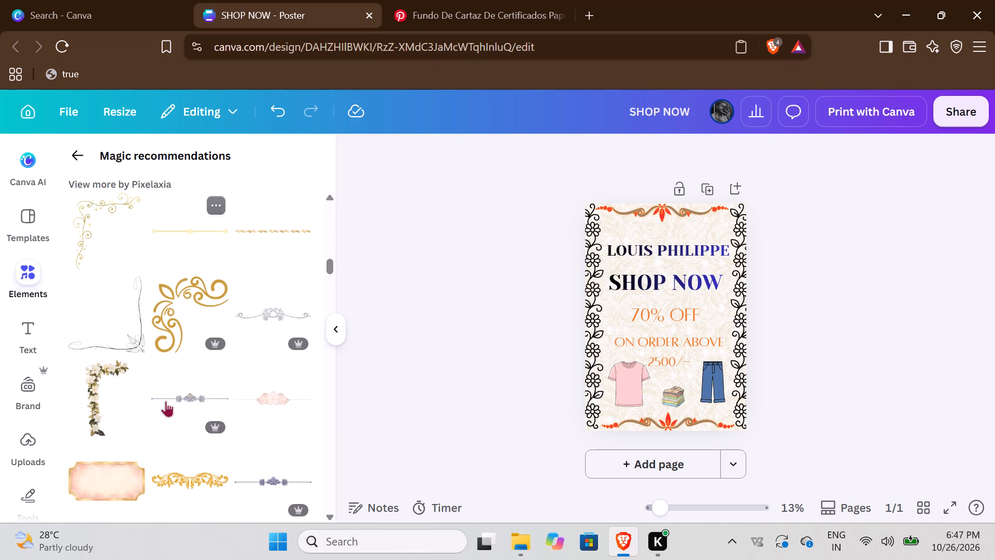
pyautogui.scroll(-4, 166, 401)
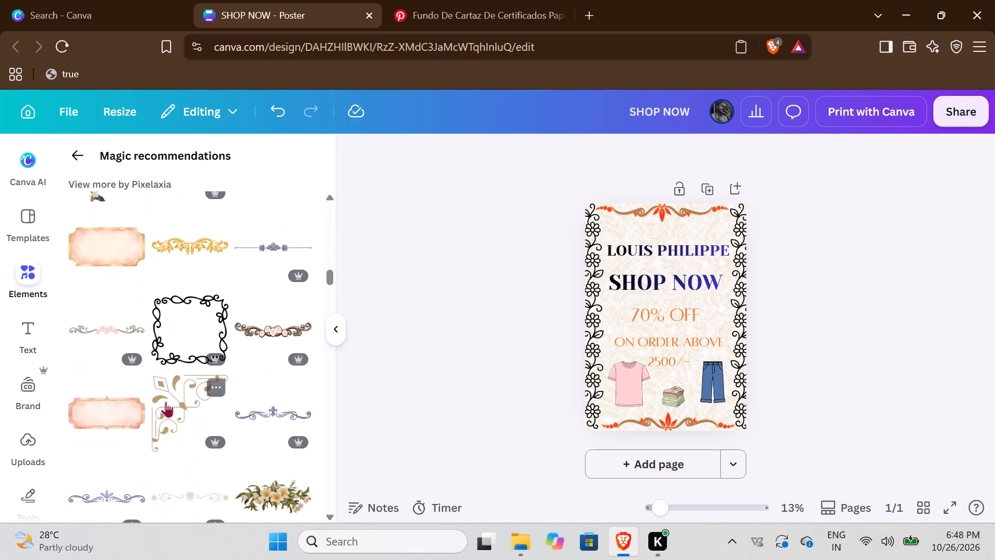
pyautogui.scroll(-6, 166, 401)
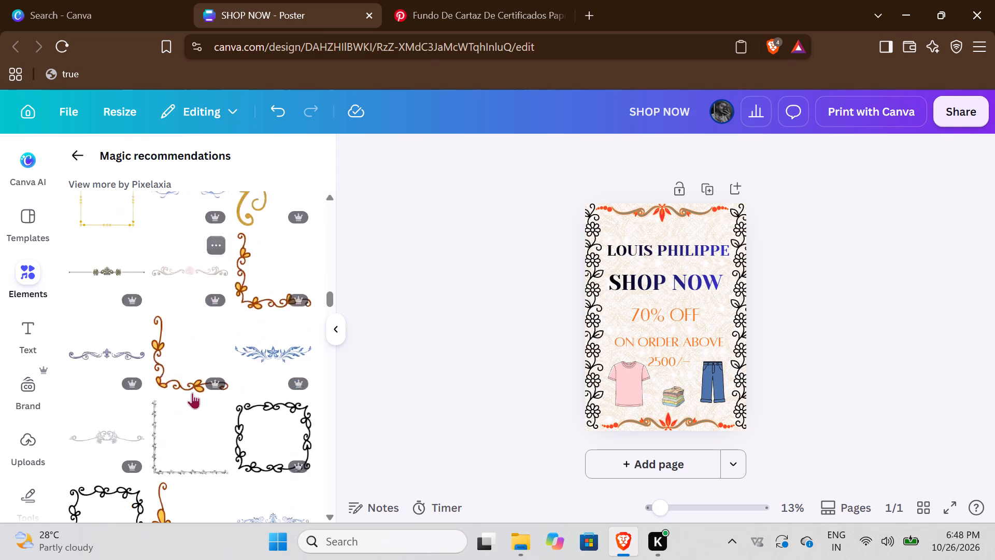
pyautogui.scroll(-5, 192, 393)
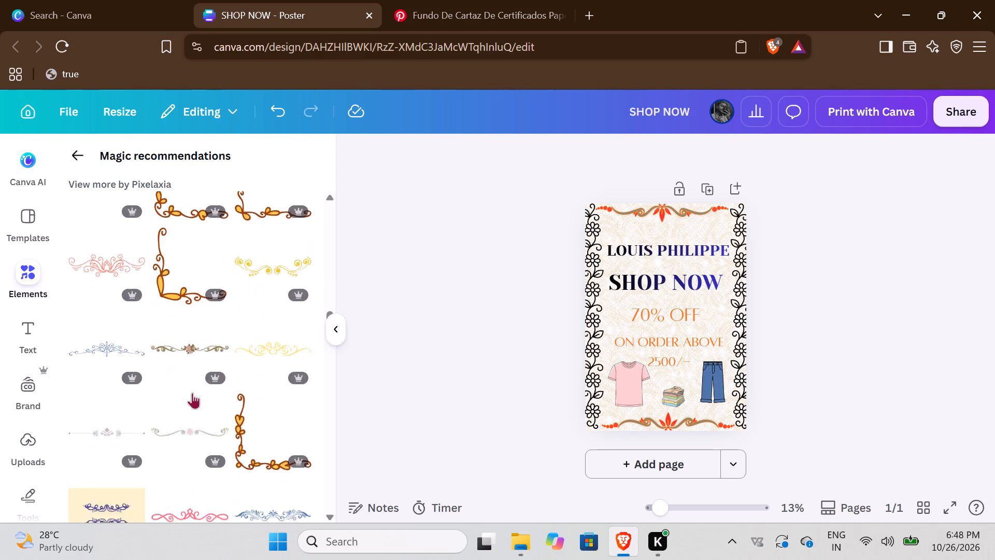
pyautogui.scroll(-9, 192, 393)
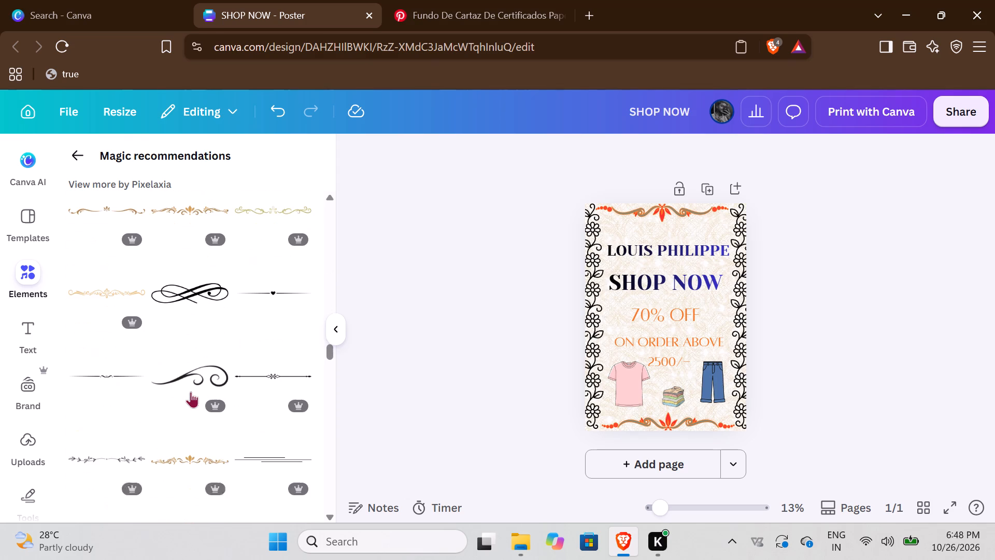
pyautogui.click(72, 159)
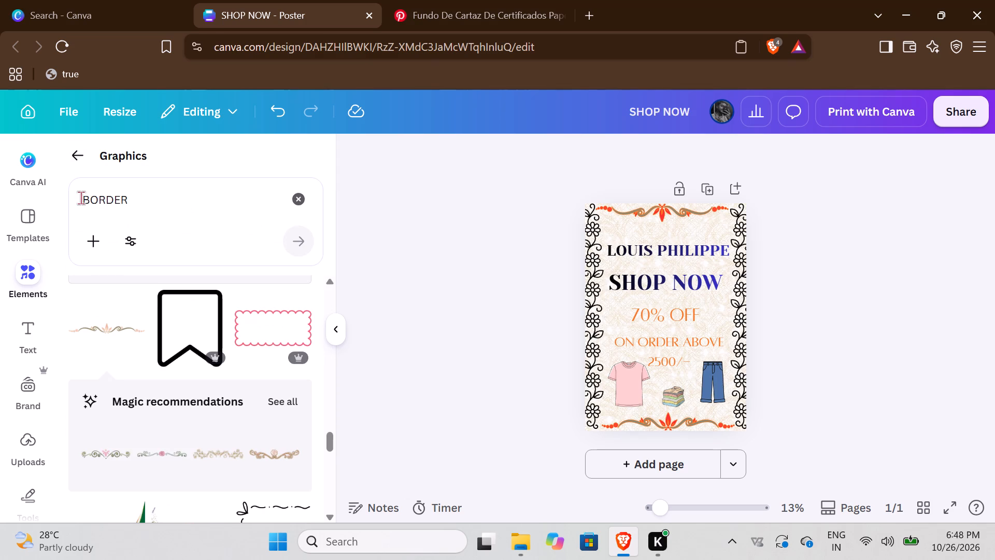
# Look further through the BORDER graphics results for a replacement side border.
pyautogui.scroll(-5, 84, 214)
pyautogui.scroll(-1, 158, 367)
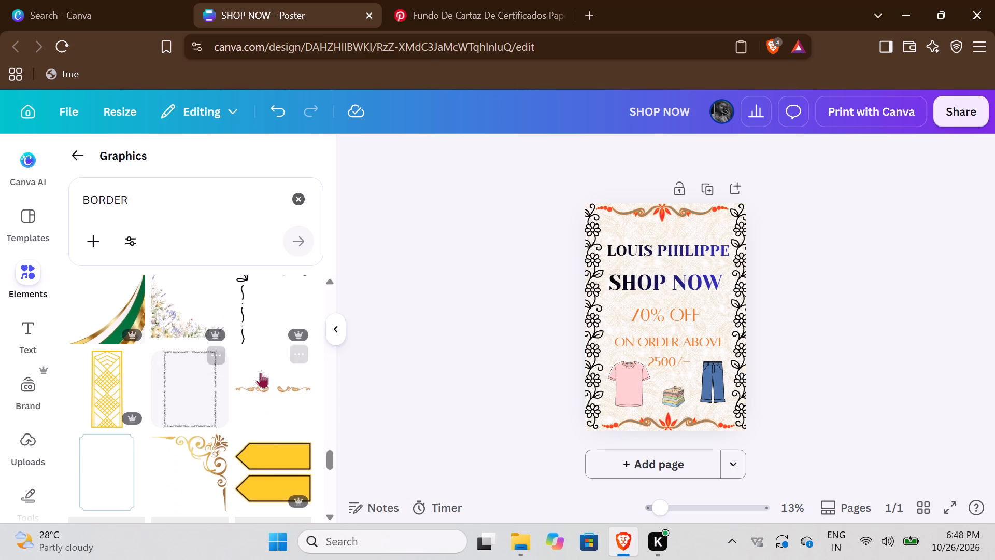
pyautogui.scroll(-6, 262, 372)
pyautogui.scroll(1, 262, 373)
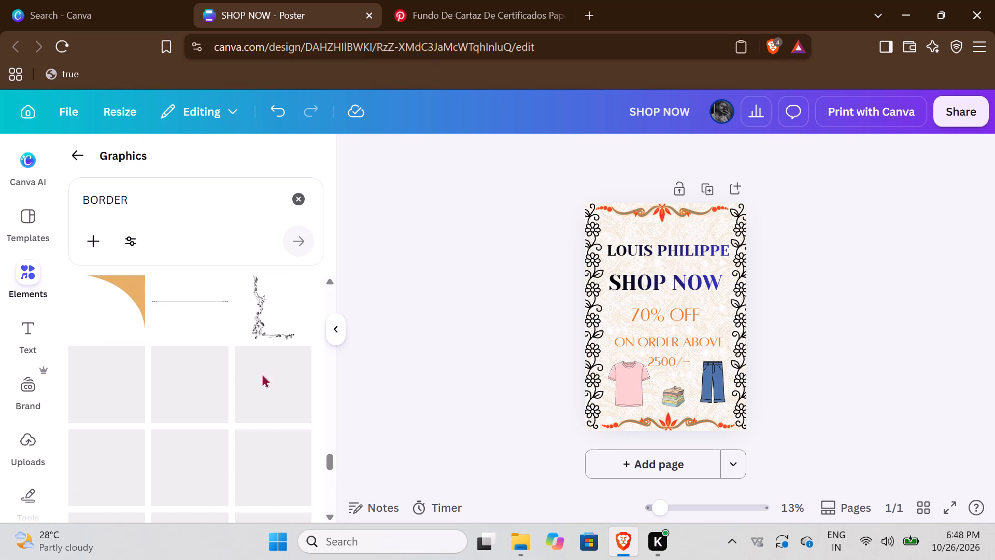
pyautogui.scroll(1, 262, 373)
pyautogui.scroll(-5, 163, 394)
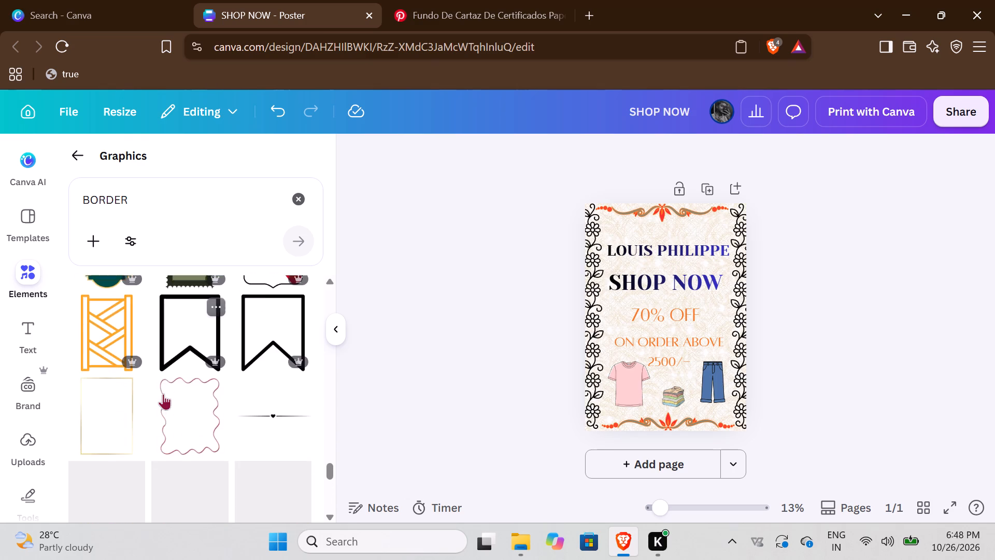
pyautogui.scroll(-4, 163, 394)
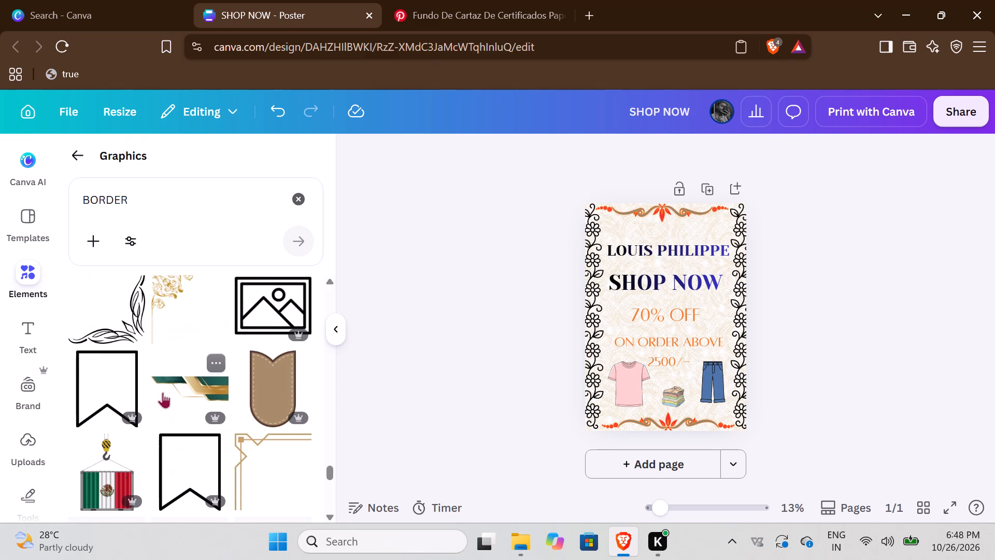
pyautogui.scroll(-6, 164, 385)
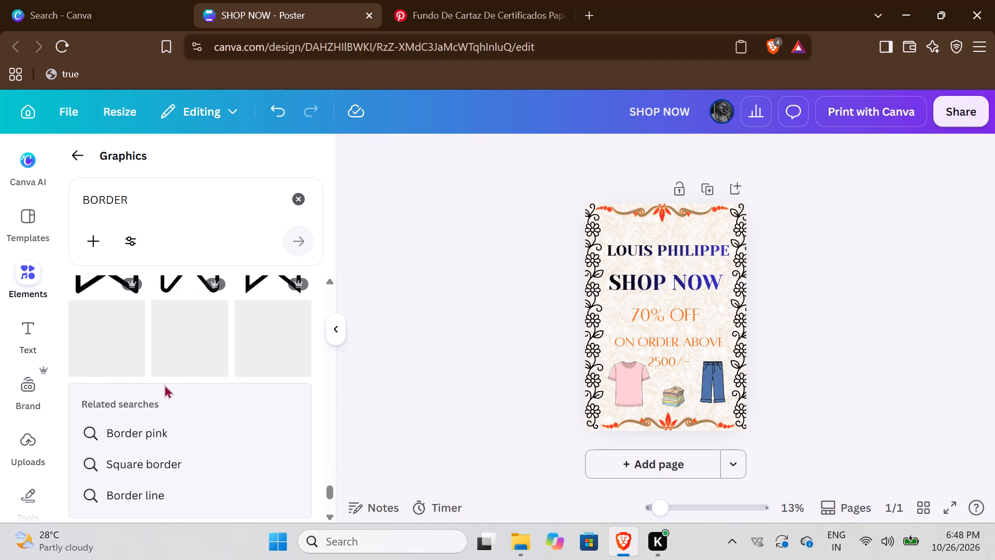
pyautogui.scroll(-3, 164, 369)
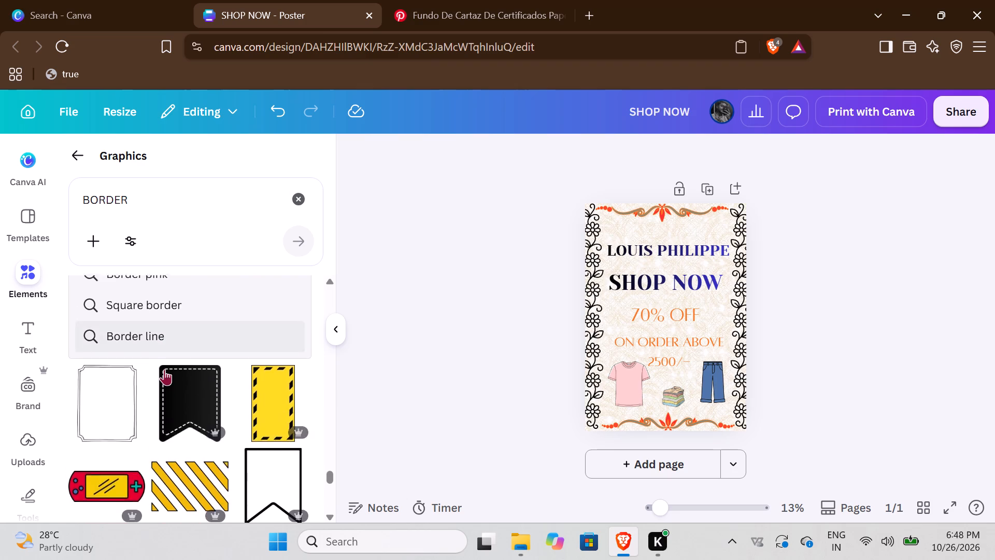
pyautogui.scroll(-5, 164, 369)
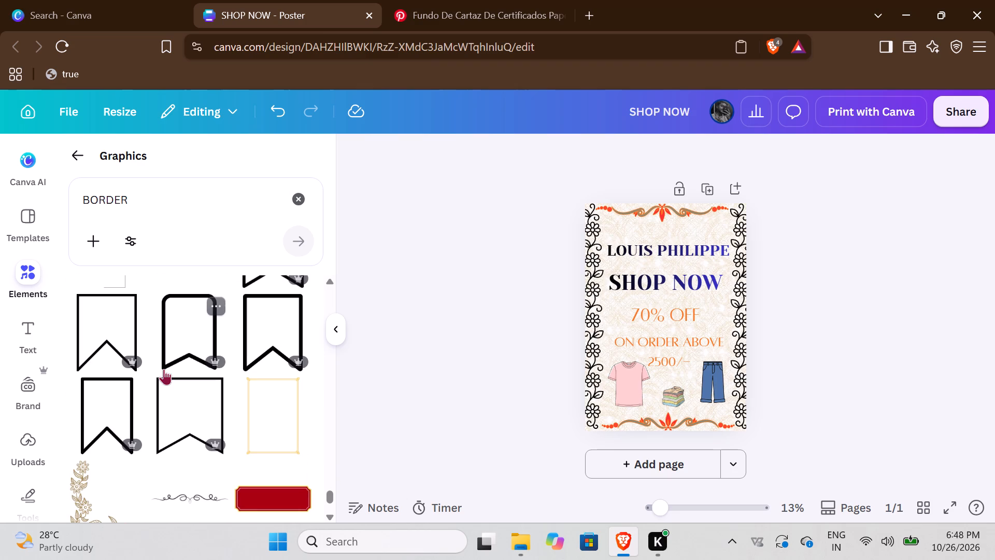
pyautogui.scroll(-2, 164, 369)
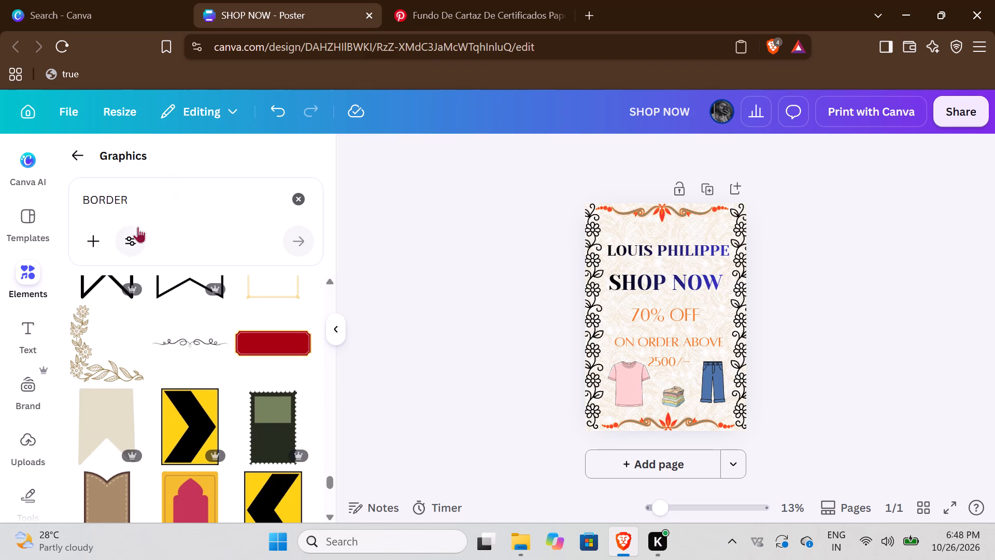
# Search the graphics for FLOWER and look through the results for a vertical floral design.
pyautogui.moveTo(138, 227); pyautogui.dragTo(115, 209)
pyautogui.moveTo(164, 205); pyautogui.dragTo(81, 200)
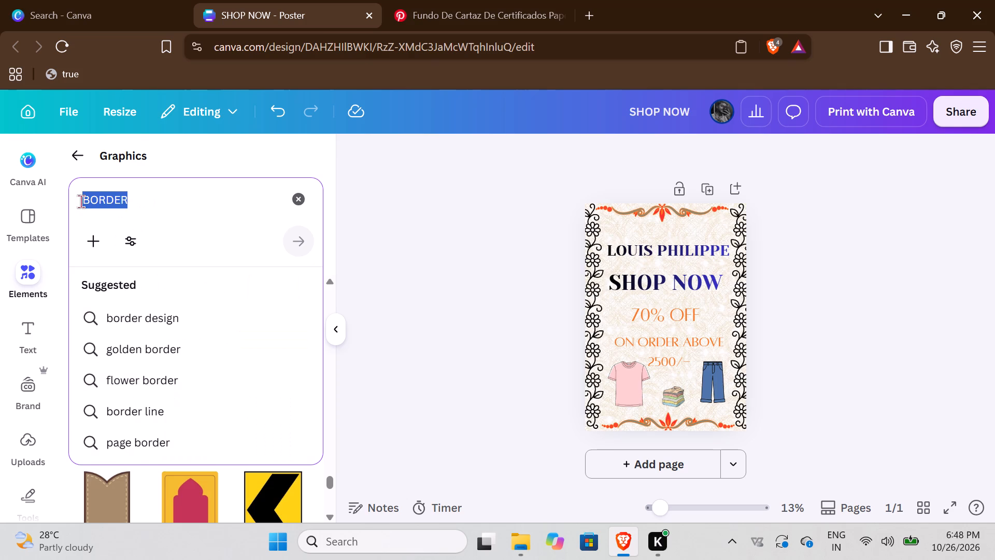
pyautogui.press('BackSpace')
pyautogui.press('f')
pyautogui.write('LOWER')
pyautogui.press('Return')
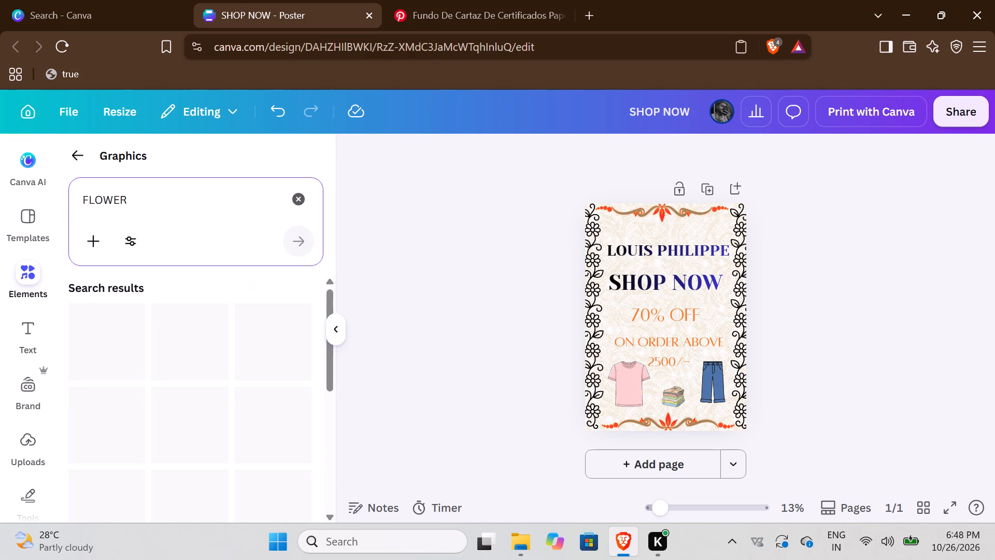
pyautogui.scroll(-6, 5, 319)
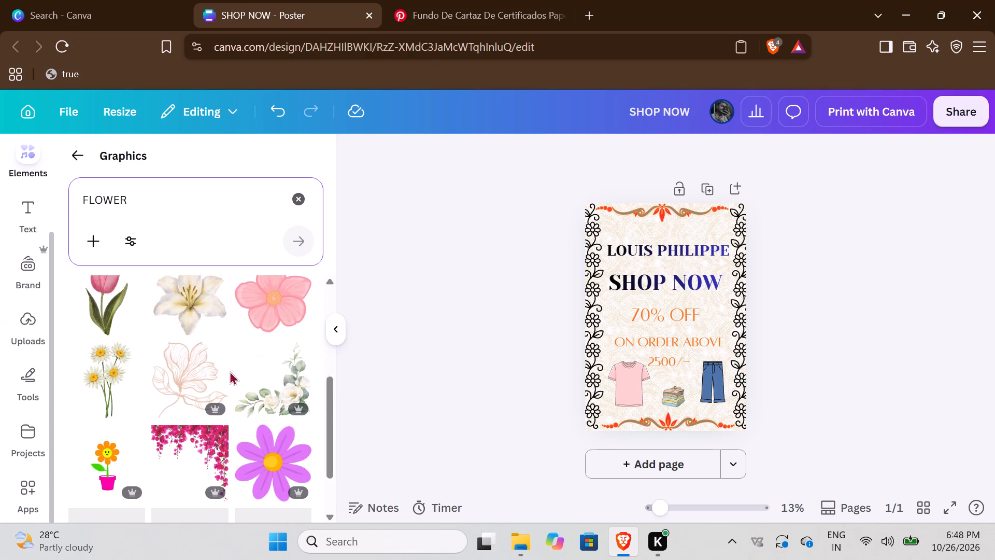
pyautogui.scroll(-2, 227, 371)
pyautogui.scroll(2, 225, 370)
pyautogui.scroll(-1, 223, 368)
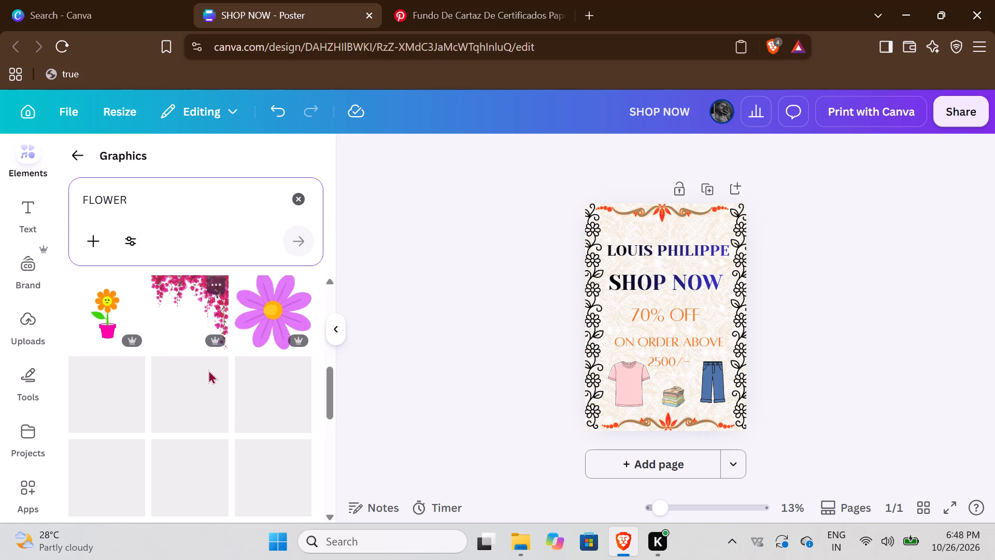
pyautogui.scroll(-1, 208, 370)
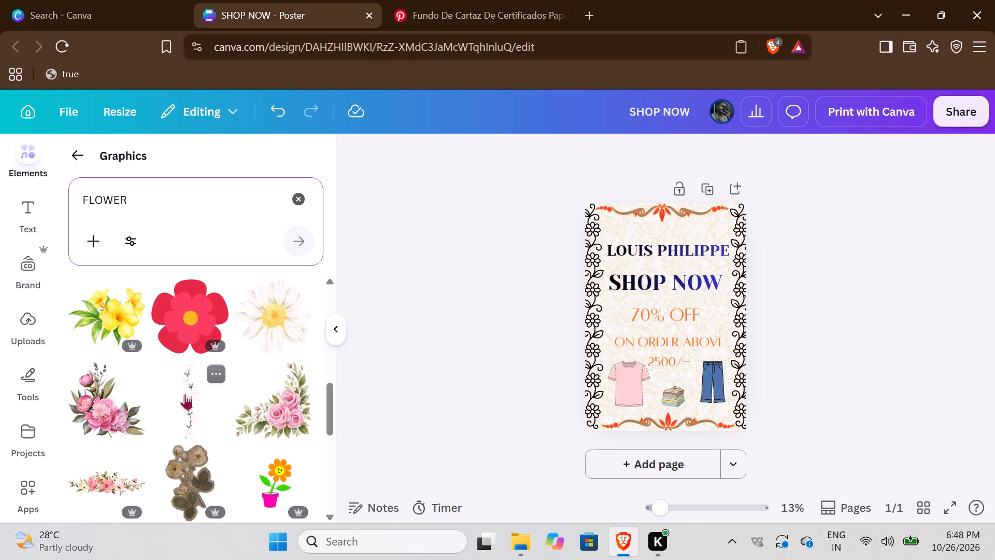
# Delete the black floral border along the poster's left side.
pyautogui.click(588, 303)
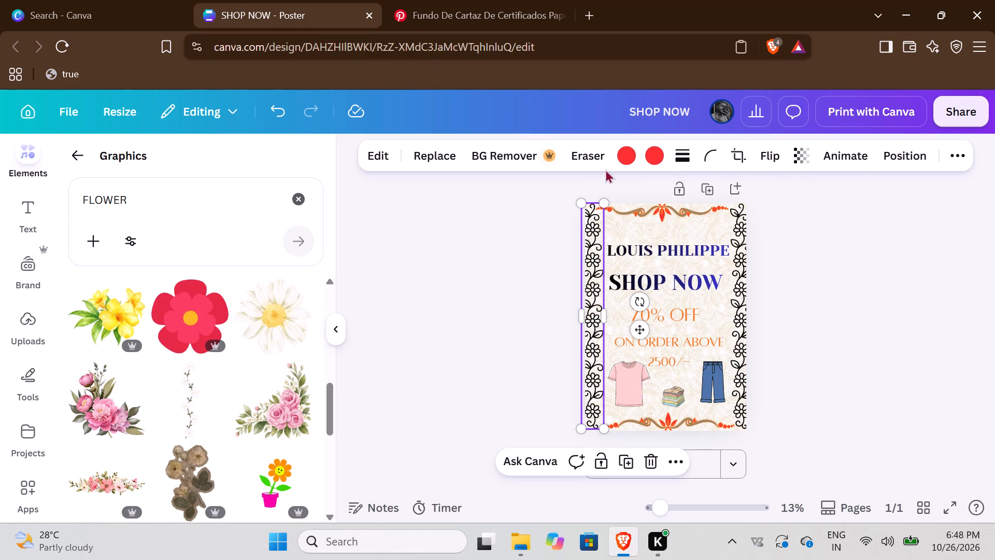
pyautogui.click(646, 461)
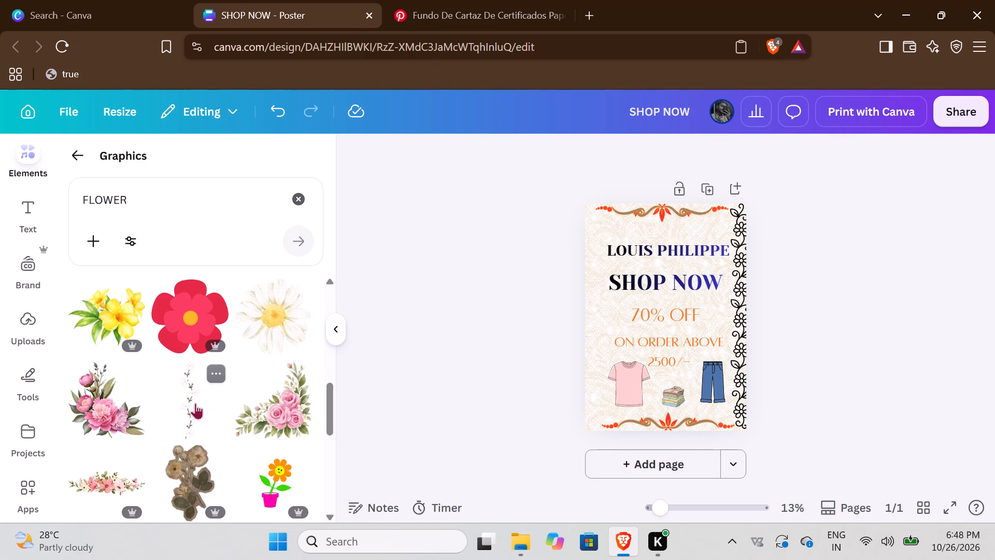
# Add the vertical white-flower vine graphic and fit it as a narrow border along the poster's left edge, between the top and bottom flourishes.
pyautogui.click(195, 403)
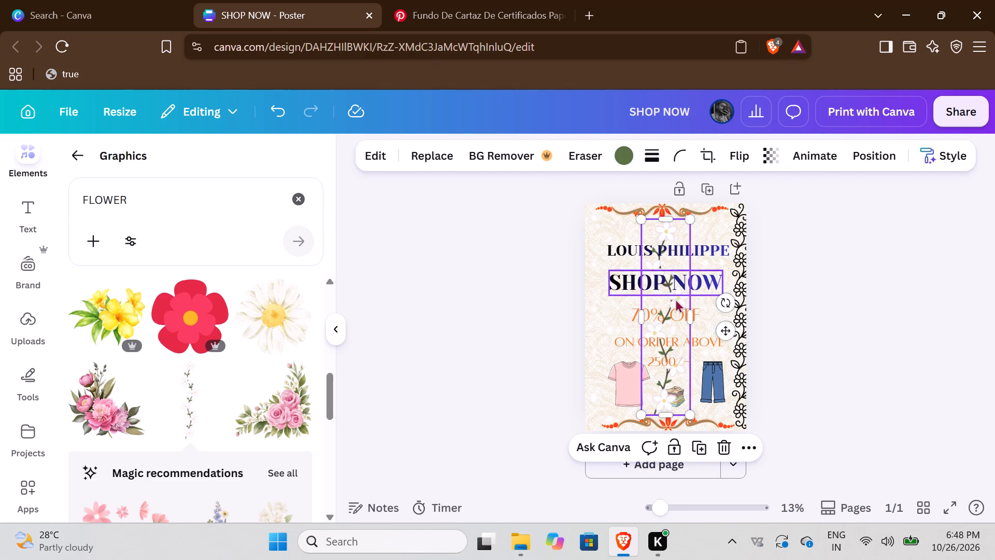
pyautogui.moveTo(675, 300); pyautogui.dragTo(612, 297)
pyautogui.moveTo(607, 416); pyautogui.dragTo(607, 426)
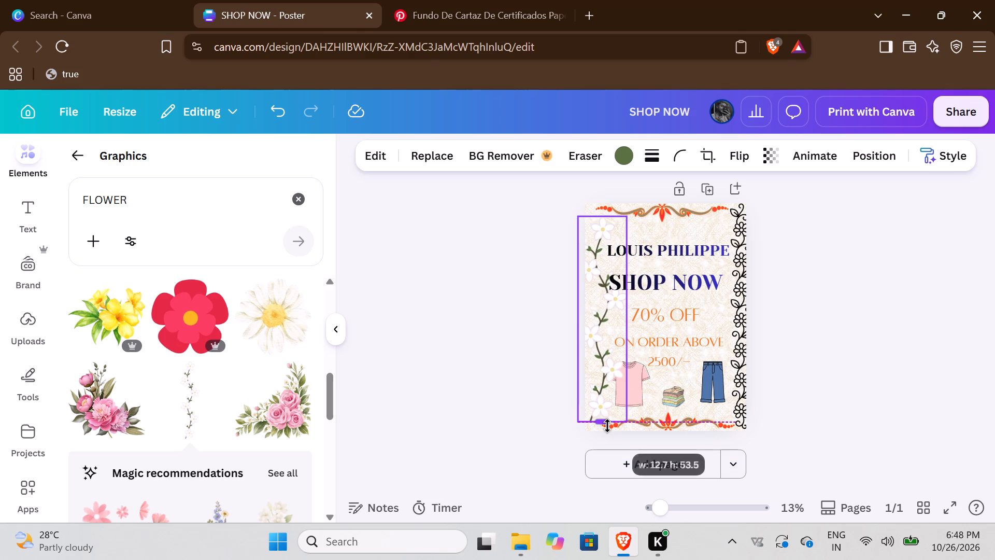
pyautogui.moveTo(607, 426); pyautogui.dragTo(607, 428)
pyautogui.moveTo(626, 217); pyautogui.dragTo(617, 218)
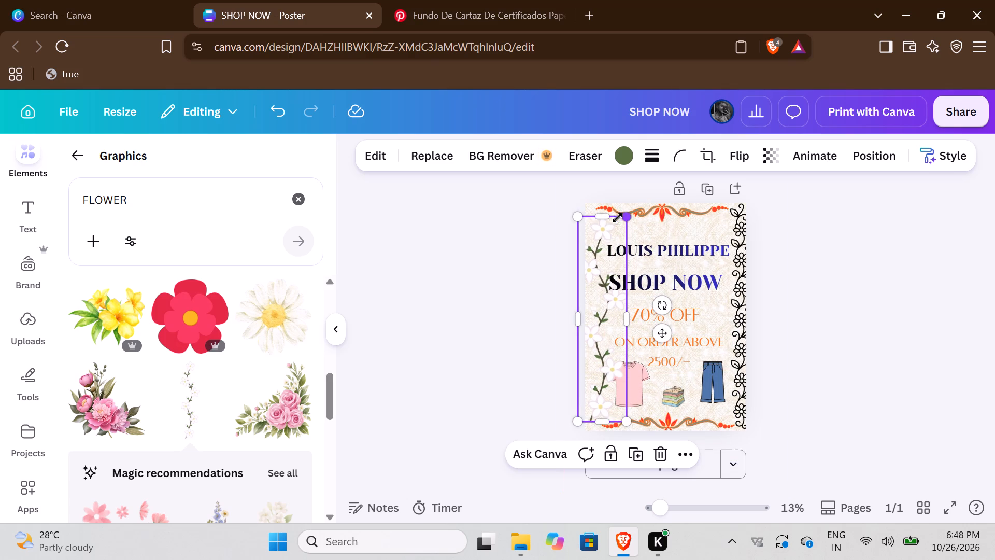
pyautogui.moveTo(617, 218); pyautogui.dragTo(577, 234)
pyautogui.moveTo(597, 237); pyautogui.dragTo(593, 205)
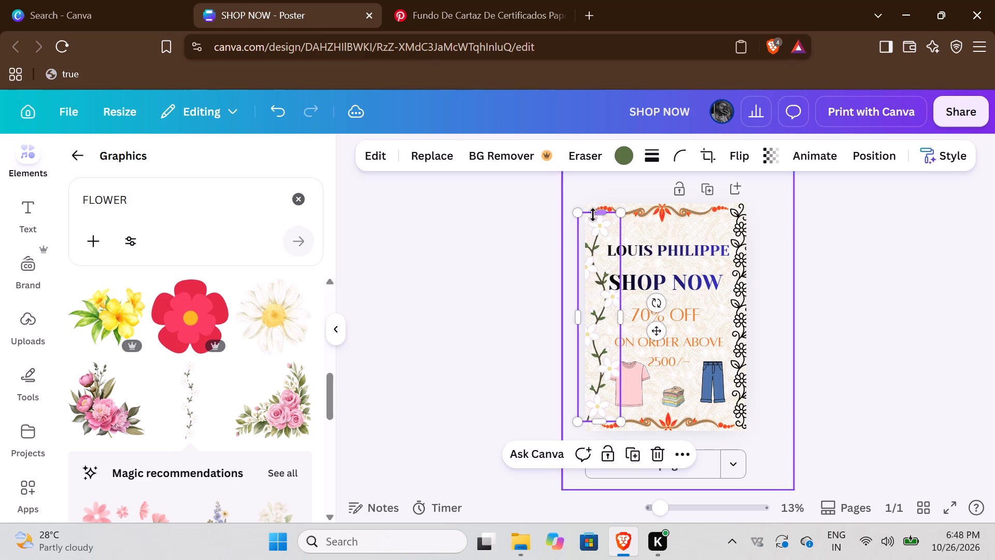
pyautogui.click(621, 304)
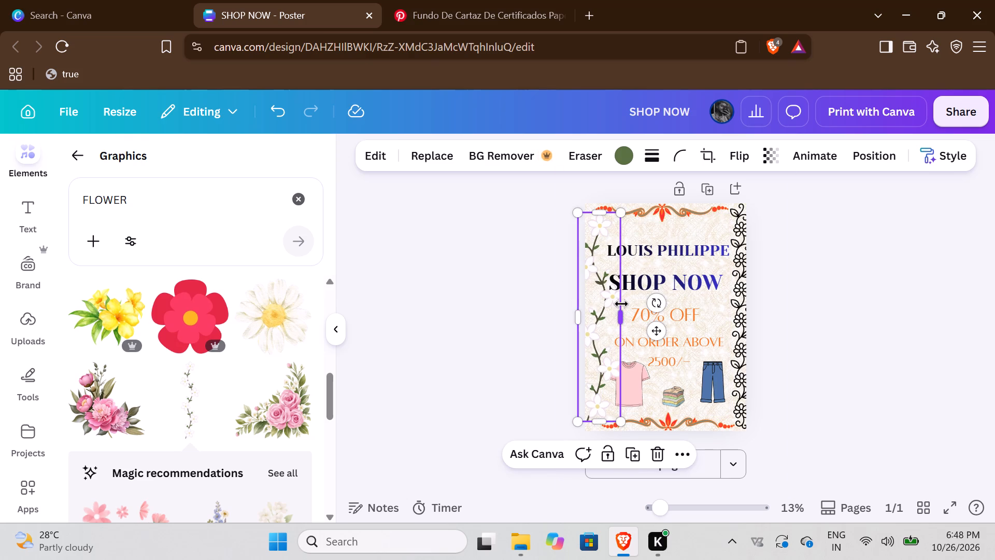
pyautogui.moveTo(573, 322); pyautogui.dragTo(584, 320)
pyautogui.click(602, 306)
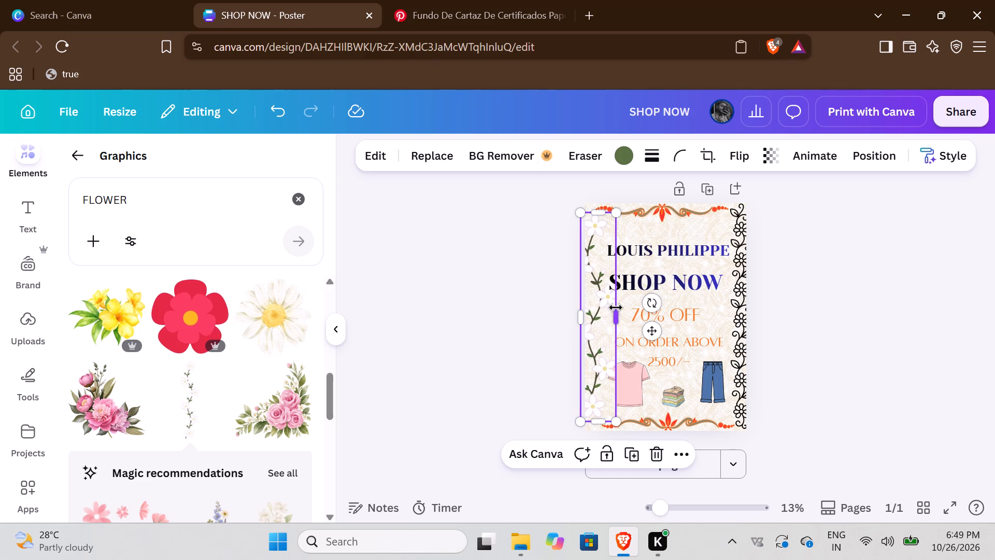
# Recolour the green stems and leaves of the left flower vine to bright red #ff3131.
pyautogui.click(616, 153)
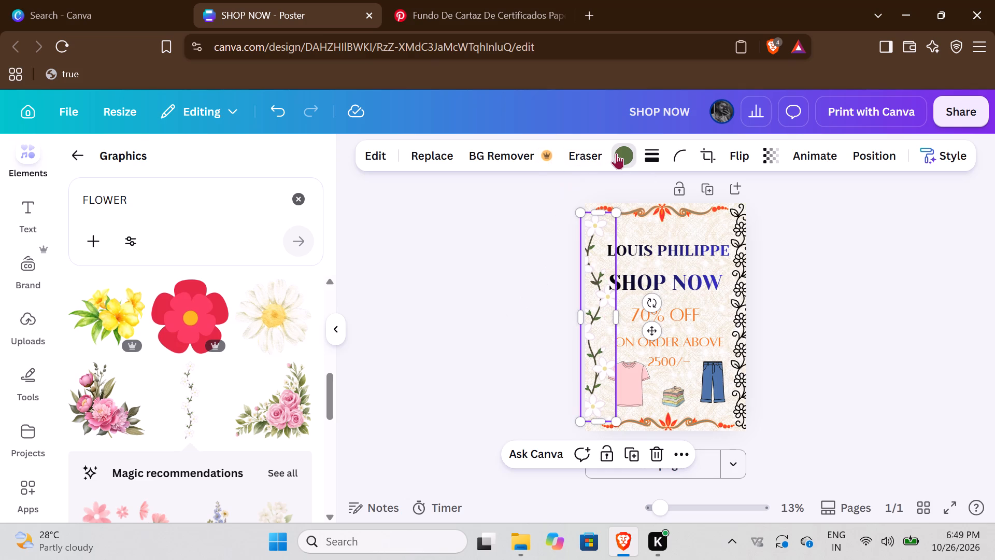
pyautogui.click(159, 277)
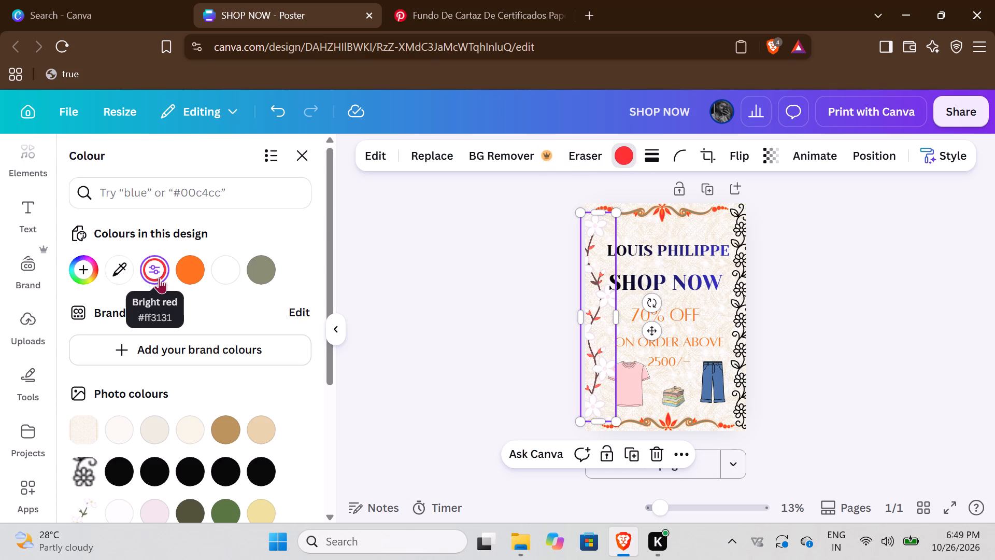
pyautogui.doubleClick(440, 244)
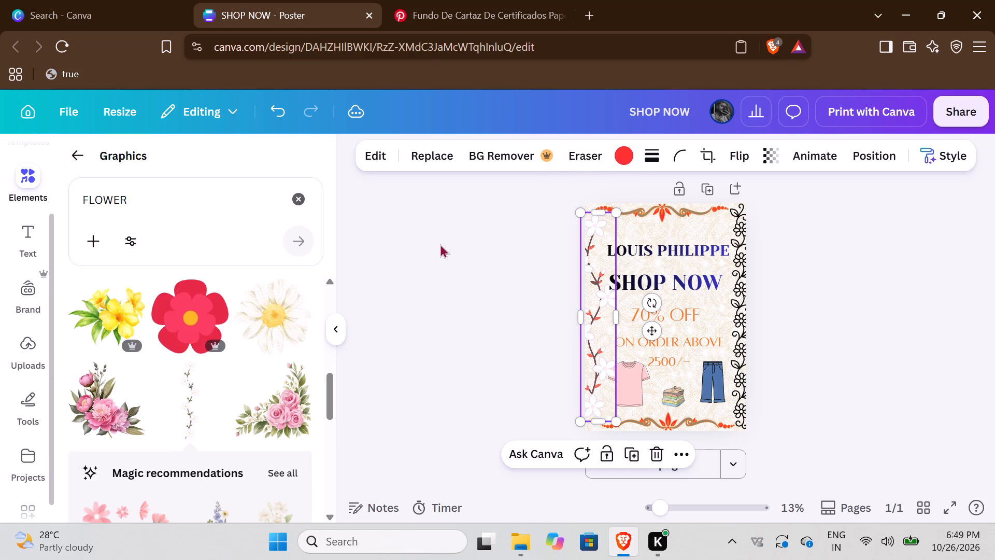
# Delete the black floral border along the poster's right side.
pyautogui.click(596, 304)
pyautogui.click(750, 324)
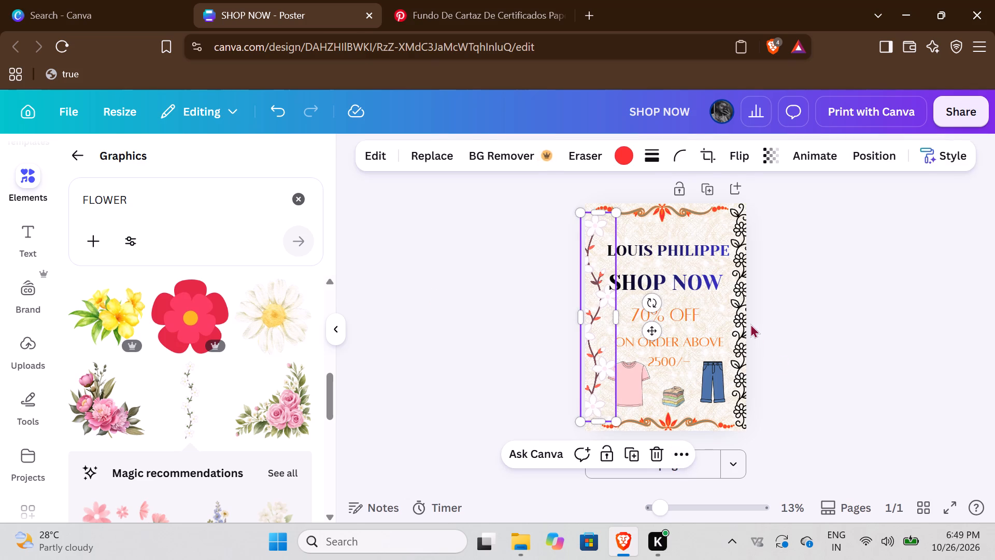
pyautogui.click(737, 320)
pyautogui.click(798, 452)
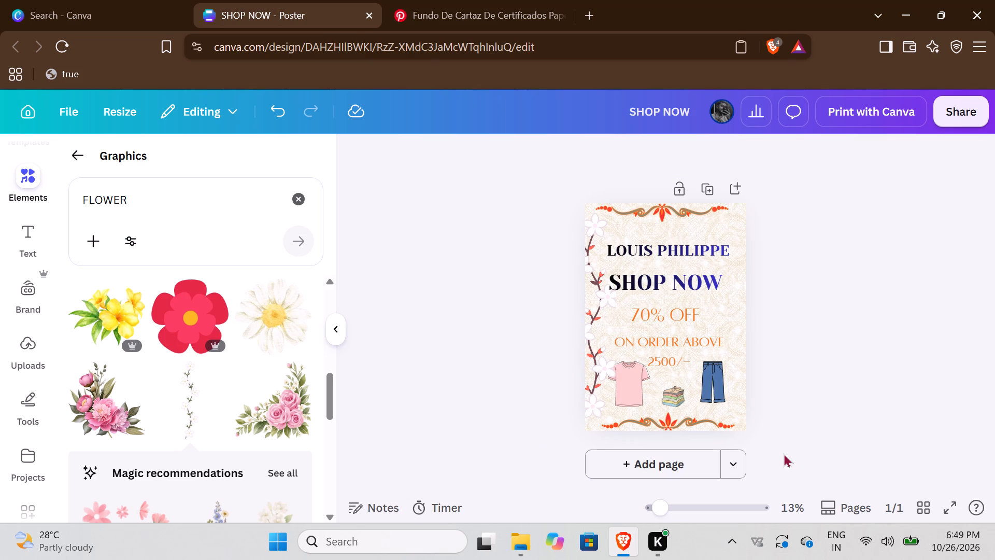
# Copy the left flower vine, paste it, and move the copy to the poster's right side.
pyautogui.click(592, 348)
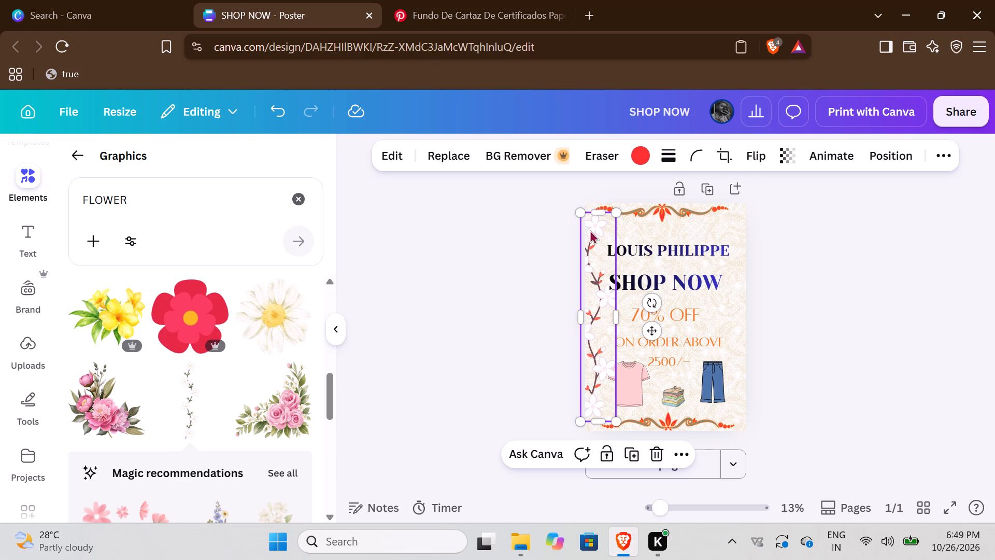
pyautogui.rightClick(600, 331)
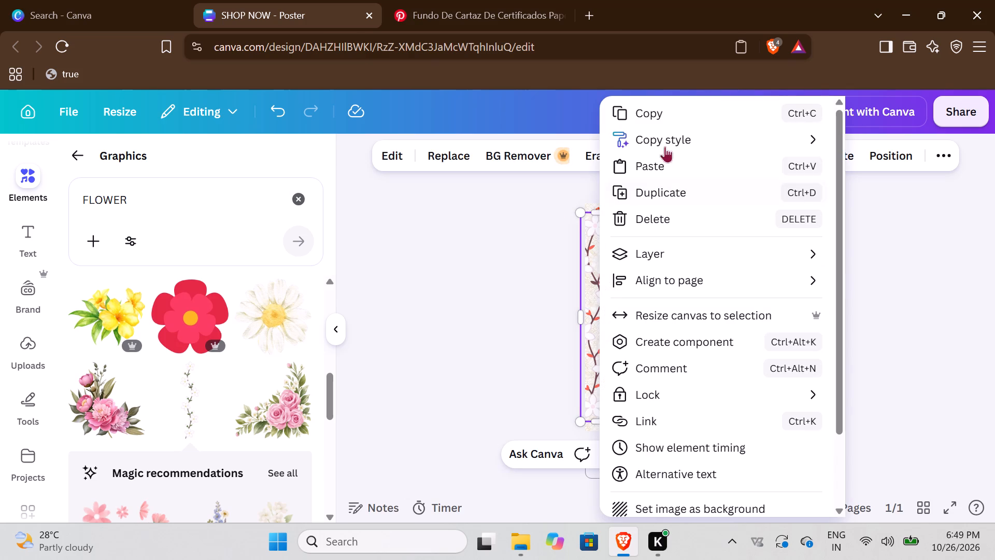
pyautogui.click(662, 112)
pyautogui.rightClick(721, 315)
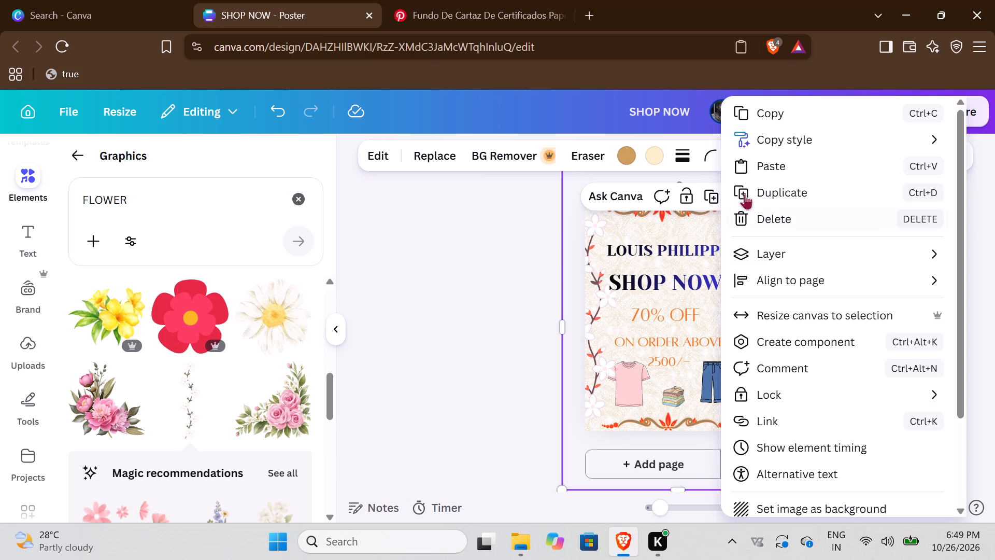
pyautogui.click(771, 169)
pyautogui.moveTo(600, 312); pyautogui.dragTo(717, 302)
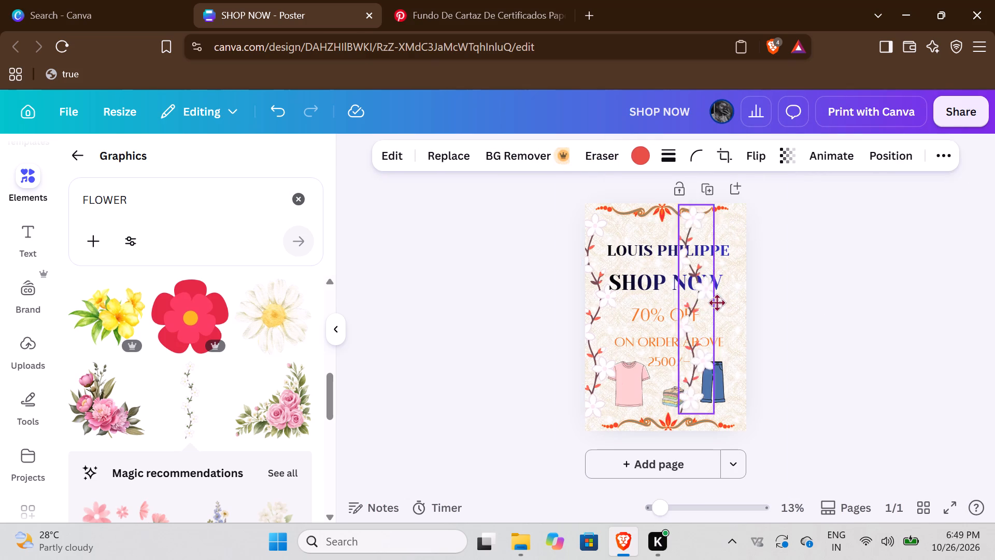
pyautogui.moveTo(717, 302); pyautogui.dragTo(728, 295)
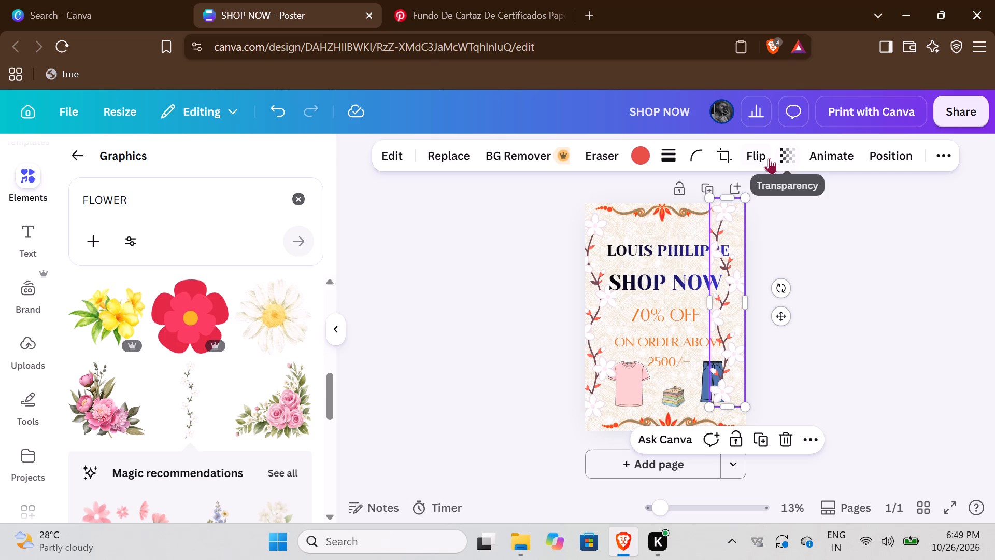
# Flip the right flower vine horizontally so it mirrors the left one.
pyautogui.click(763, 157)
pyautogui.click(752, 196)
pyautogui.click(513, 282)
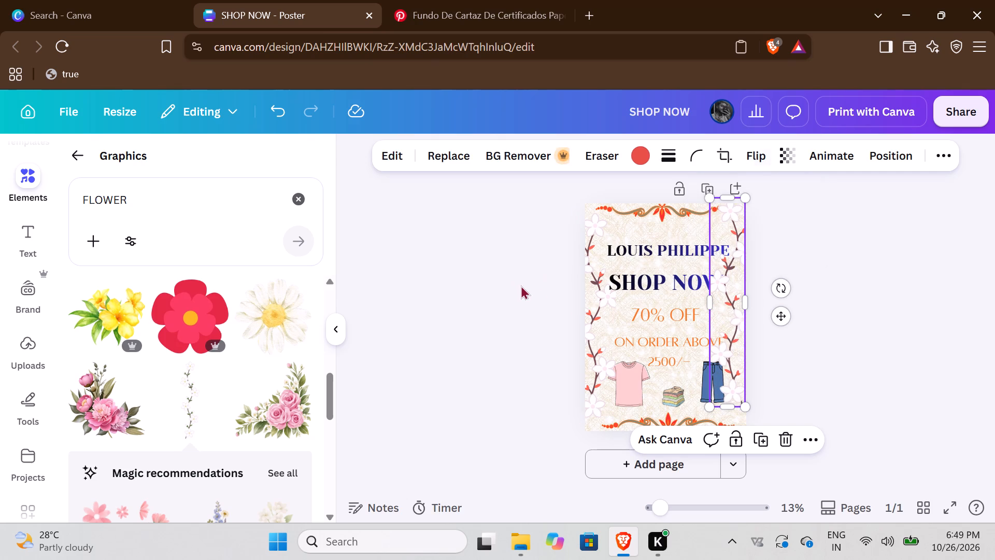
# Position the right vine along the poster's right edge, about 9.6 wide, and adjust its height to end near the bottom flourish.
pyautogui.moveTo(740, 310); pyautogui.dragTo(741, 319)
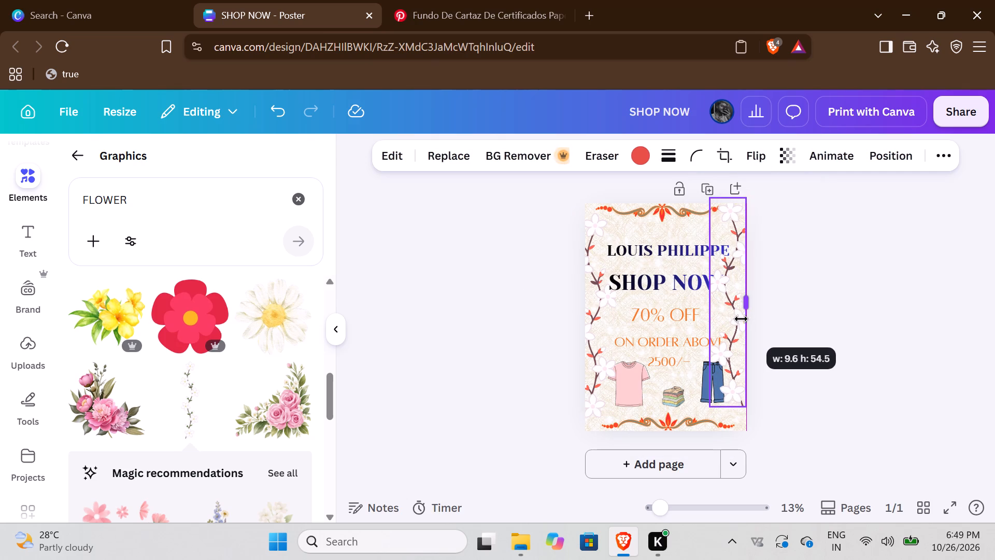
pyautogui.moveTo(741, 319); pyautogui.dragTo(736, 317)
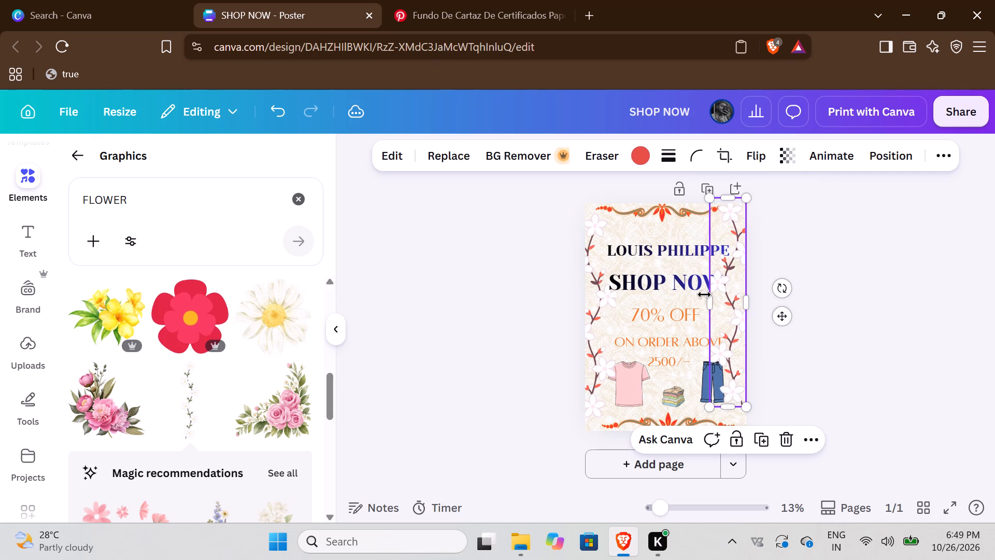
pyautogui.moveTo(725, 287); pyautogui.dragTo(732, 308)
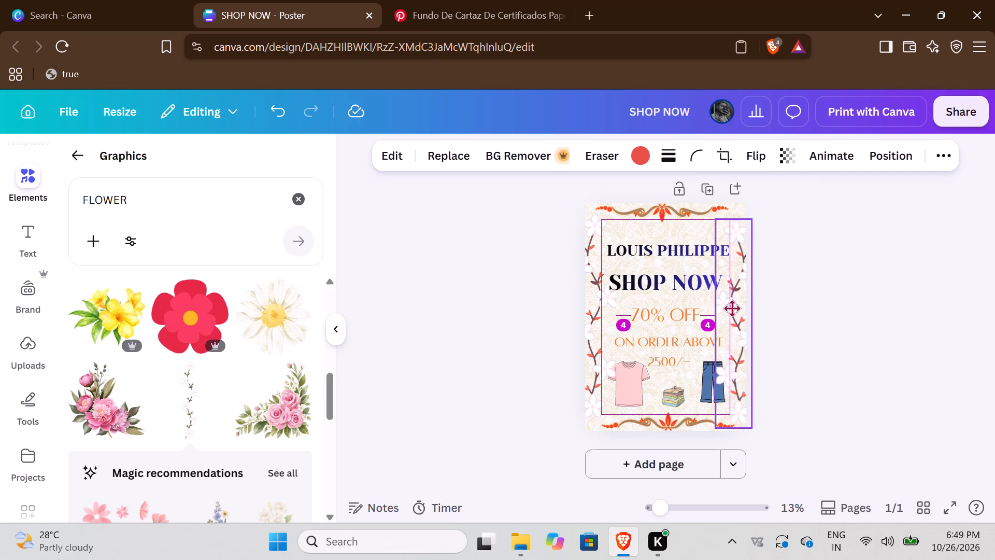
pyautogui.moveTo(732, 308); pyautogui.dragTo(732, 300)
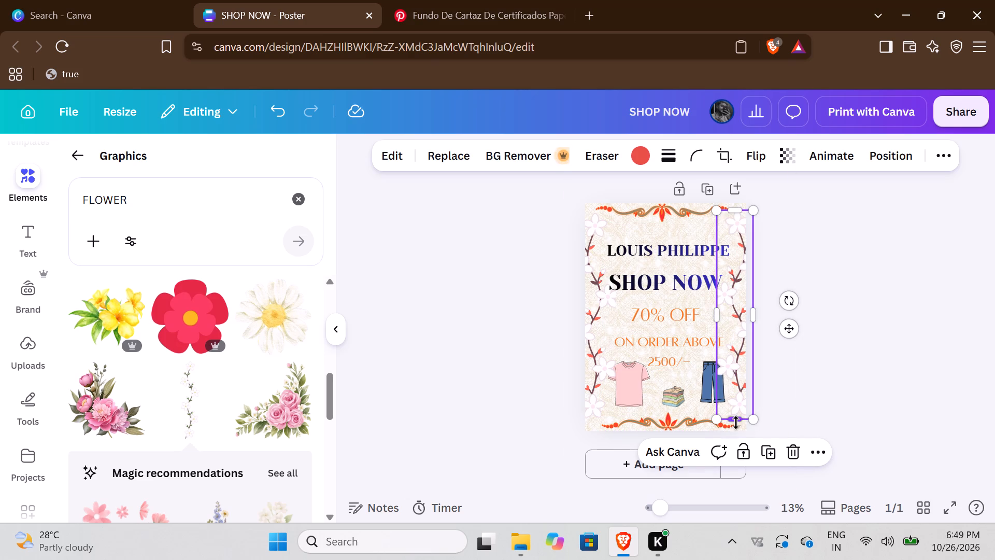
pyautogui.moveTo(736, 423); pyautogui.dragTo(739, 431)
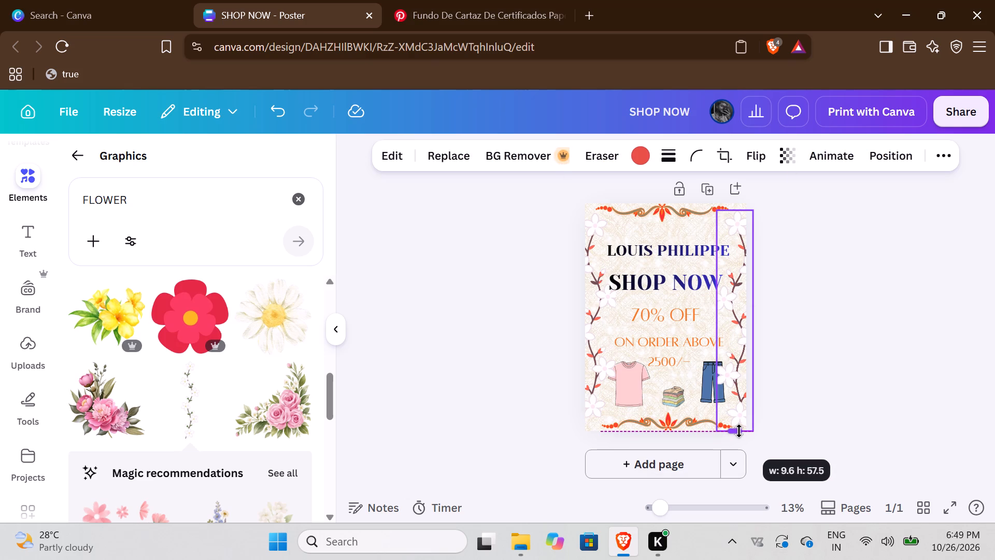
pyautogui.moveTo(739, 431); pyautogui.dragTo(743, 419)
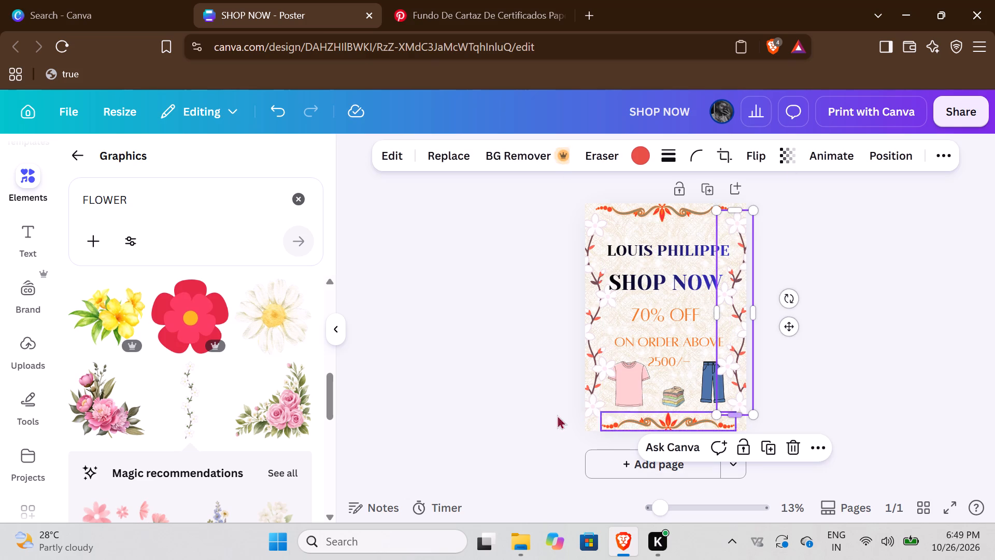
pyautogui.click(431, 363)
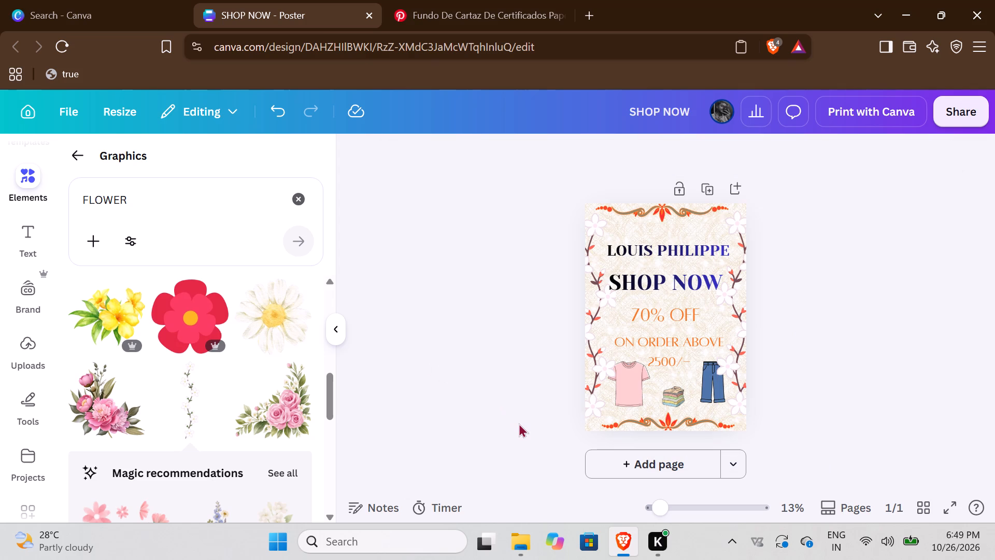
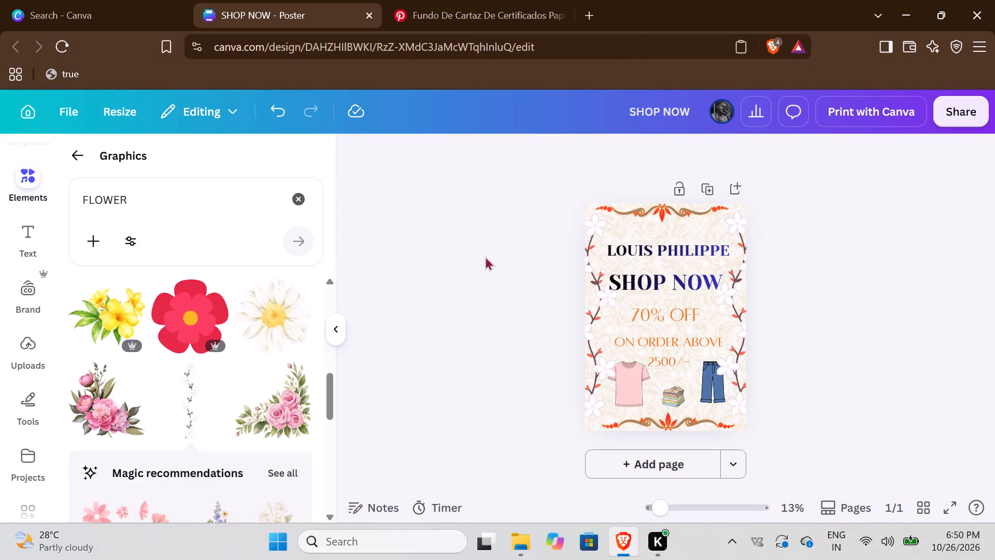
# Browse the Canva poster templates for ideas for another design.
pyautogui.click(475, 272)
pyautogui.click(124, 9)
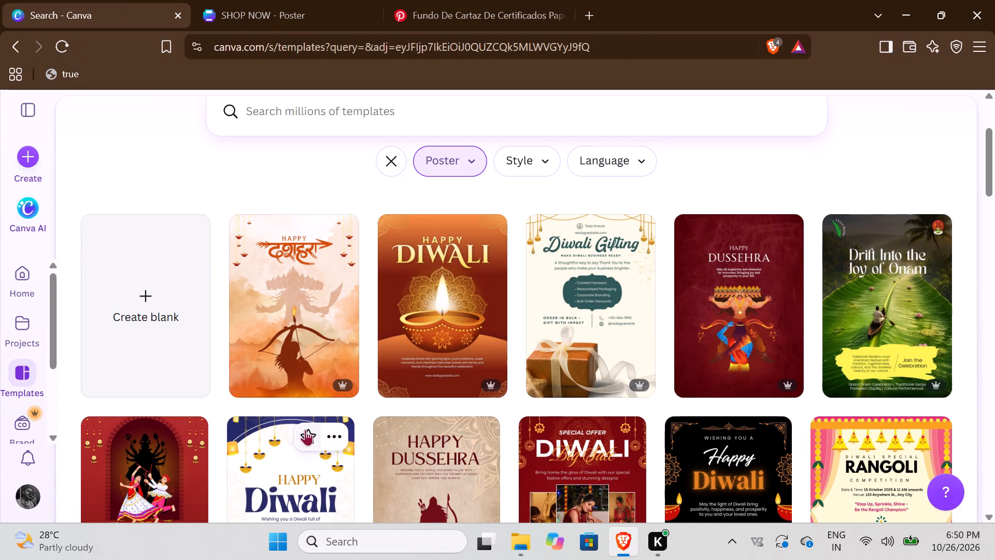
pyautogui.scroll(-3, 237, 280)
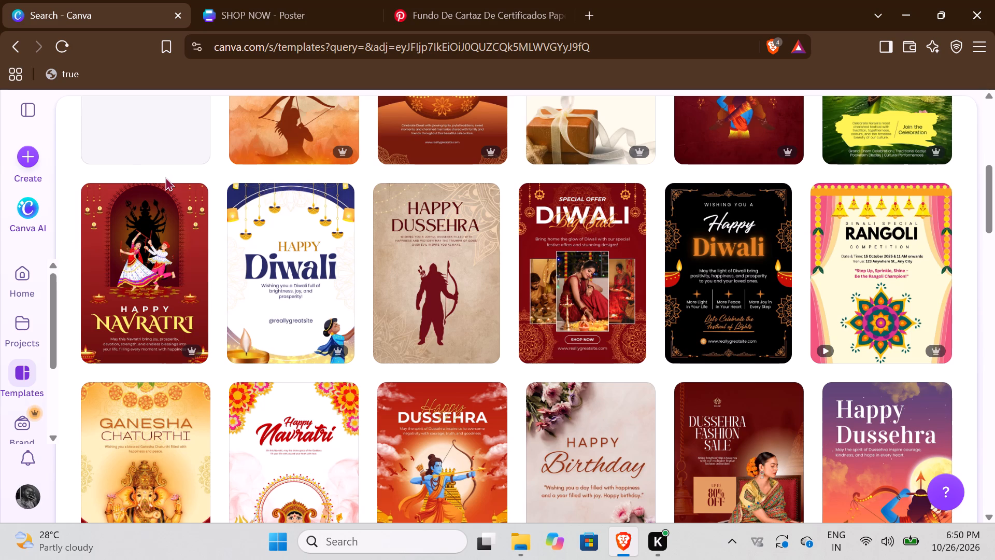
pyautogui.scroll(-1, 209, 253)
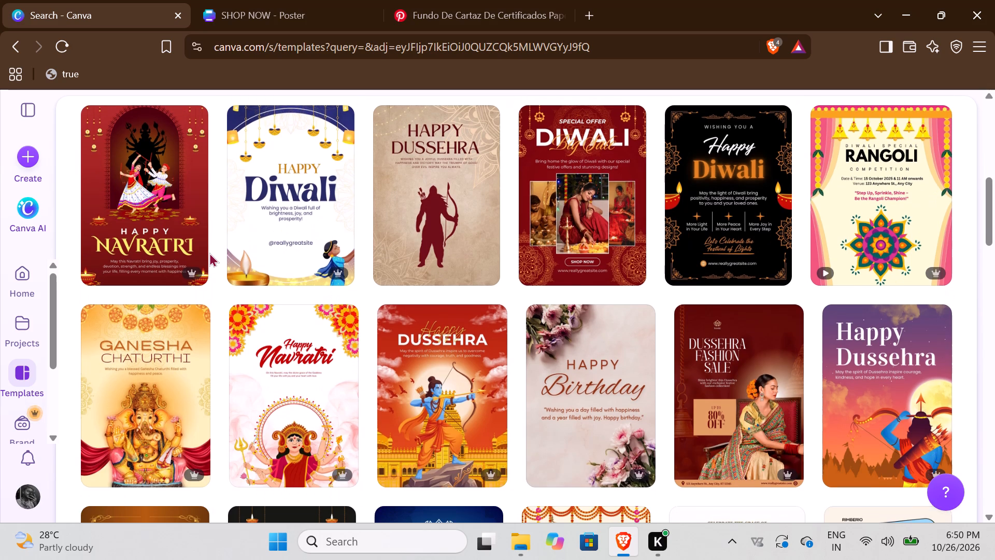
pyautogui.scroll(-3, 209, 253)
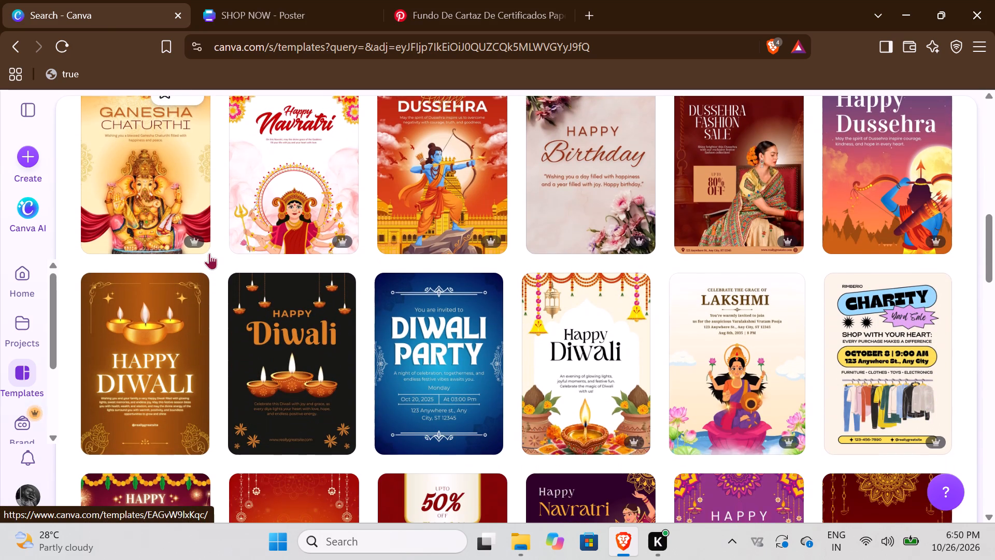
pyautogui.scroll(-2, 209, 253)
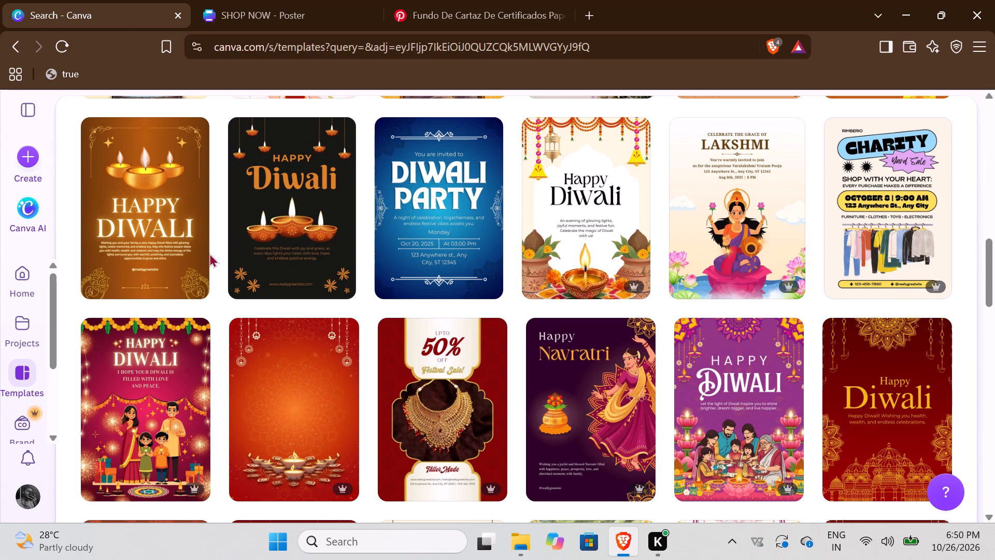
# Leave the open certificate background pin on Pinterest and search for "background design".
pyautogui.click(432, 0)
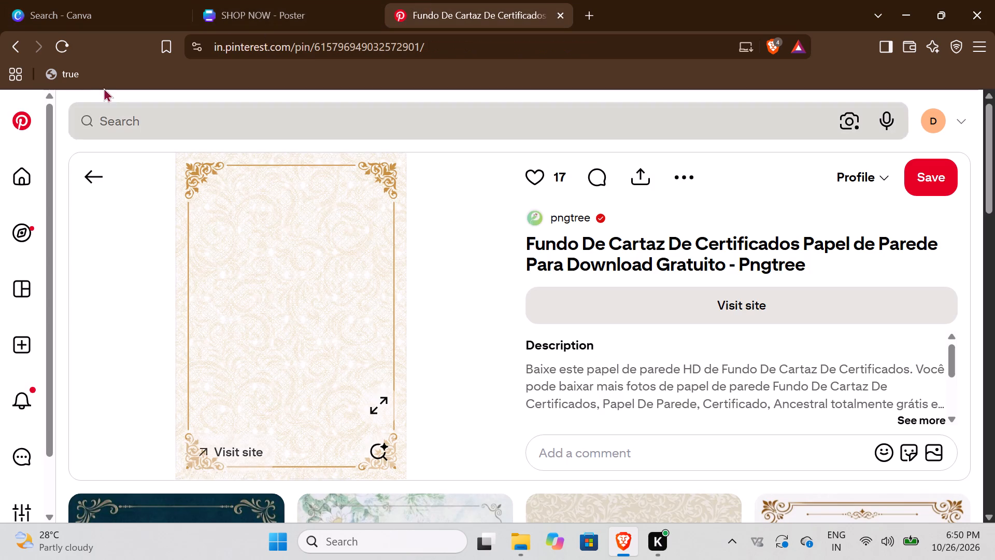
pyautogui.click(92, 183)
pyautogui.scroll(-3, 374, 367)
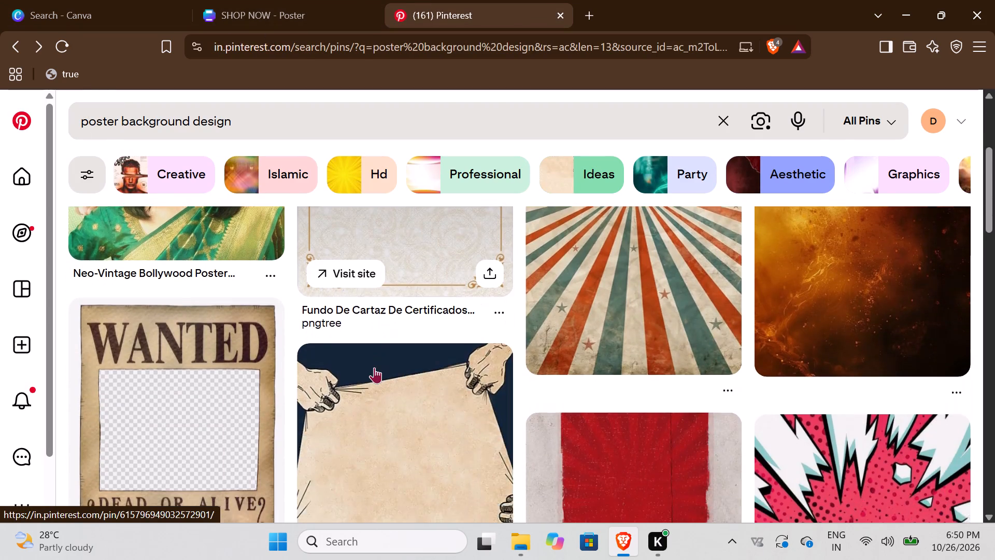
pyautogui.scroll(-9, 375, 367)
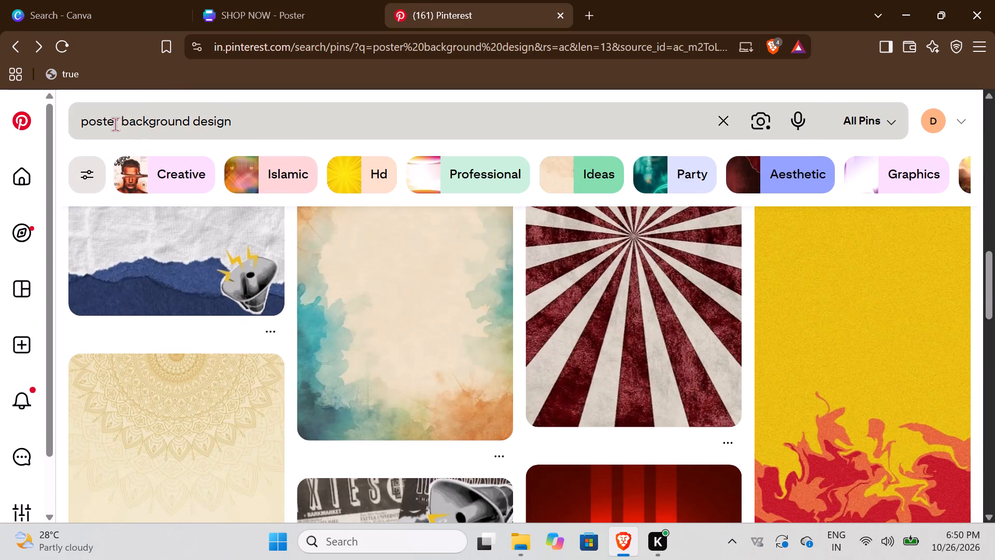
pyautogui.moveTo(116, 123); pyautogui.dragTo(45, 130)
pyautogui.press('BackSpace')
pyautogui.press('Return')
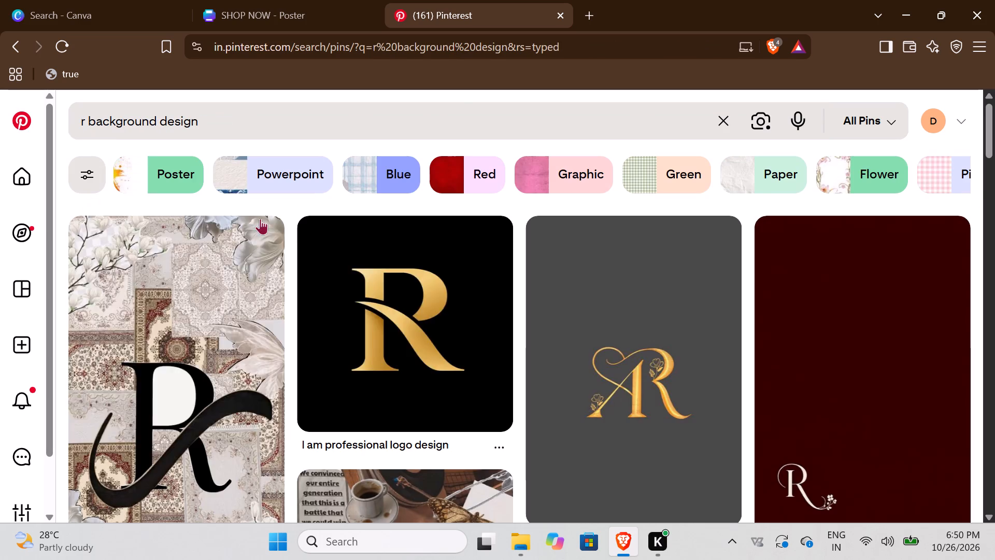
pyautogui.scroll(-4, 289, 240)
pyautogui.moveTo(83, 120); pyautogui.dragTo(83, 119)
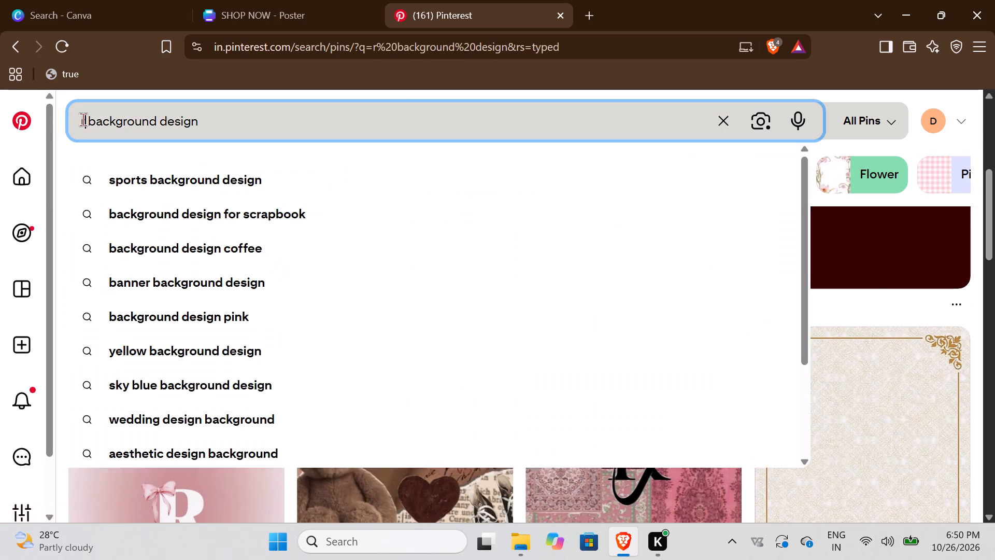
pyautogui.moveTo(83, 119); pyautogui.dragTo(50, 121)
pyautogui.press('BackSpace')
pyautogui.press('Return')
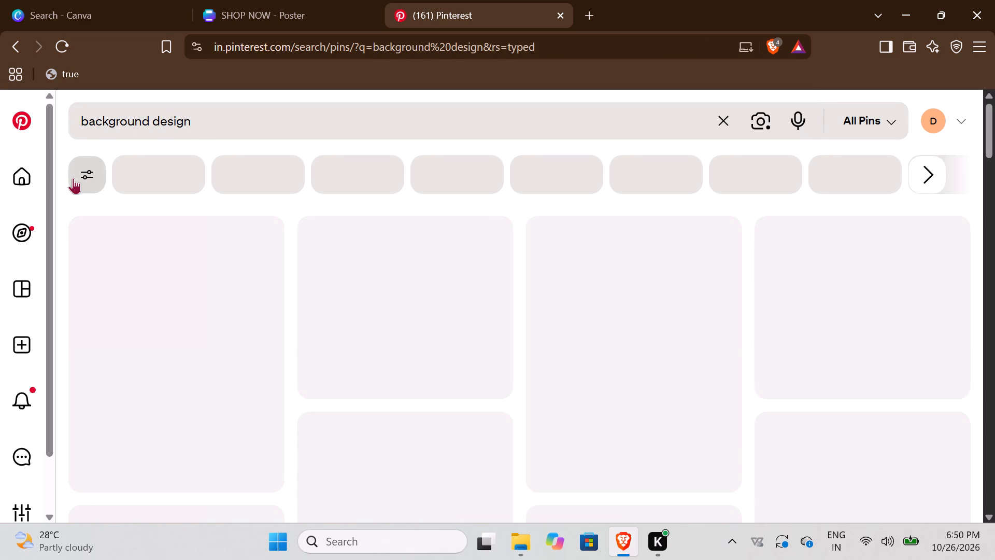
# Examine the Pinterest background design results for a suitable background image.
pyautogui.scroll(-3, 297, 363)
pyautogui.scroll(1, 297, 363)
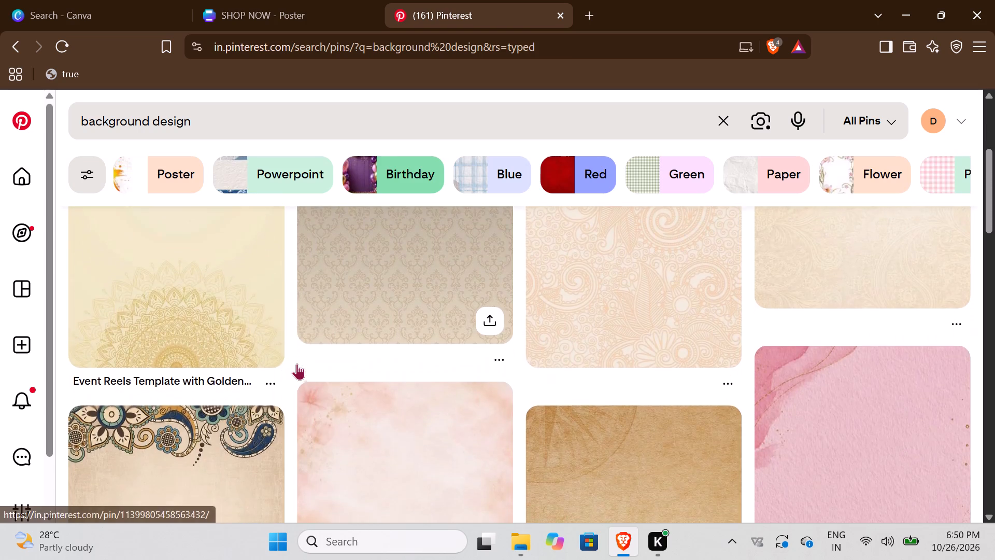
pyautogui.scroll(2, 297, 363)
pyautogui.scroll(-9, 296, 363)
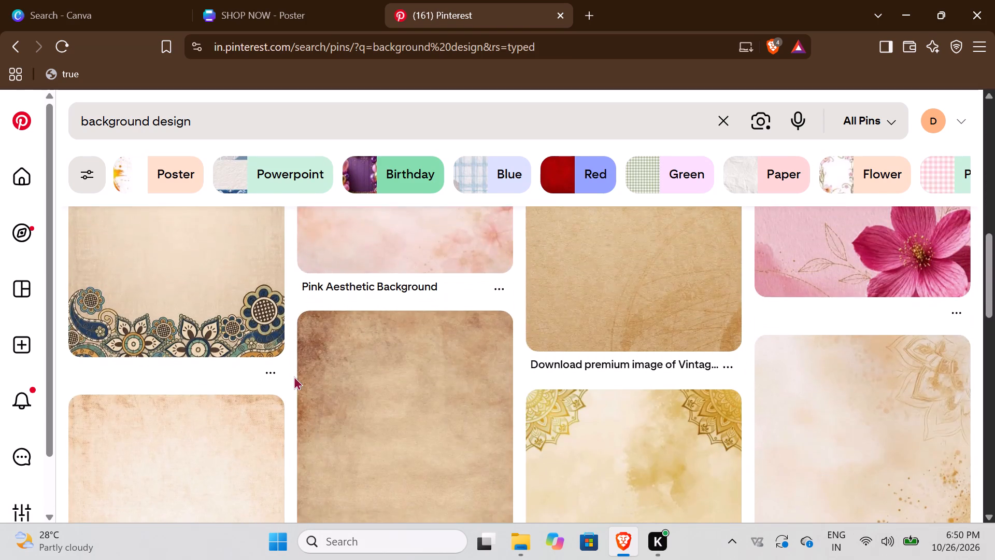
pyautogui.scroll(5, 294, 376)
pyautogui.scroll(-9, 294, 376)
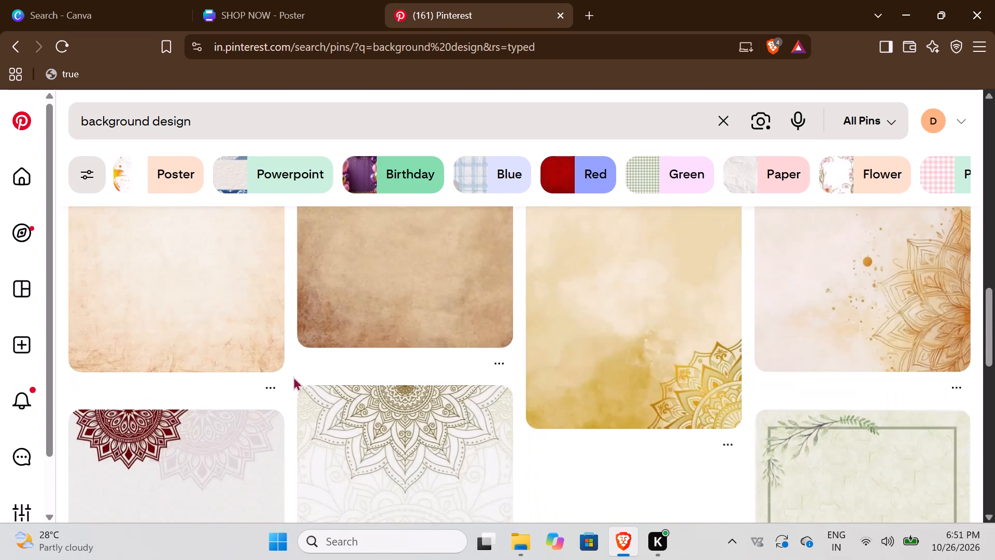
pyautogui.scroll(-4, 293, 376)
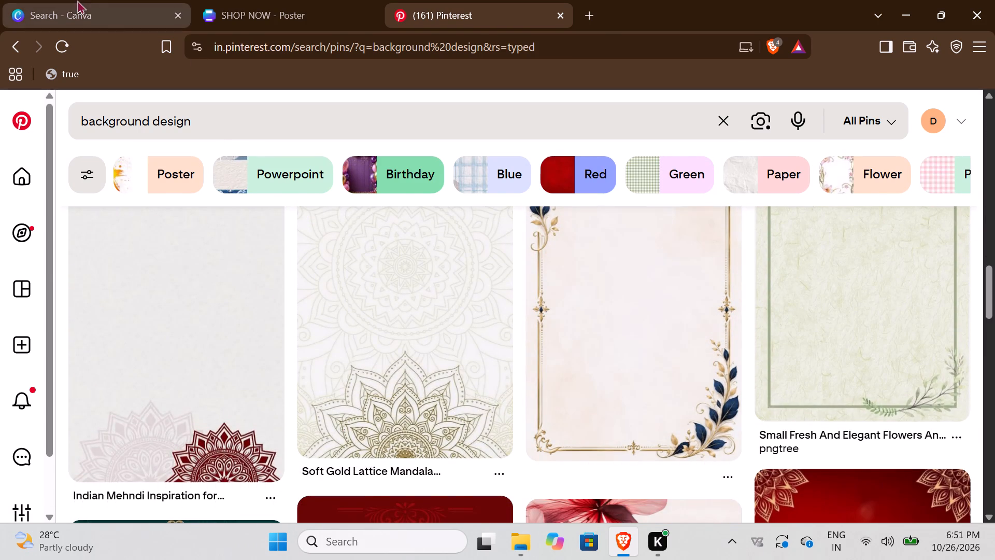
# Return to Canva's template categories, choose Invitation, and create a blank invitation design.
pyautogui.click(85, 0)
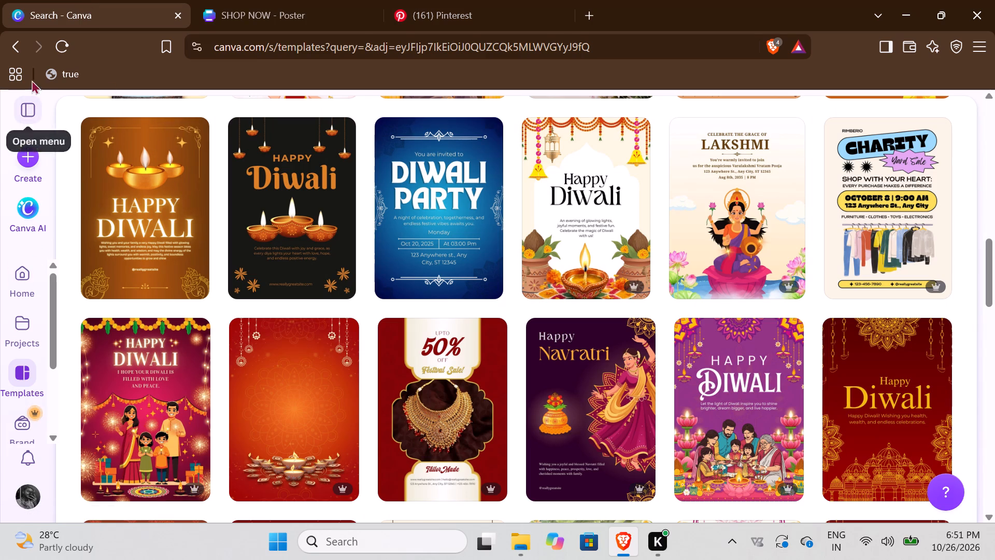
pyautogui.scroll(11, 48, 162)
pyautogui.scroll(4, 139, 189)
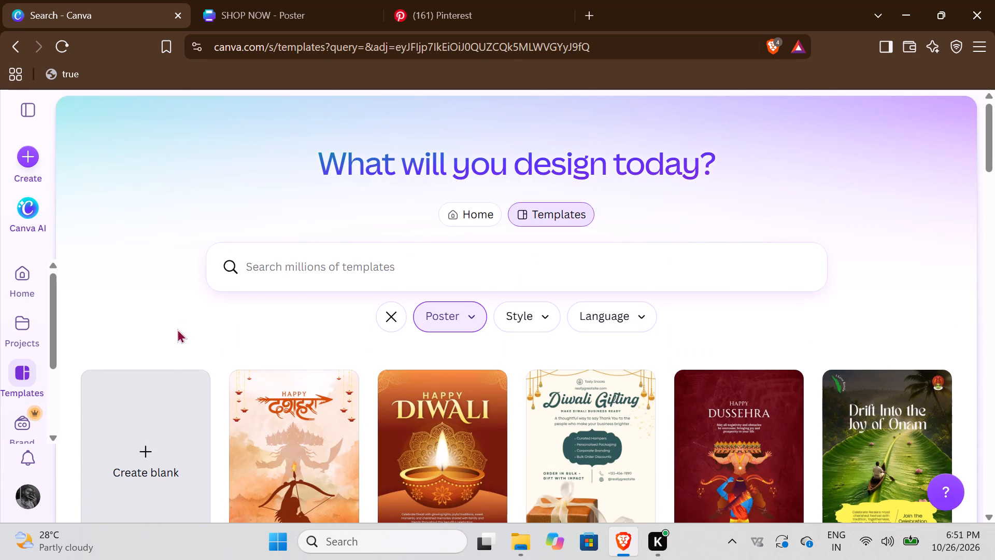
pyautogui.click(12, 47)
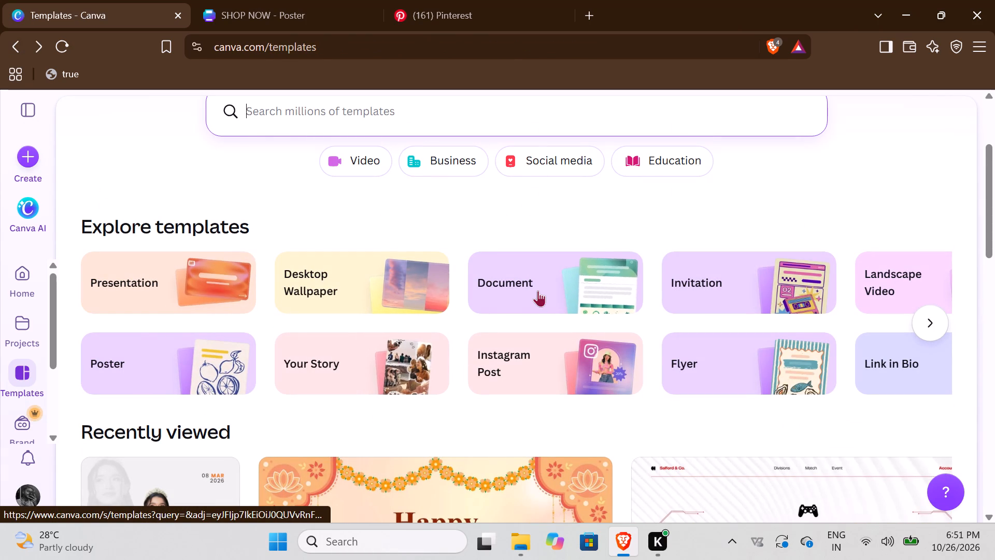
pyautogui.click(789, 263)
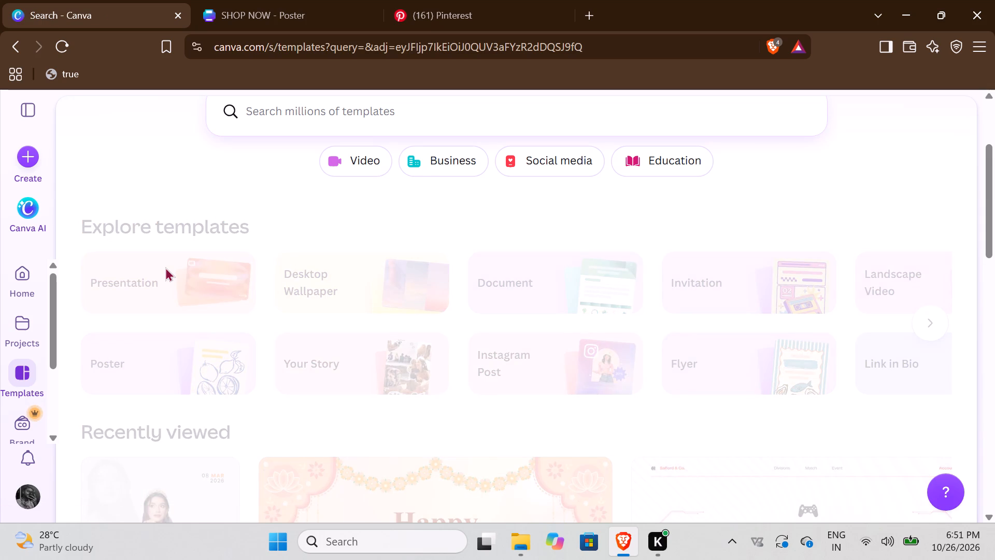
pyautogui.scroll(-1, 282, 346)
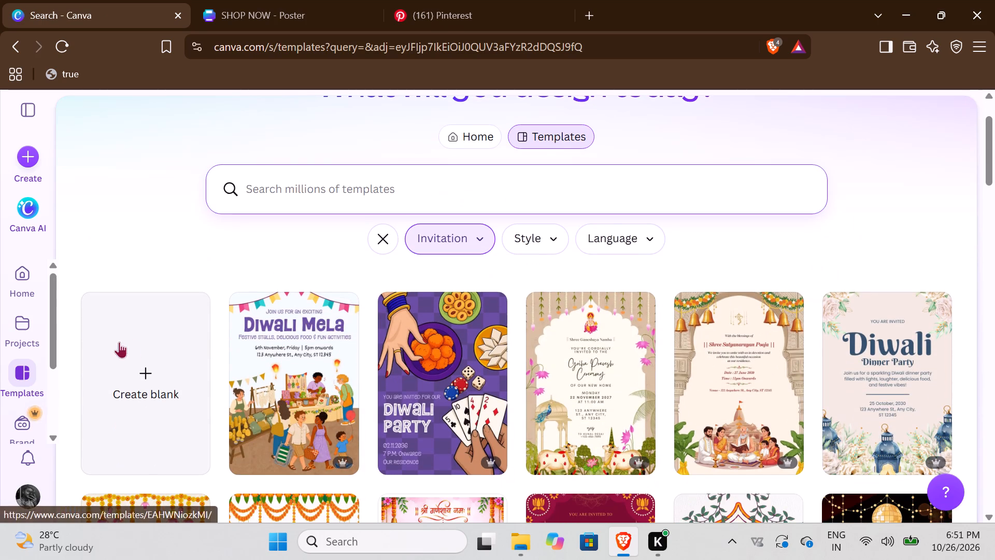
pyautogui.click(119, 342)
# Switch back to Pinterest and examine more background design results for the invitation.
pyautogui.click(94, 0)
pyautogui.click(513, 0)
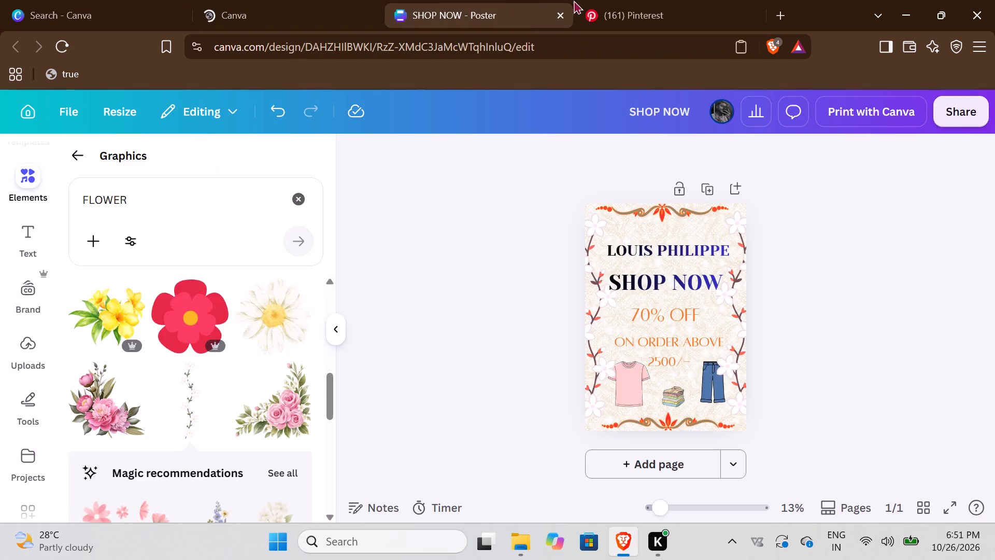
pyautogui.click(636, 0)
pyautogui.scroll(2, 498, 334)
pyautogui.scroll(-4, 502, 336)
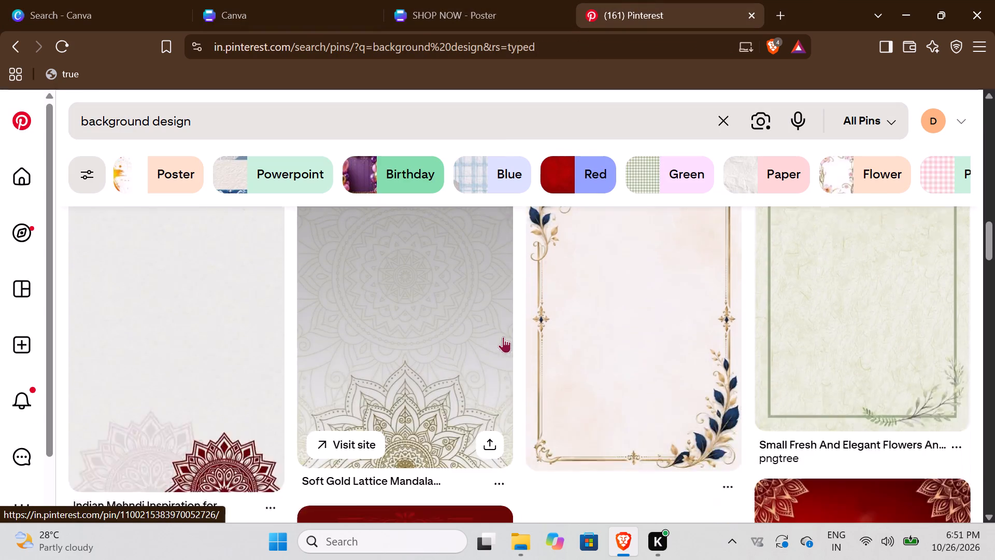
pyautogui.scroll(-5, 503, 337)
pyautogui.scroll(5, 503, 337)
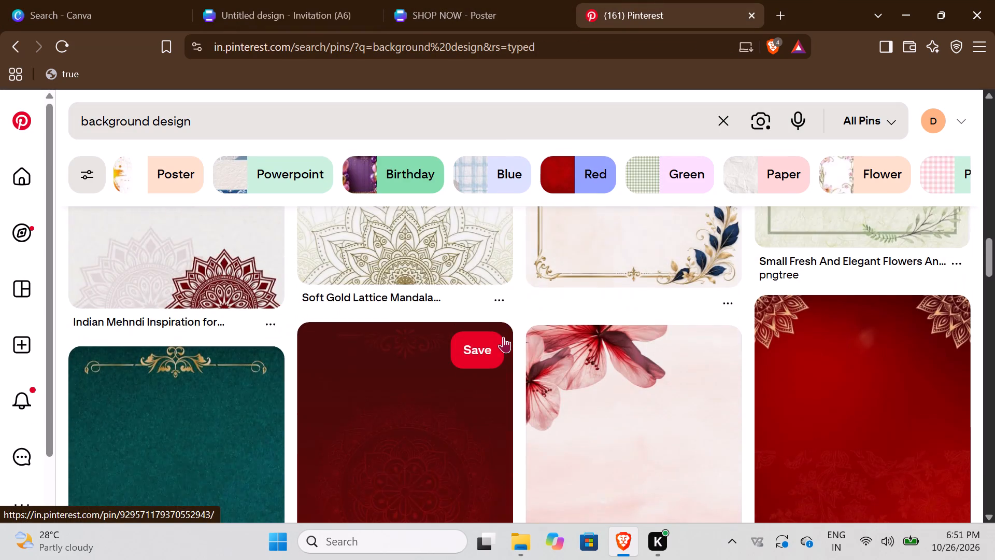
pyautogui.scroll(-2, 495, 404)
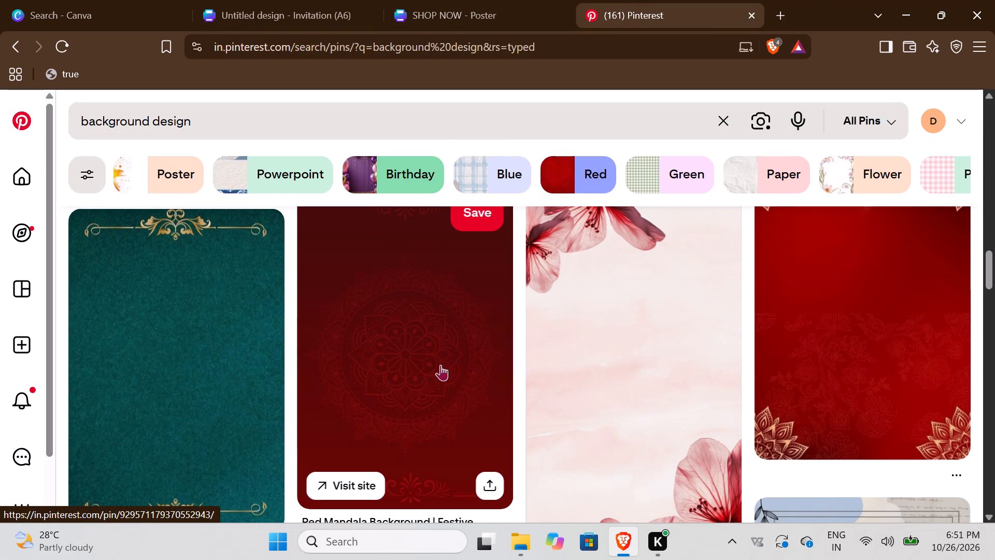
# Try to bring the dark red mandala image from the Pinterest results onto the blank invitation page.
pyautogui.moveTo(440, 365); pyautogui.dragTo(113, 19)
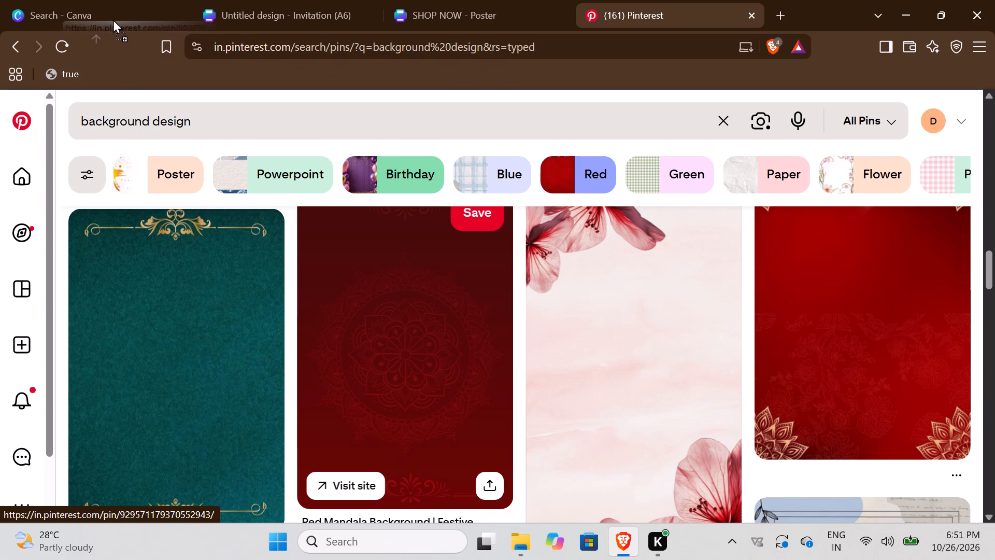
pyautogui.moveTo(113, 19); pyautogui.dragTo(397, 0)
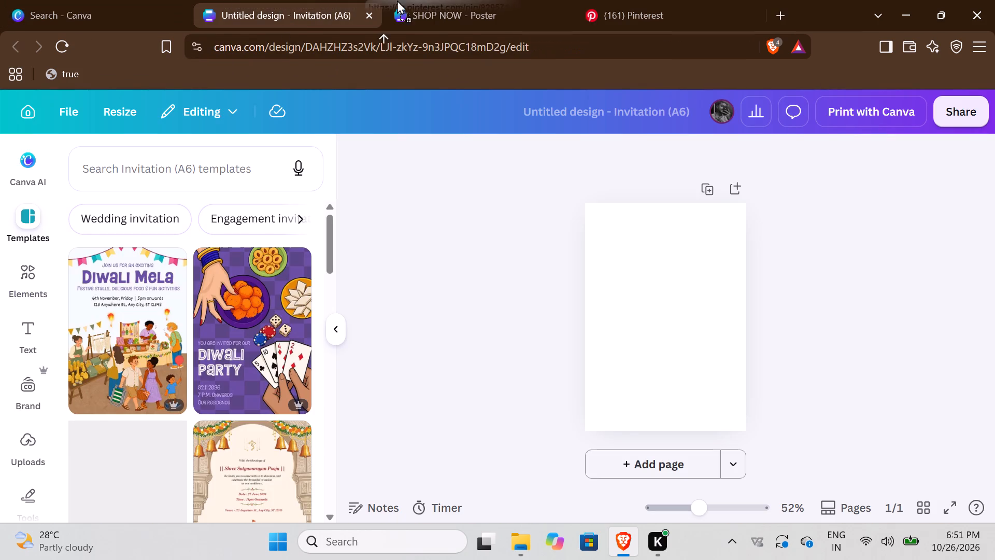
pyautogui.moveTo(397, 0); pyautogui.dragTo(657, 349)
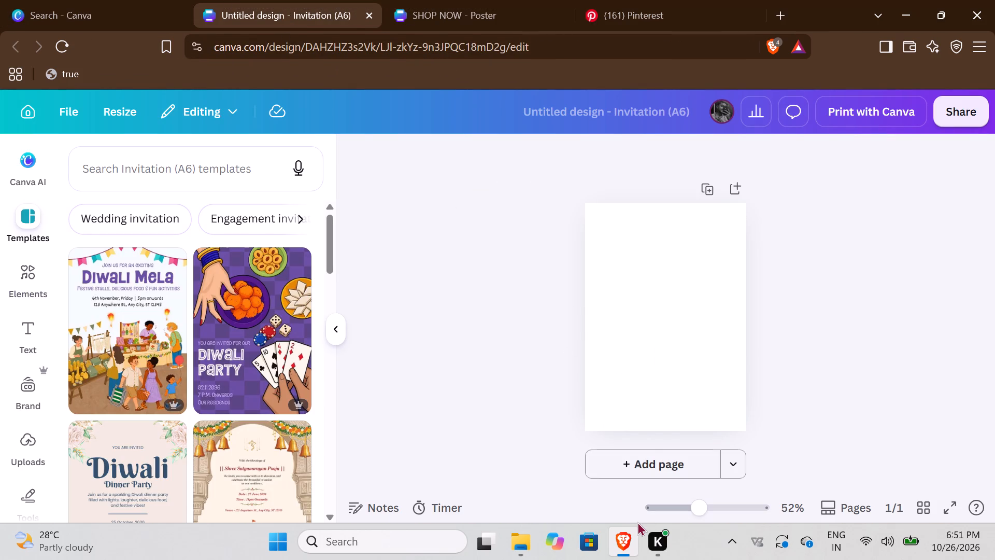
# Open the Red Mandala Background pin on Pinterest and place its image on the blank invitation page.
pyautogui.click(656, 13)
pyautogui.click(453, 346)
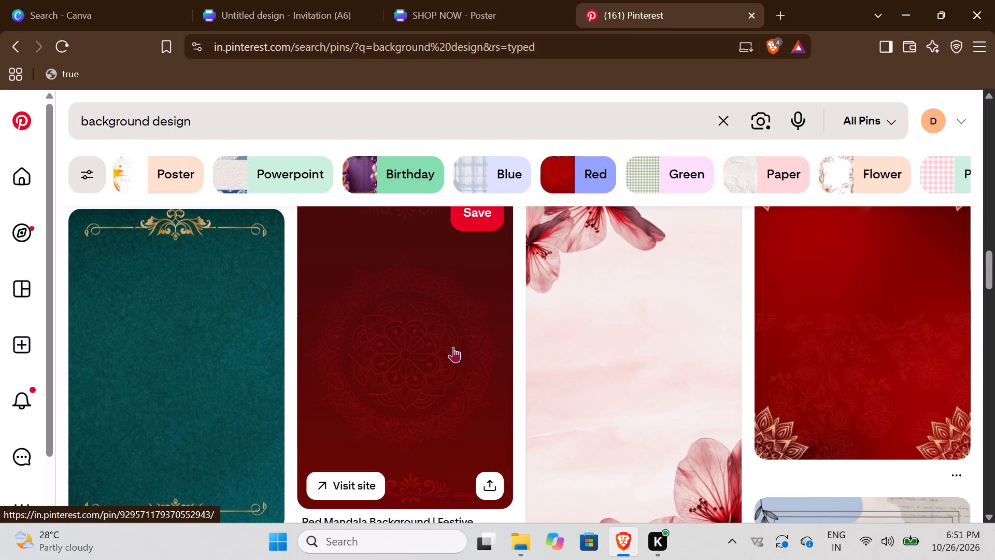
pyautogui.moveTo(382, 328); pyautogui.dragTo(378, 310)
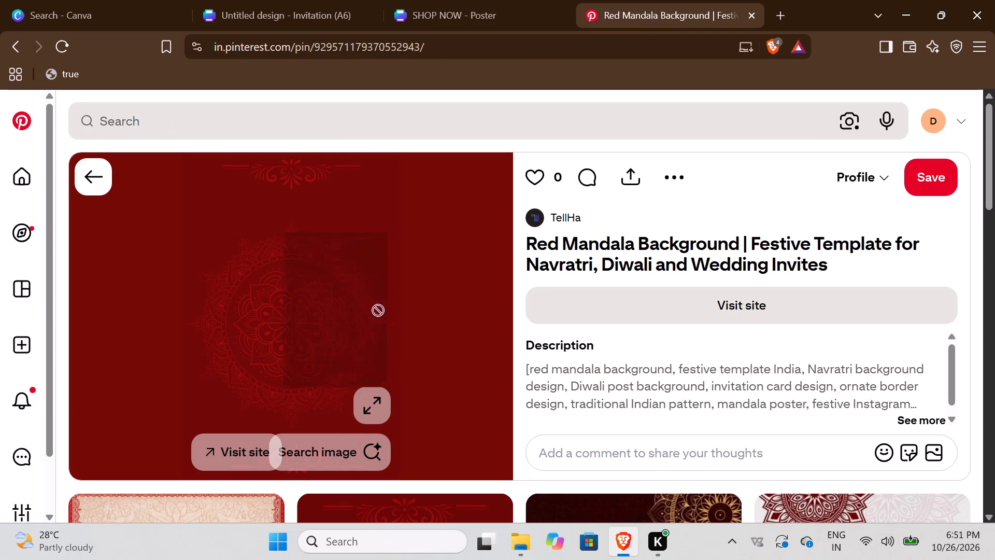
pyautogui.moveTo(378, 310); pyautogui.dragTo(585, 228)
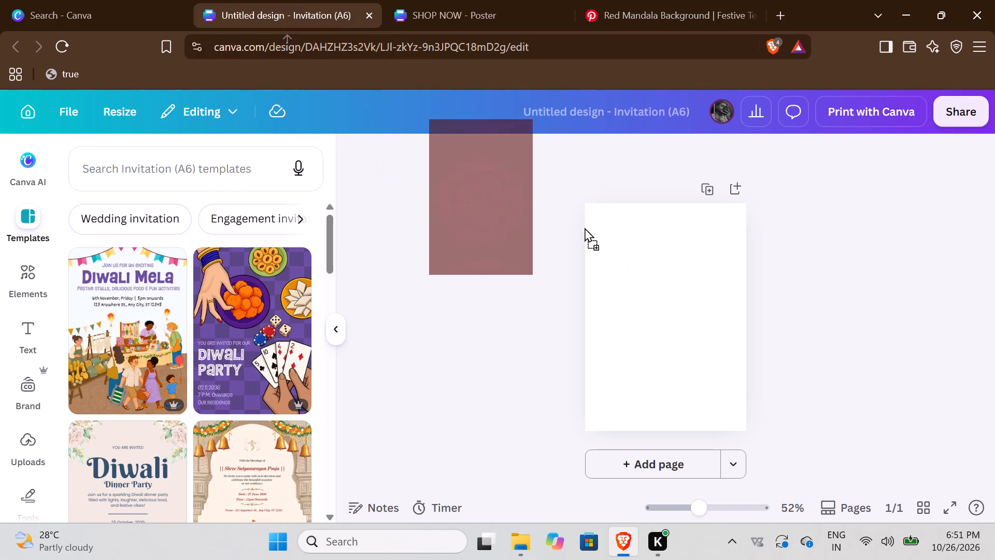
pyautogui.moveTo(585, 228); pyautogui.dragTo(706, 317)
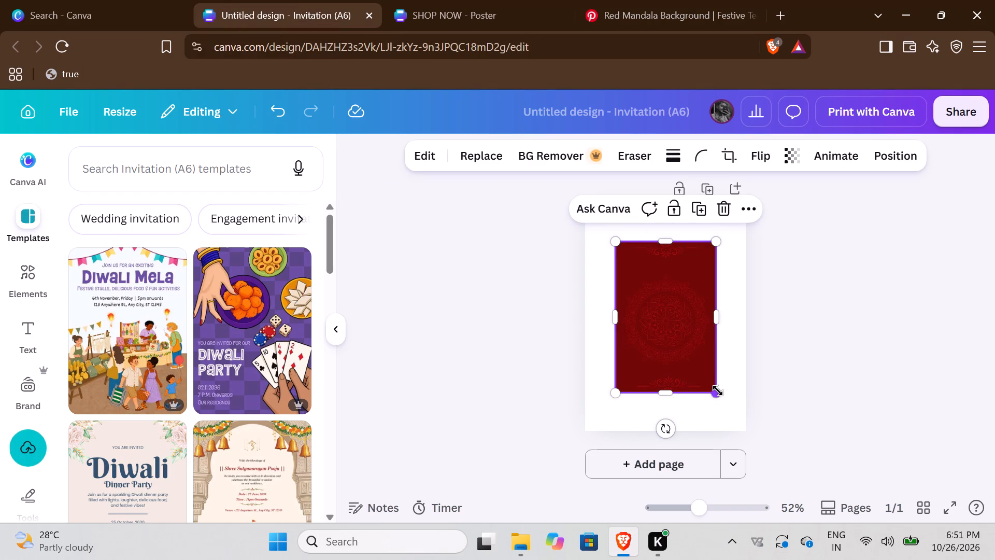
# Enlarge the red mandala image and extend its edges to cover the invitation page as its background.
pyautogui.moveTo(718, 390); pyautogui.dragTo(735, 432)
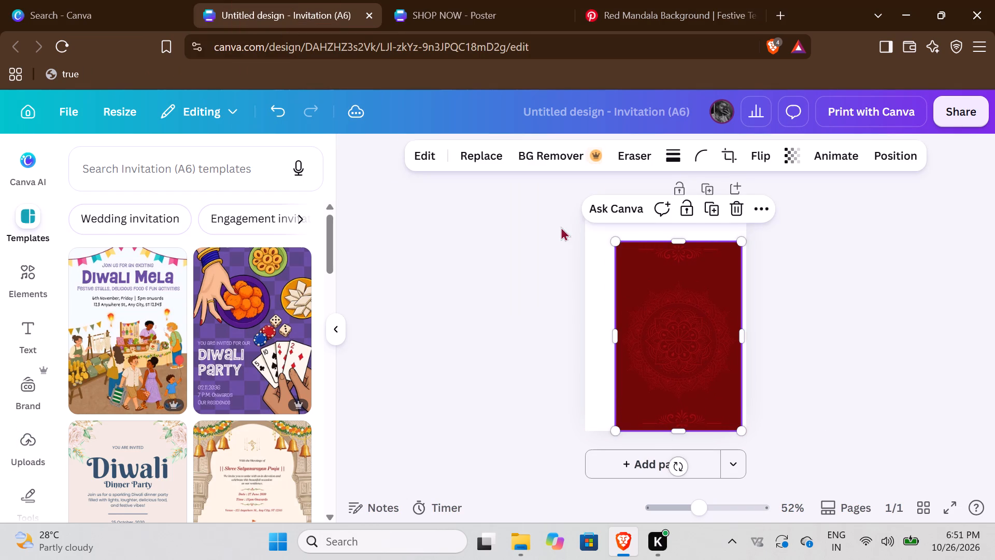
pyautogui.moveTo(620, 241); pyautogui.dragTo(589, 215)
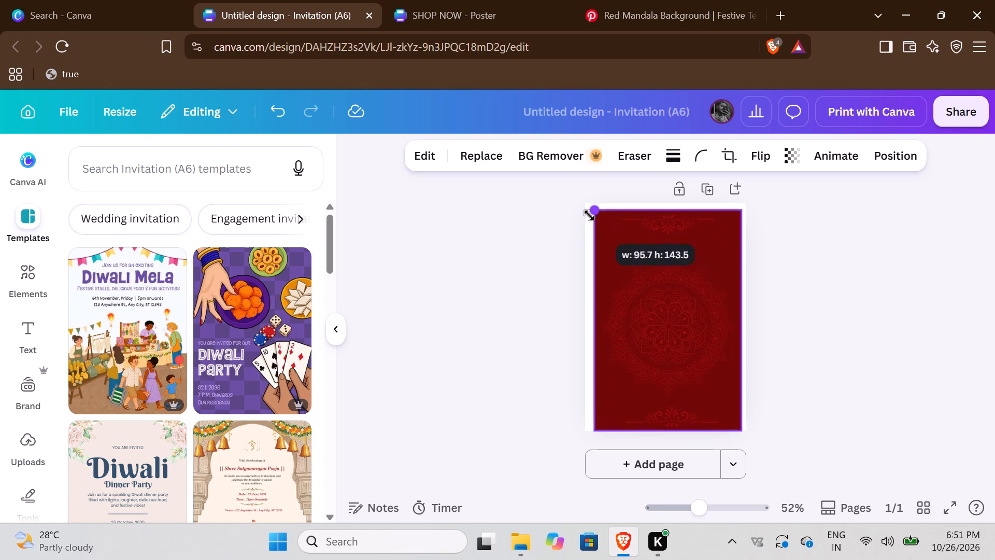
pyautogui.moveTo(589, 215); pyautogui.dragTo(584, 214)
pyautogui.click(538, 279)
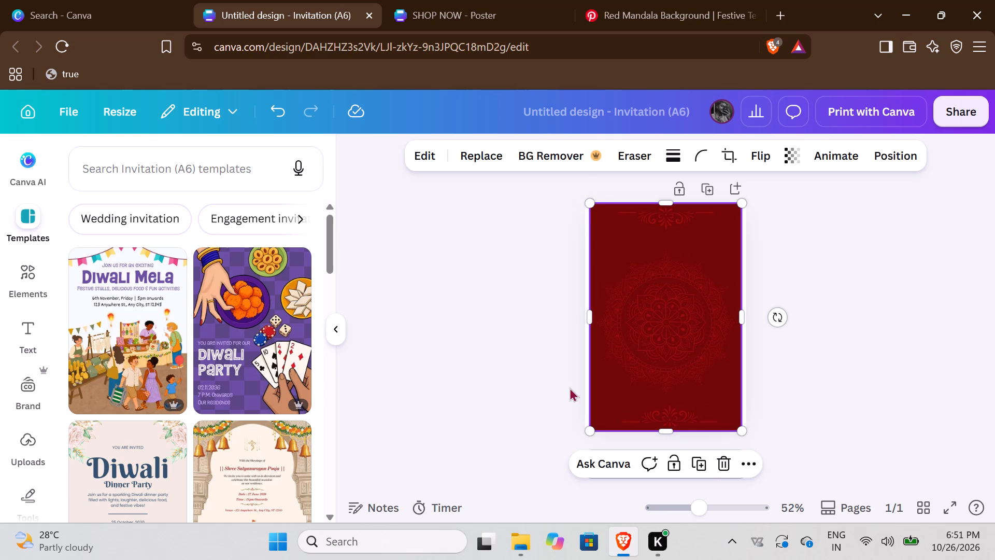
pyautogui.click(662, 343)
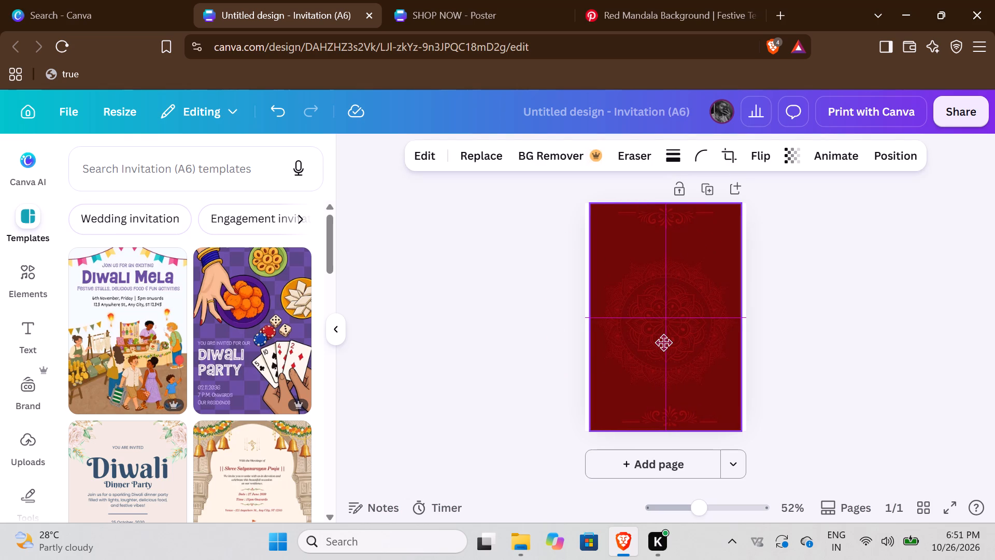
pyautogui.moveTo(743, 208); pyautogui.dragTo(747, 205)
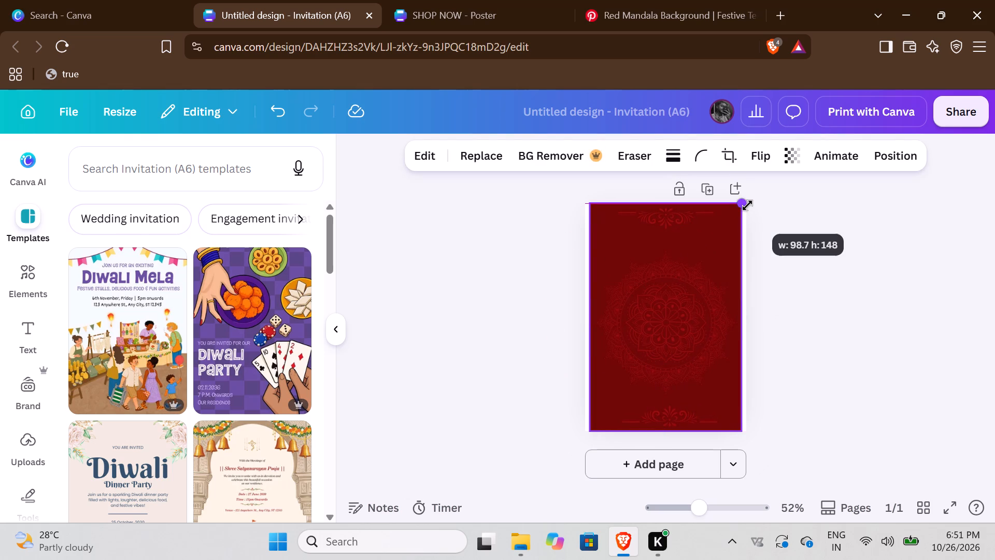
pyautogui.moveTo(747, 205); pyautogui.dragTo(746, 213)
pyautogui.moveTo(743, 314); pyautogui.dragTo(750, 314)
pyautogui.click(542, 352)
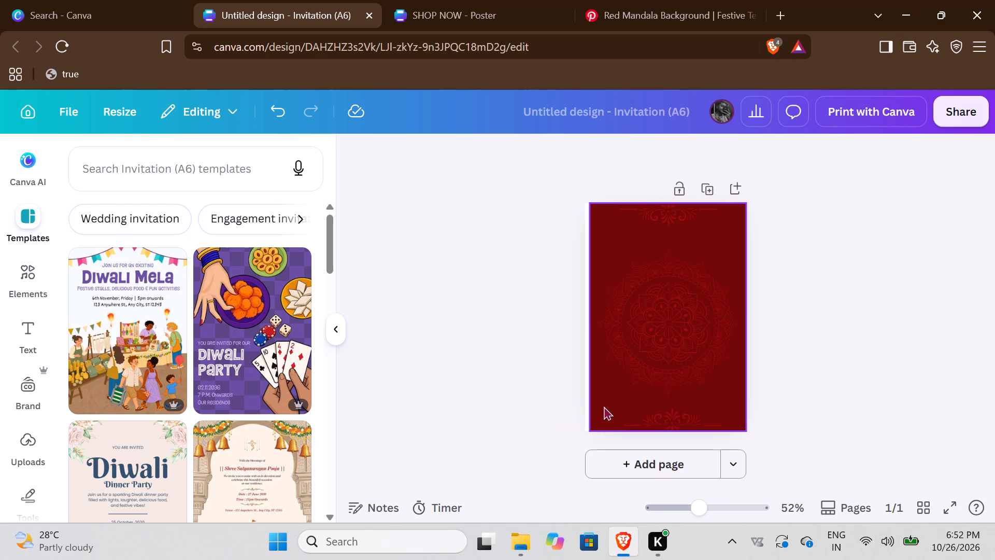
pyautogui.click(679, 223)
pyautogui.moveTo(673, 205); pyautogui.dragTo(672, 200)
pyautogui.click(551, 296)
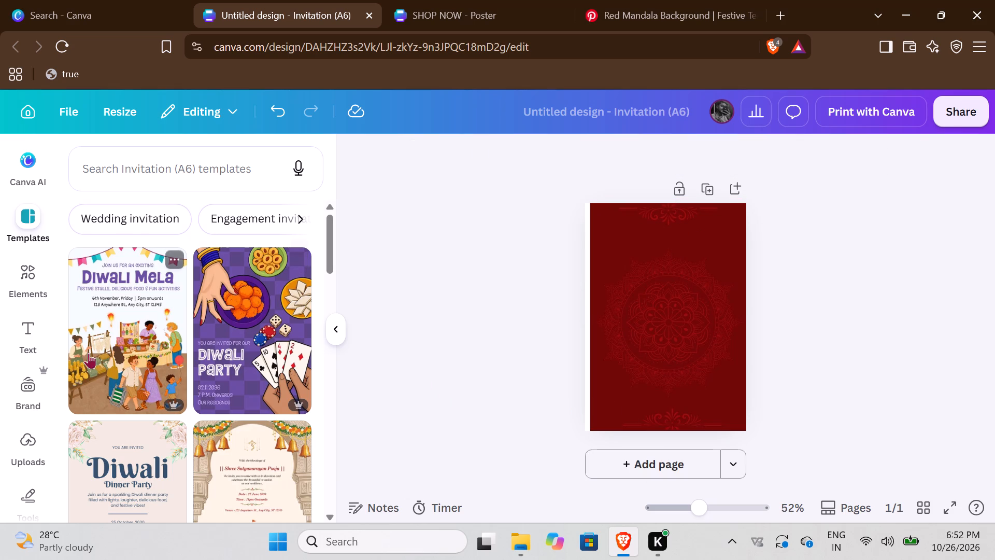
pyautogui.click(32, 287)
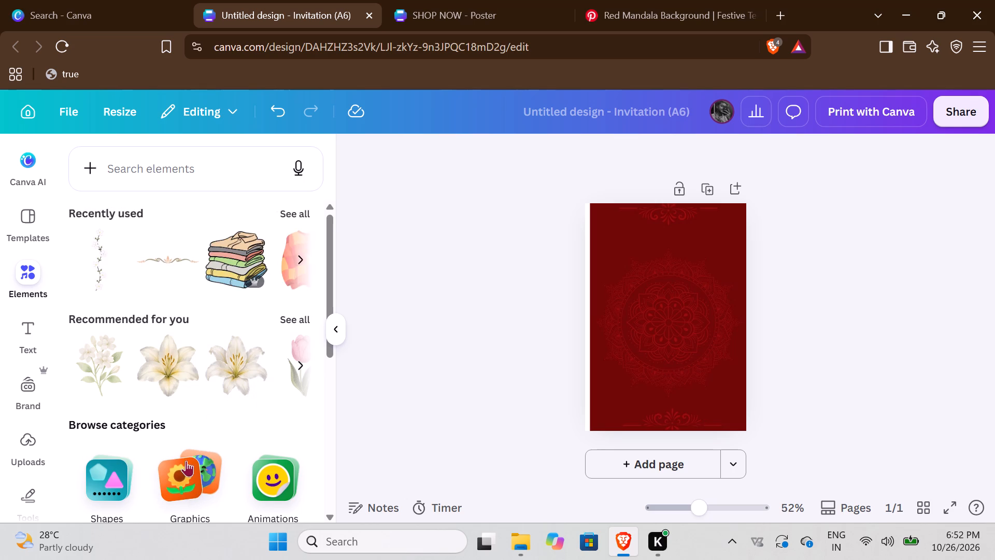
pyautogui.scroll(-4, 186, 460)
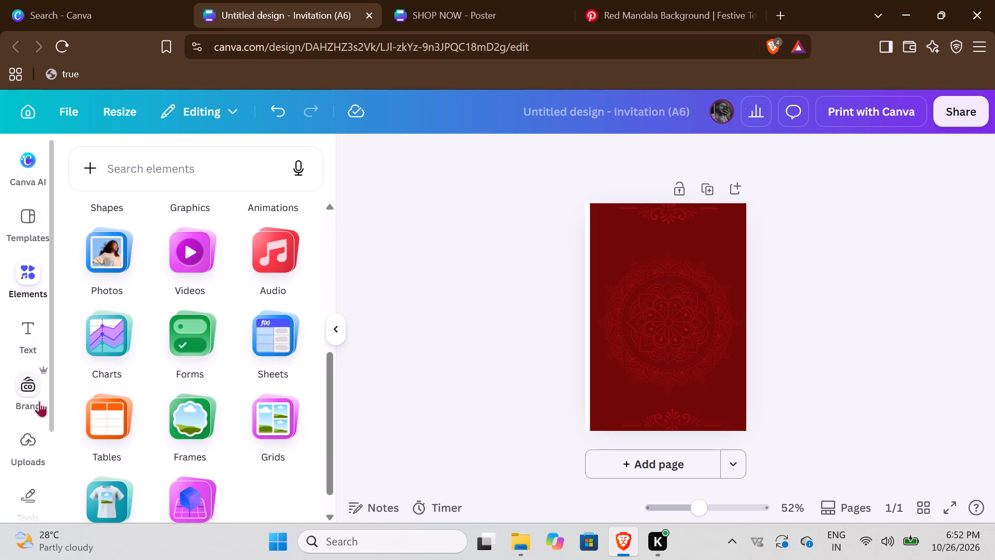
# Add a heading to the invitation page with the text HAPPY DIWALI.
pyautogui.click(34, 316)
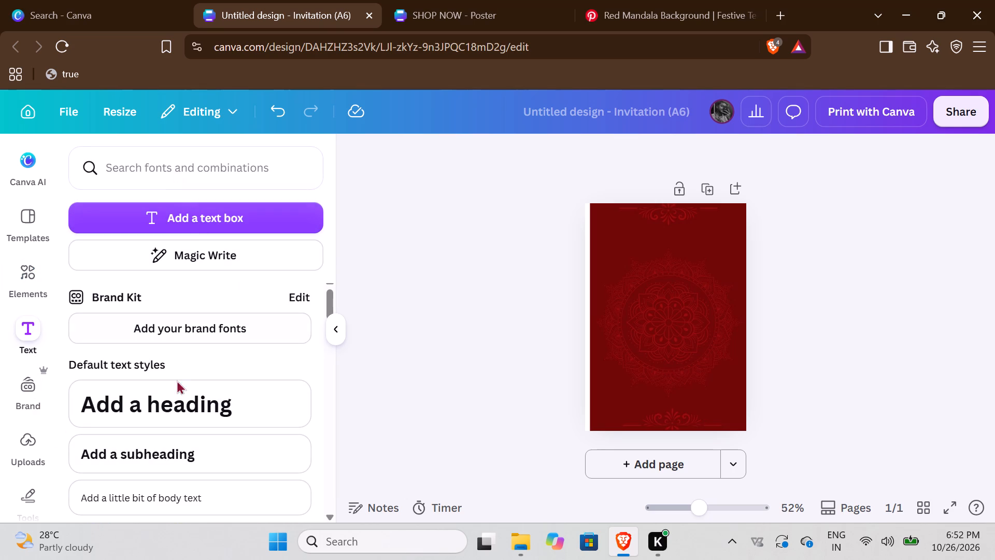
pyautogui.click(178, 397)
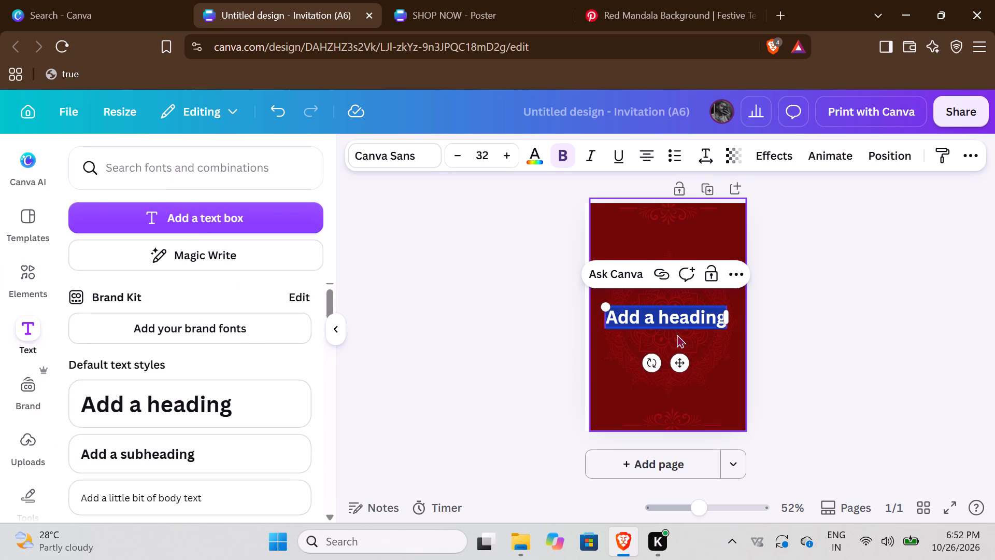
pyautogui.press('BackSpace')
pyautogui.write('HAPPY D')
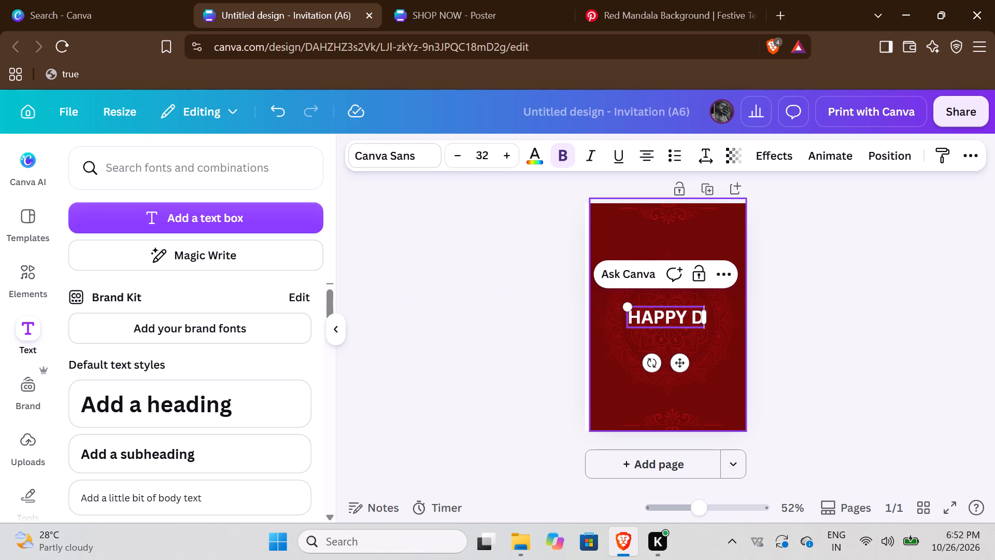
pyautogui.press('i')
pyautogui.press('a')
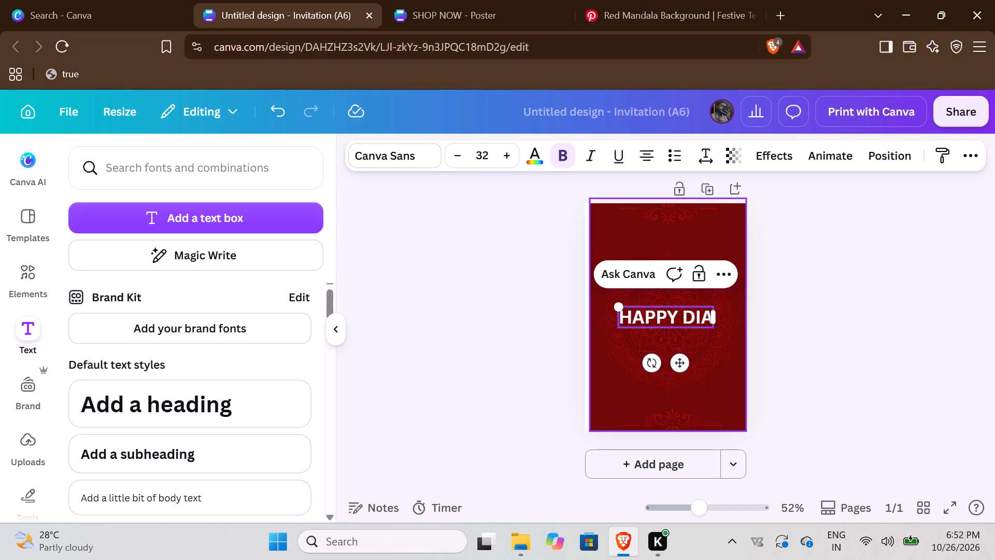
pyautogui.press('BackSpace')
pyautogui.write('WALI')
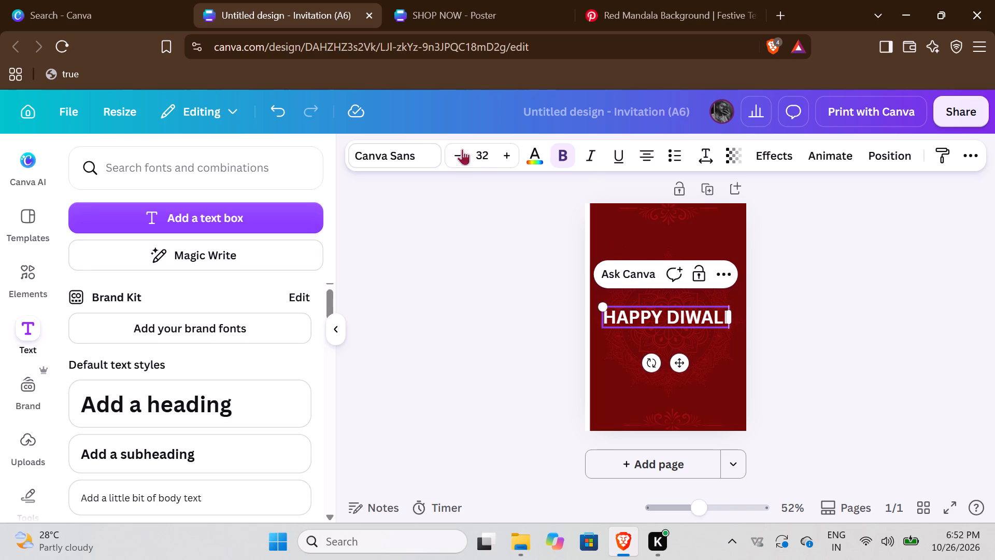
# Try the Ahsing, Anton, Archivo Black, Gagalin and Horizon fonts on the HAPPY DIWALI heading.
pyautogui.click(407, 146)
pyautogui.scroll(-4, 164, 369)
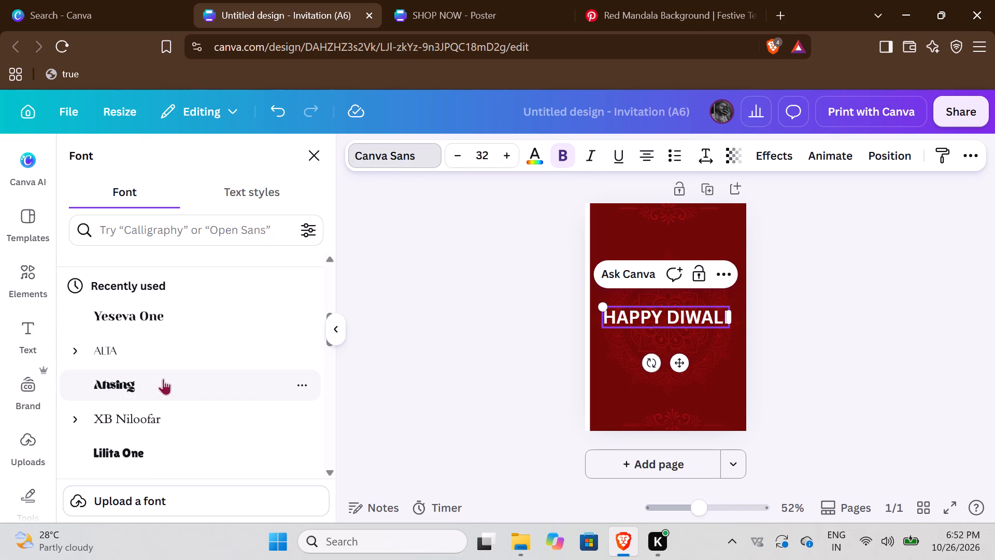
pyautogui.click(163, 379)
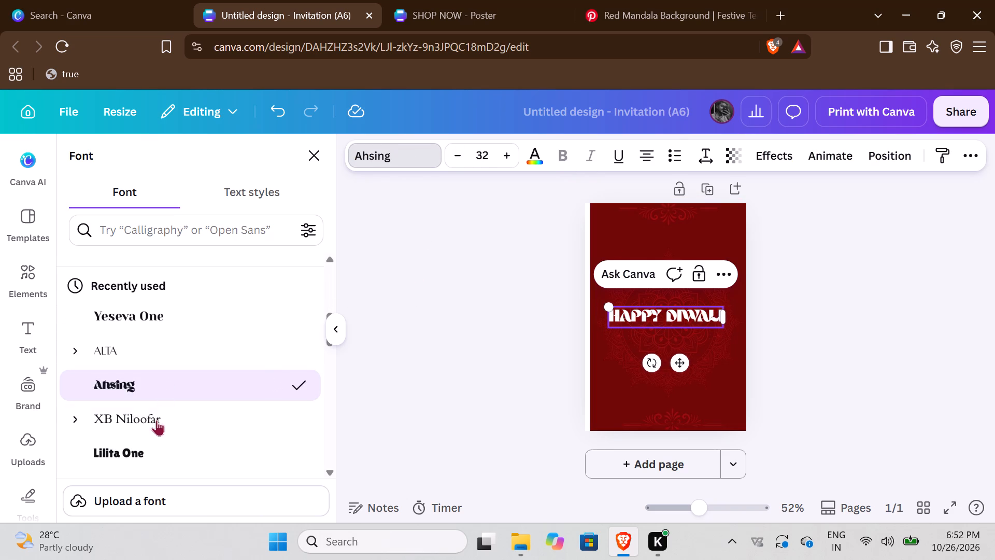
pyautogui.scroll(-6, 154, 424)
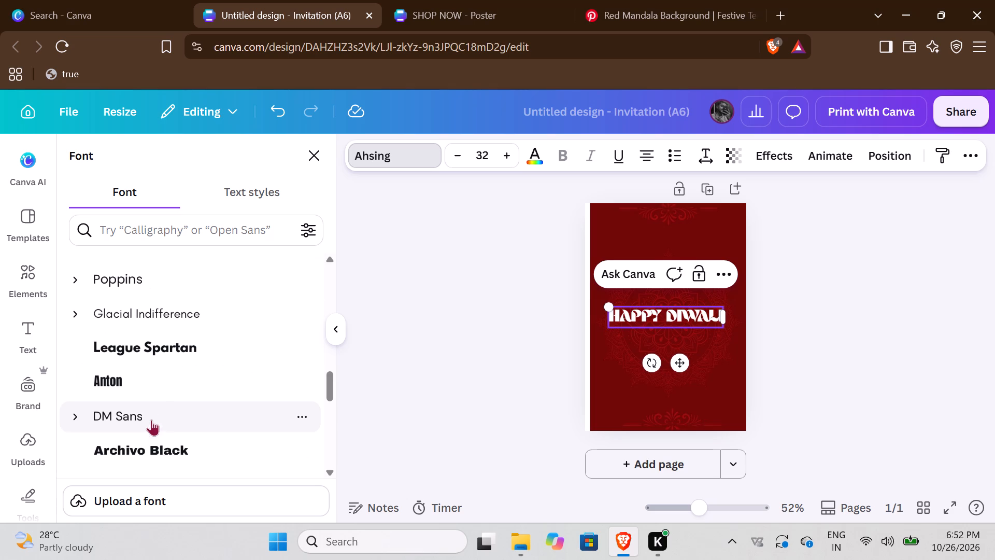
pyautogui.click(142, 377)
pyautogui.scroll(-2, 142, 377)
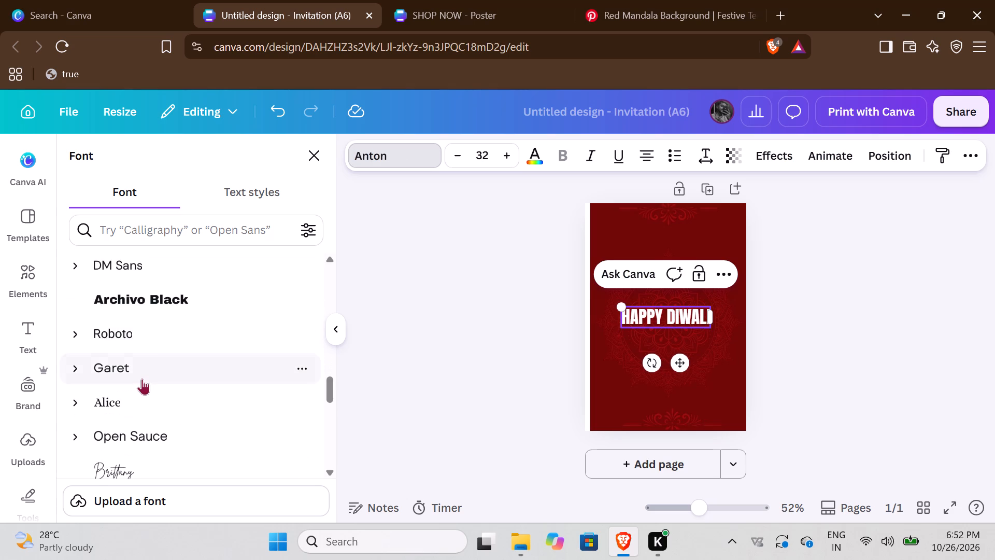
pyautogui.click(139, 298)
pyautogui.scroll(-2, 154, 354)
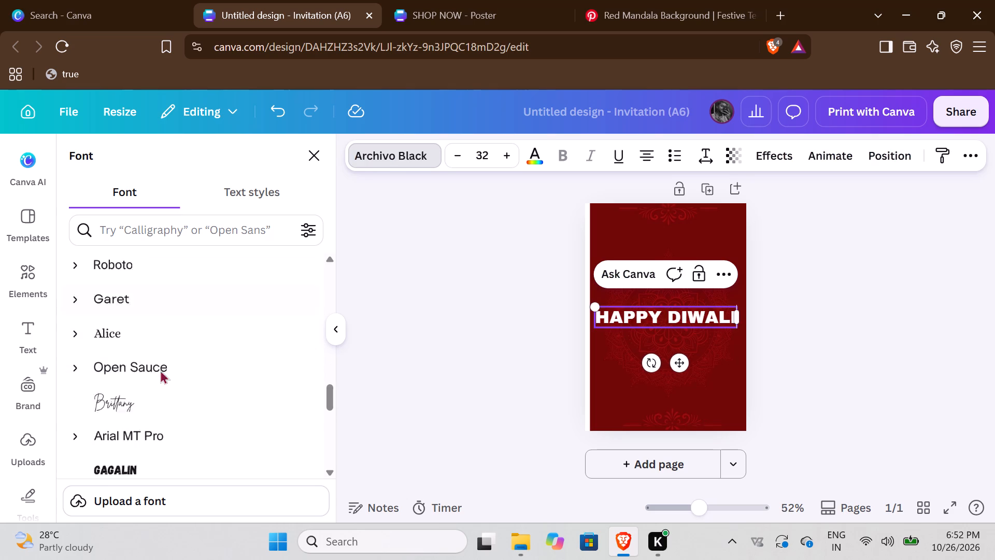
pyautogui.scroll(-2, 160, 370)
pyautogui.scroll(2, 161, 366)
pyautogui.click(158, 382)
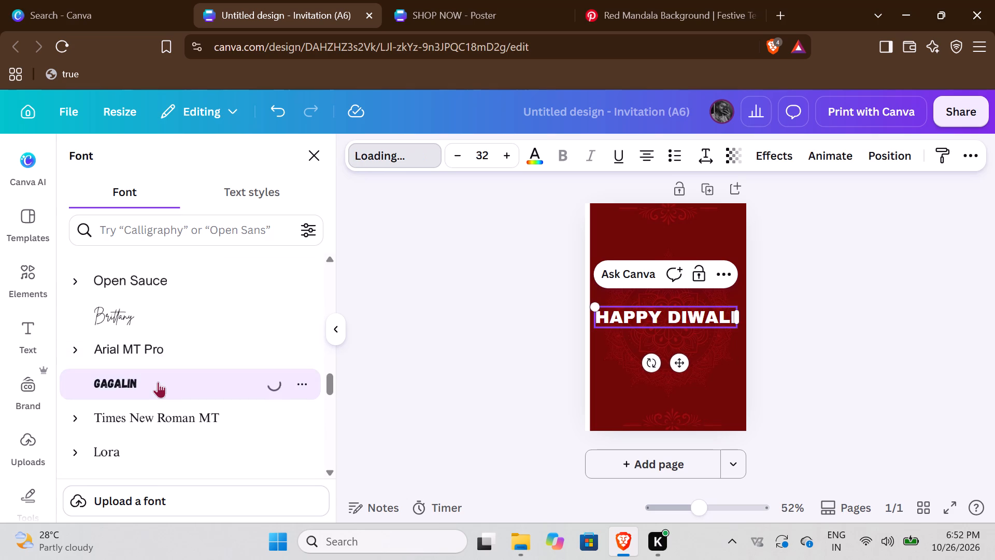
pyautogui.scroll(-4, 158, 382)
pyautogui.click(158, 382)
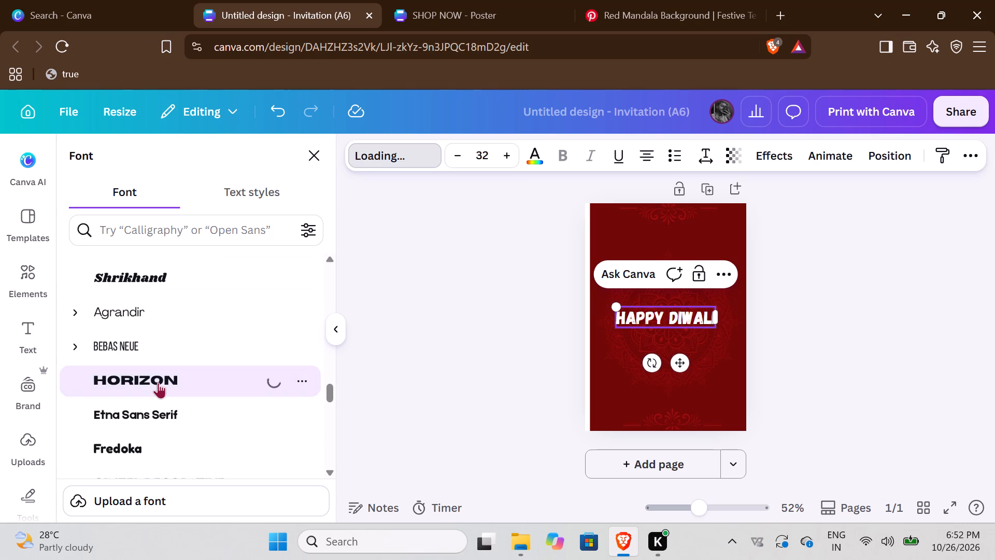
# Set the HAPPY DIWALI heading's font to Lilita One.
pyautogui.scroll(-3, 158, 382)
pyautogui.click(158, 382)
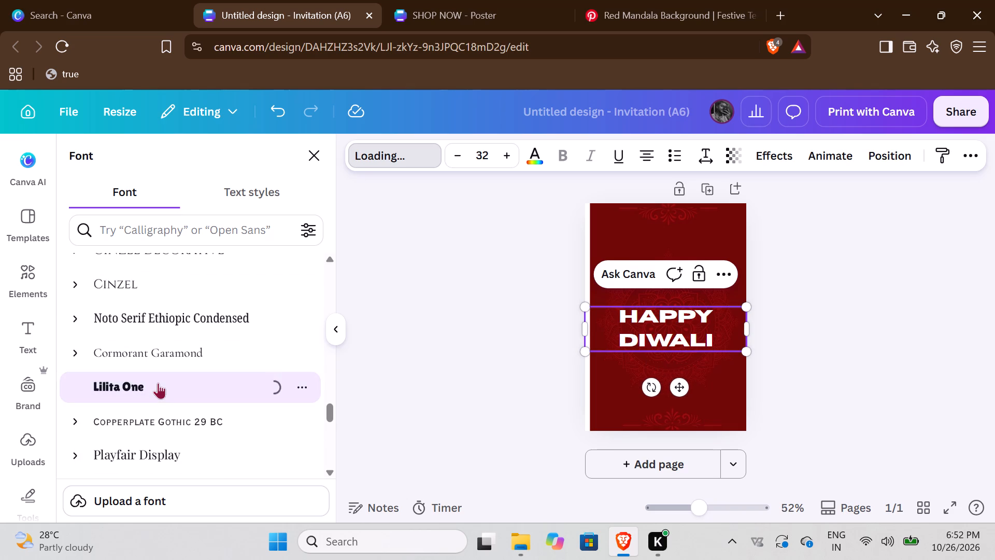
pyautogui.scroll(3, 158, 383)
pyautogui.scroll(-2, 158, 383)
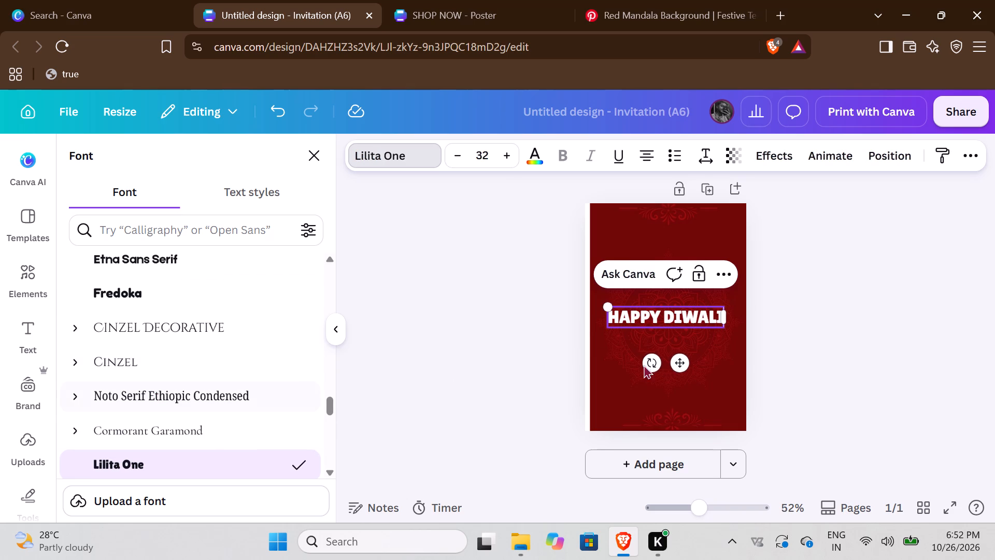
# Move the HAPPY DIWALI heading up above the mandala's centre, keeping it horizontally centred on the page.
pyautogui.moveTo(676, 357); pyautogui.dragTo(677, 335)
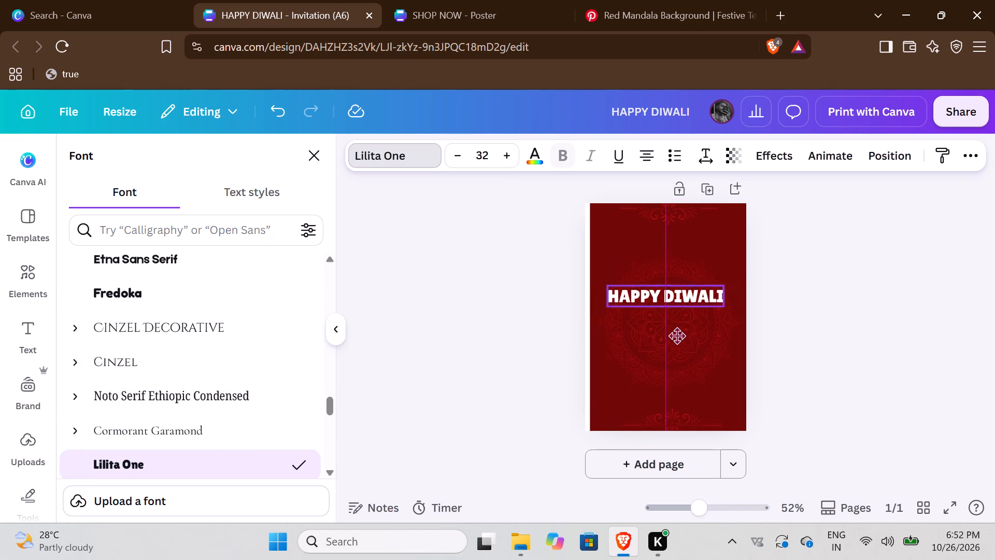
pyautogui.moveTo(677, 335); pyautogui.dragTo(678, 308)
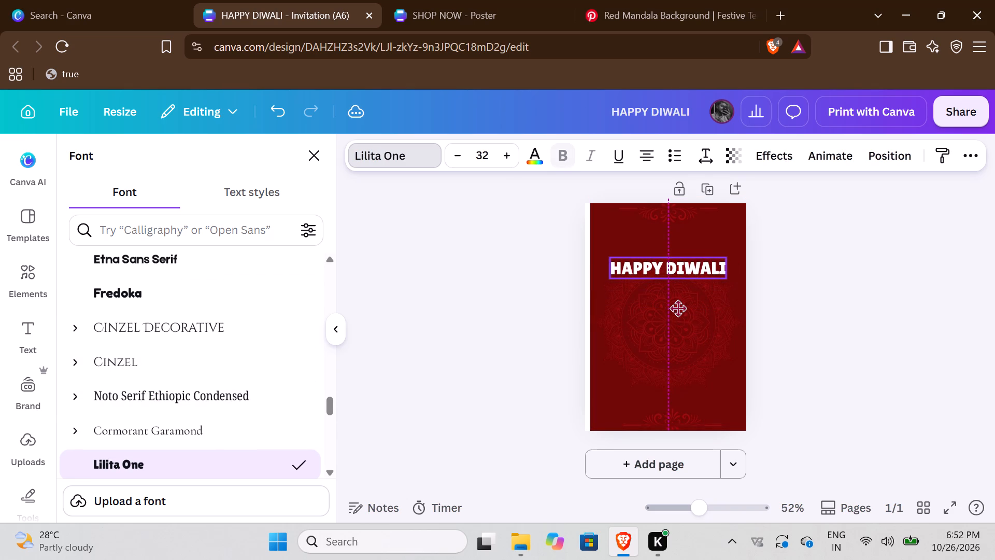
pyautogui.moveTo(678, 308); pyautogui.dragTo(676, 308)
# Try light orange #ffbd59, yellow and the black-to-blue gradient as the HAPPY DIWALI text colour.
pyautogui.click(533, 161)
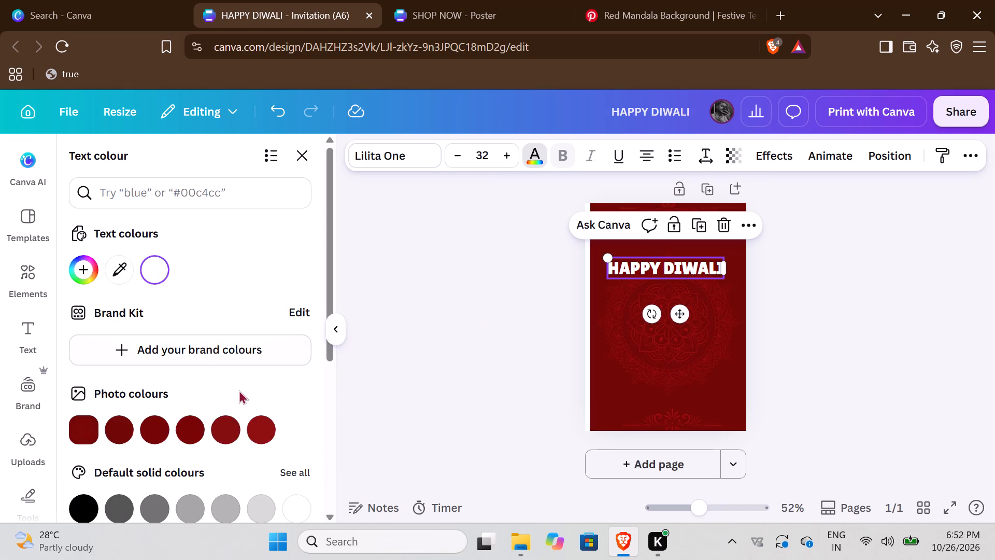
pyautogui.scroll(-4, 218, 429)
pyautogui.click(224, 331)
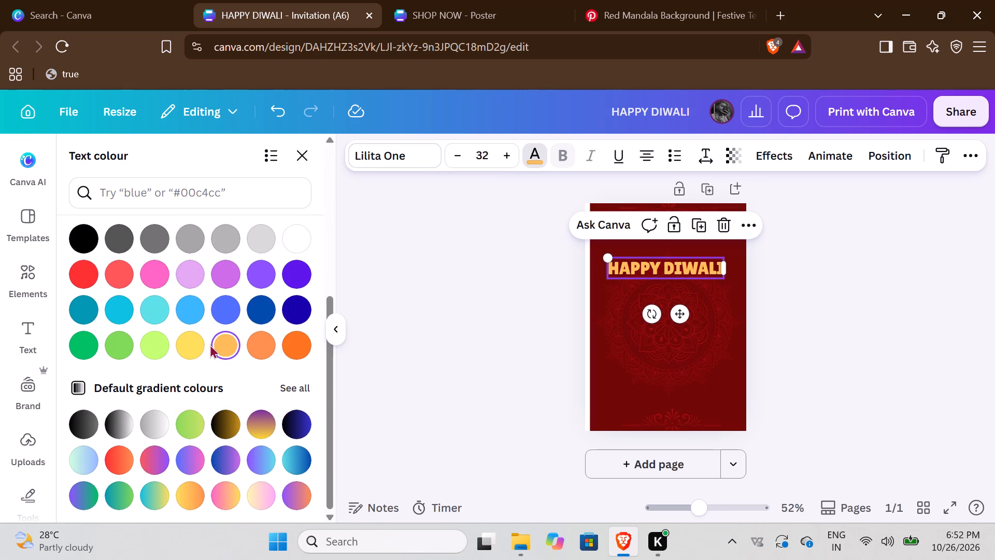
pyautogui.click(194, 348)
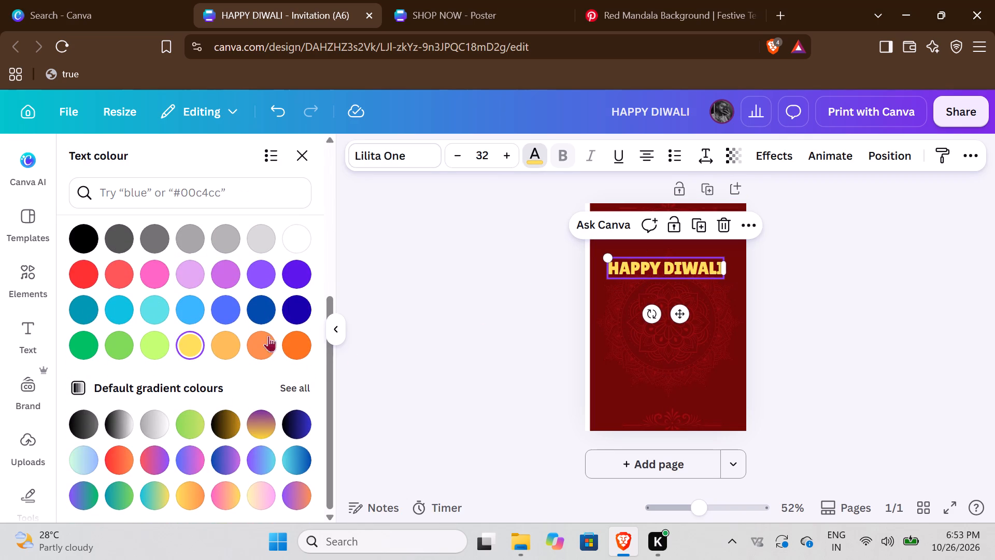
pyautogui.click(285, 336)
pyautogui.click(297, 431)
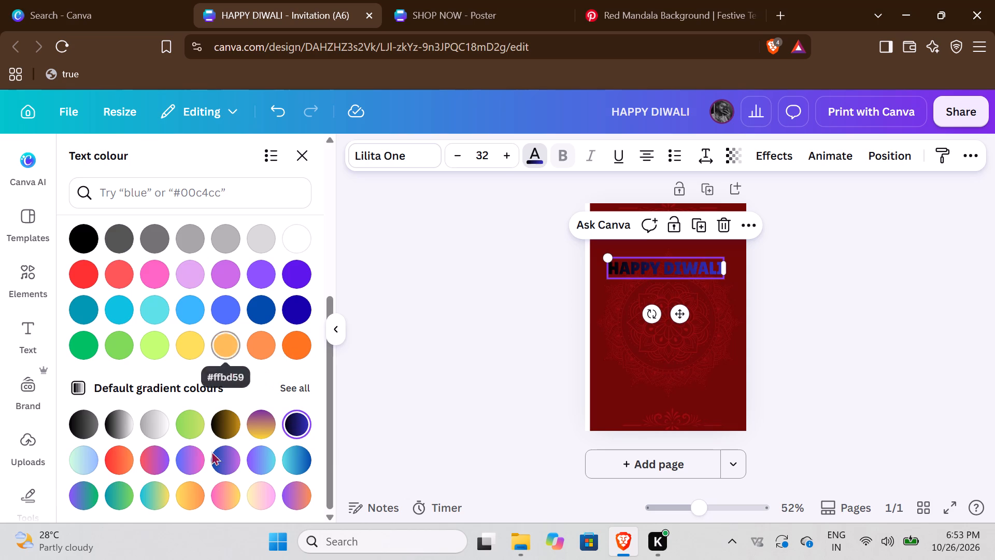
# Apply the default red-to-orange gradient to the HAPPY DIWALI heading text.
pyautogui.scroll(-1, 210, 467)
pyautogui.click(116, 472)
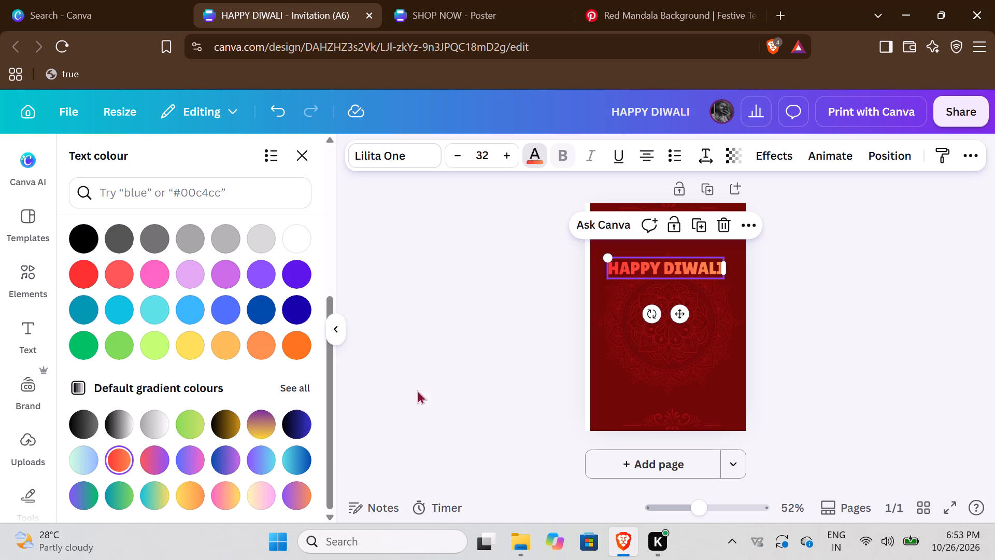
pyautogui.click(434, 382)
pyautogui.click(532, 355)
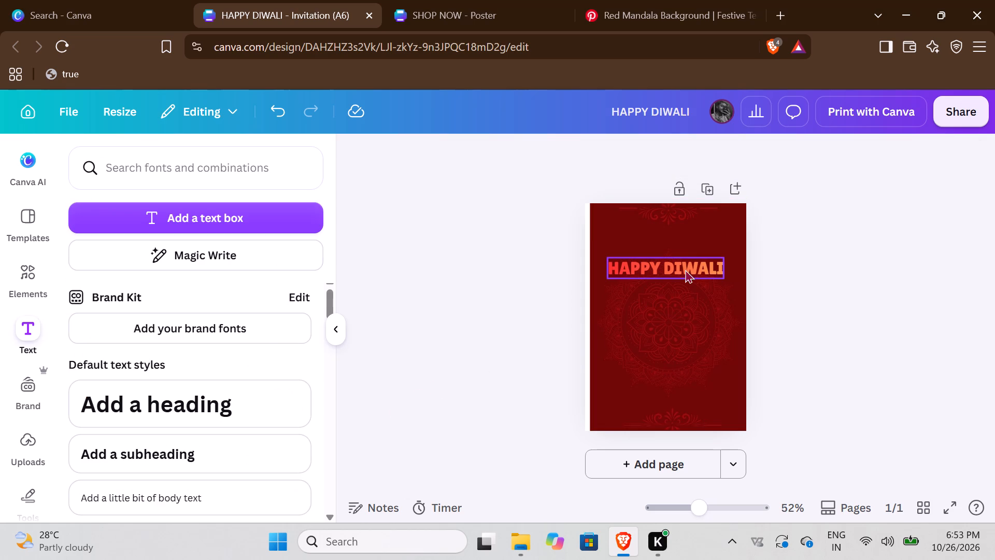
# Nudge the HAPPY DIWALI heading slightly upward and centre it over the mandala background.
pyautogui.click(685, 268)
pyautogui.click(542, 314)
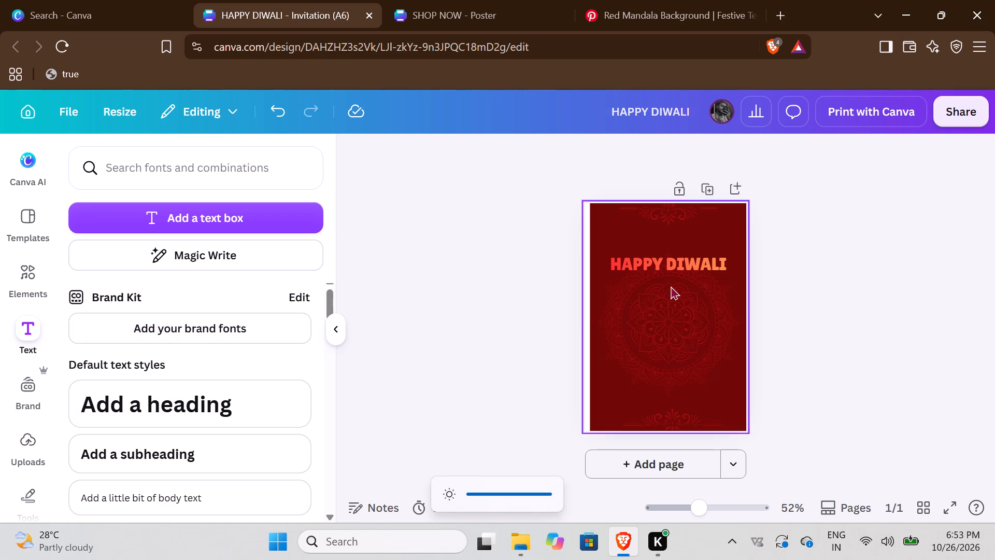
pyautogui.click(397, 310)
# Browse the ready-made font combinations for a decorative style suited to the invitation's heading.
pyautogui.scroll(-1, 126, 424)
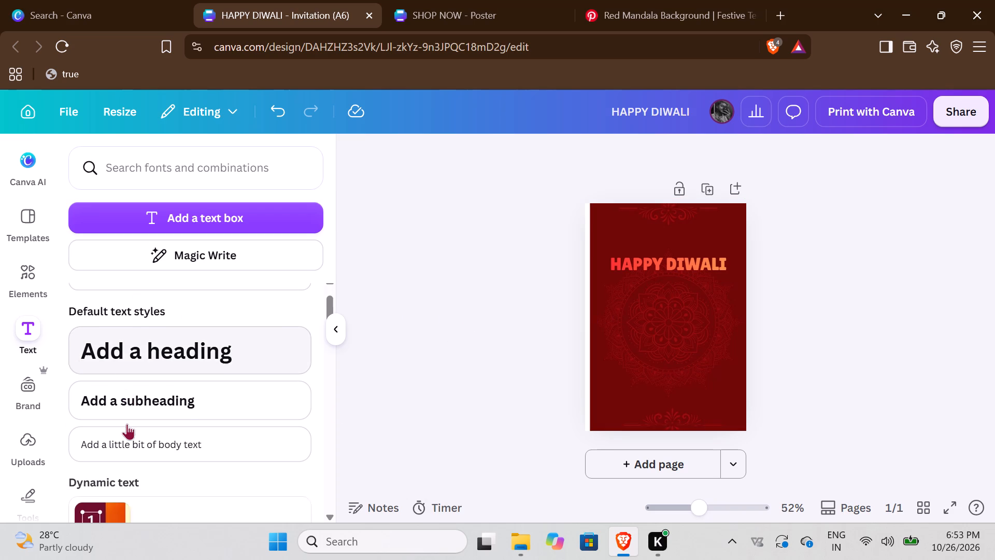
pyautogui.scroll(-4, 127, 424)
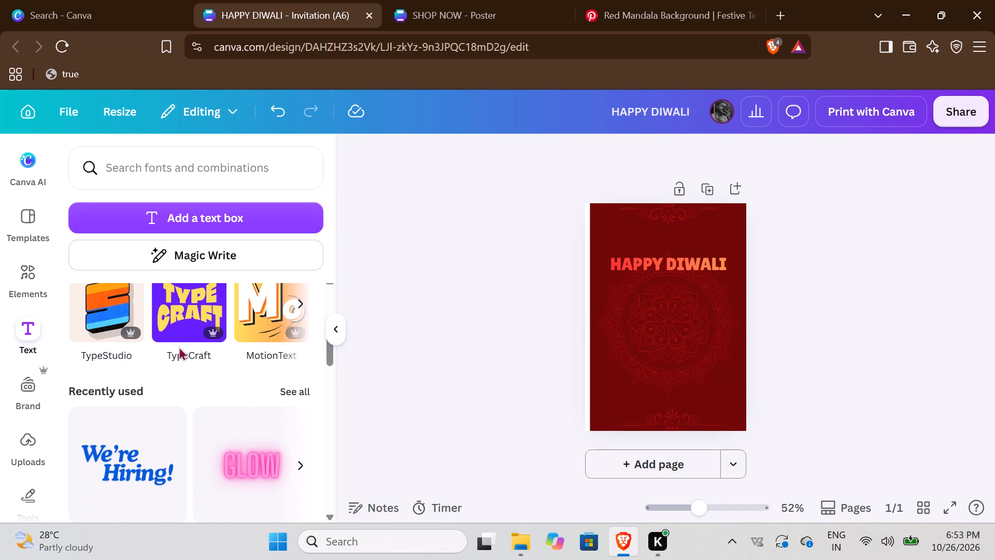
pyautogui.scroll(1, 179, 346)
pyautogui.scroll(-7, 249, 404)
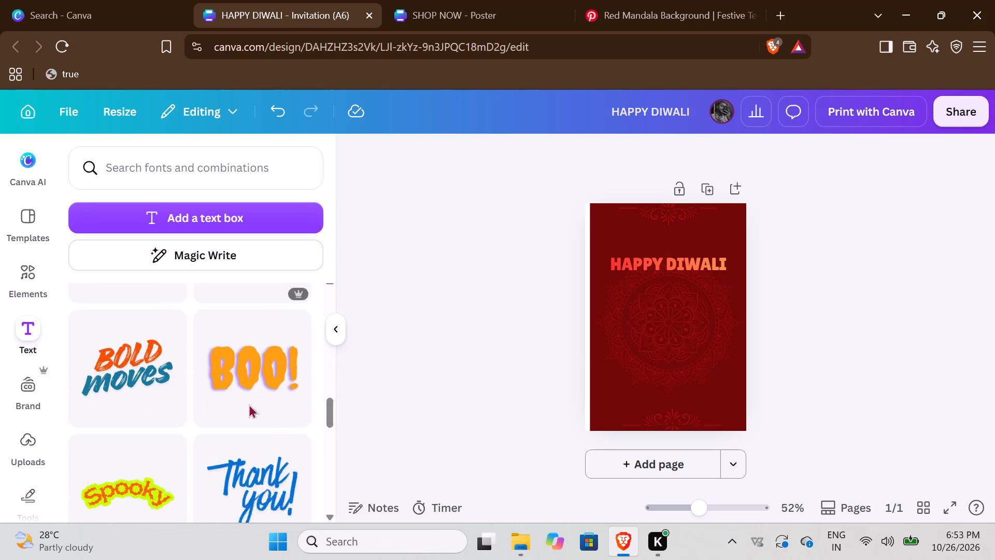
pyautogui.scroll(-16, 249, 404)
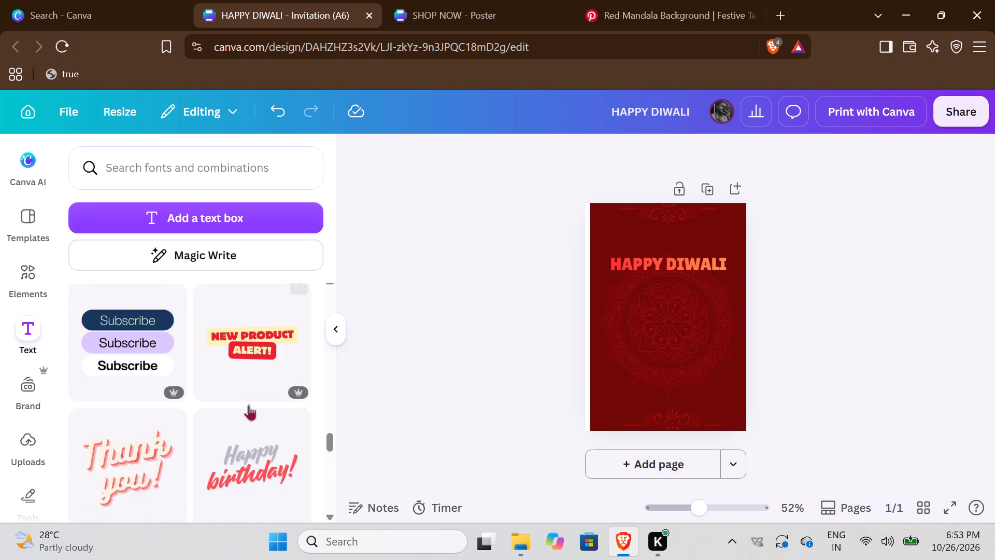
pyautogui.scroll(-3, 249, 404)
pyautogui.scroll(2, 249, 404)
pyautogui.scroll(-4, 249, 404)
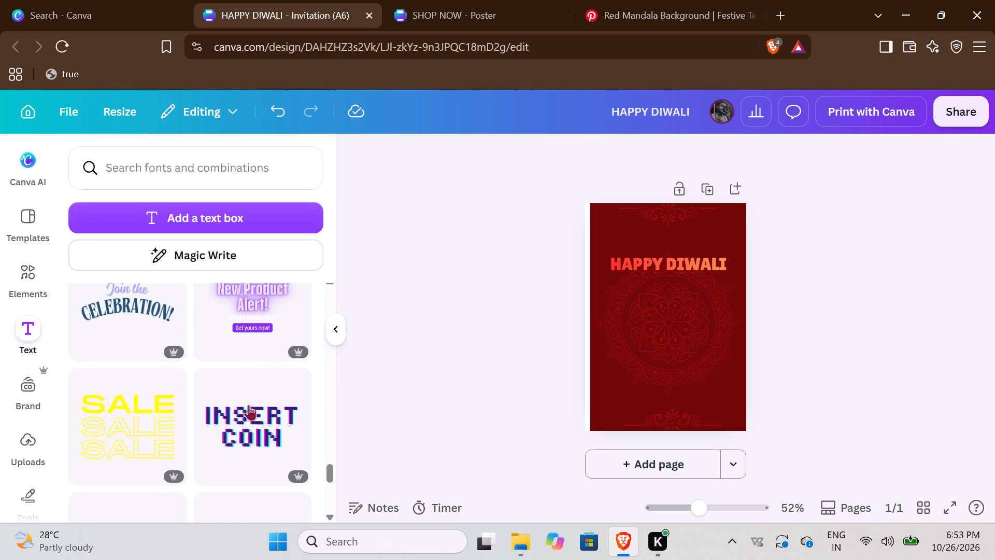
pyautogui.scroll(-3, 249, 404)
pyautogui.scroll(3, 249, 404)
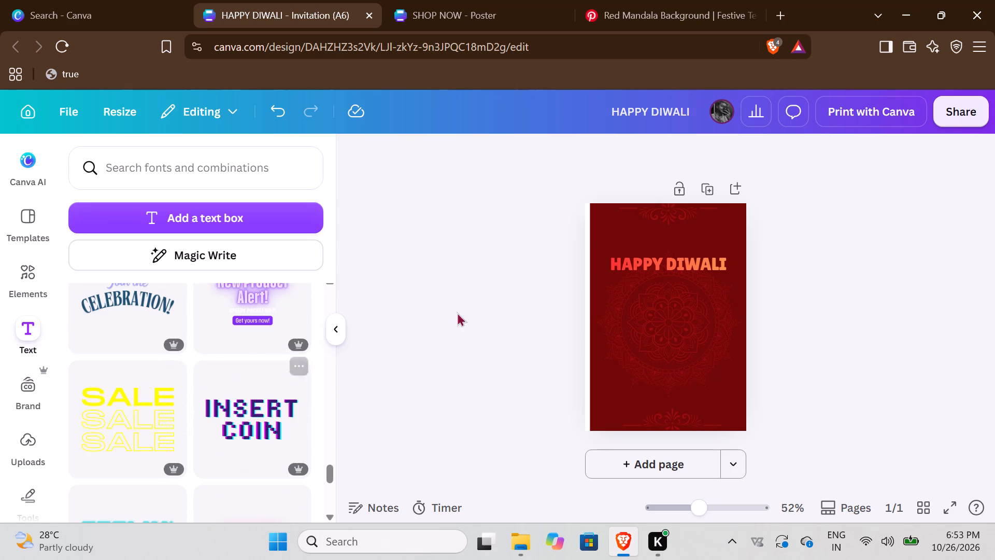
# Delete the HAPPY DIWALI heading from the invitation page.
pyautogui.click(674, 264)
pyautogui.click(720, 225)
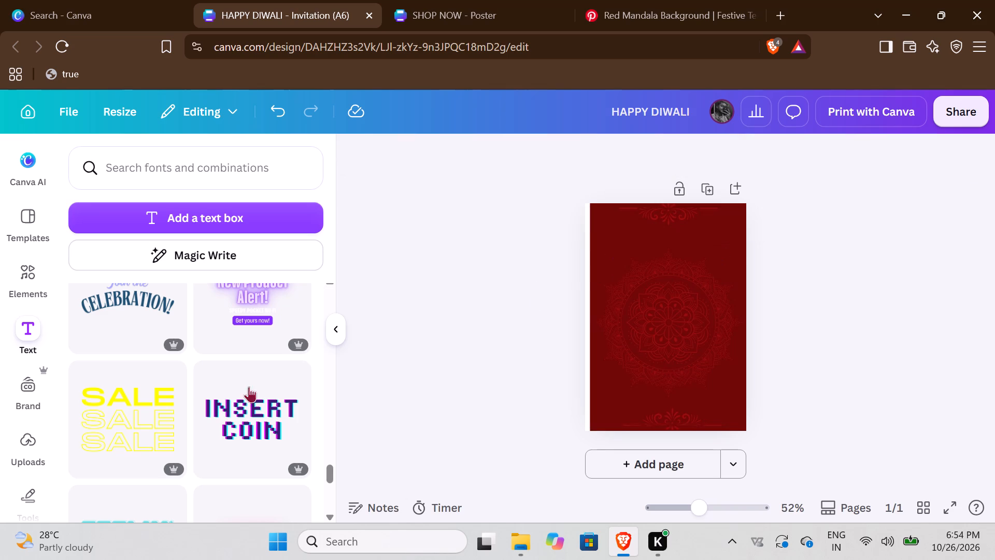
# Add the SUPER KAWAII font combination to the invitation and place it centred above the middle of the mandala.
pyautogui.scroll(-4, 233, 393)
pyautogui.scroll(-4, 211, 274)
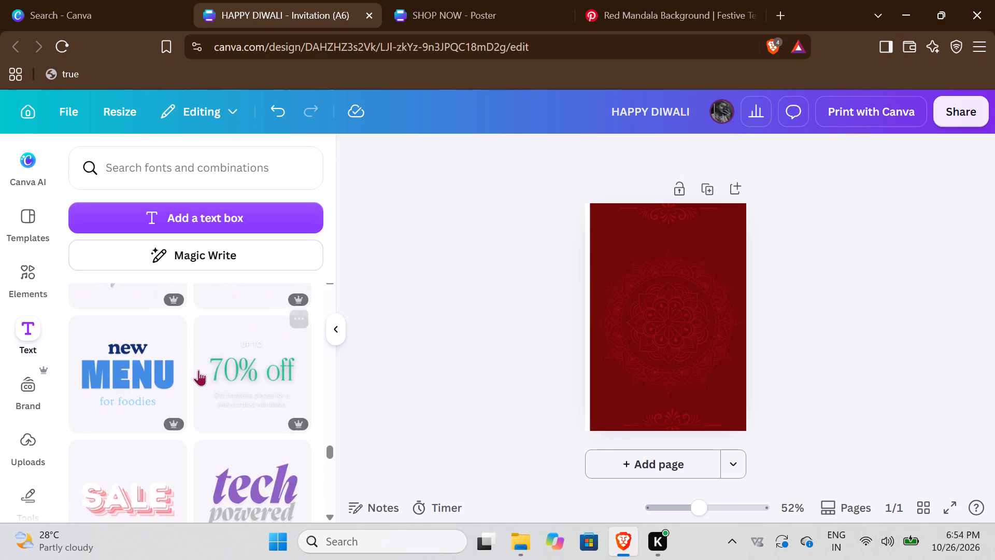
pyautogui.scroll(-5, 198, 370)
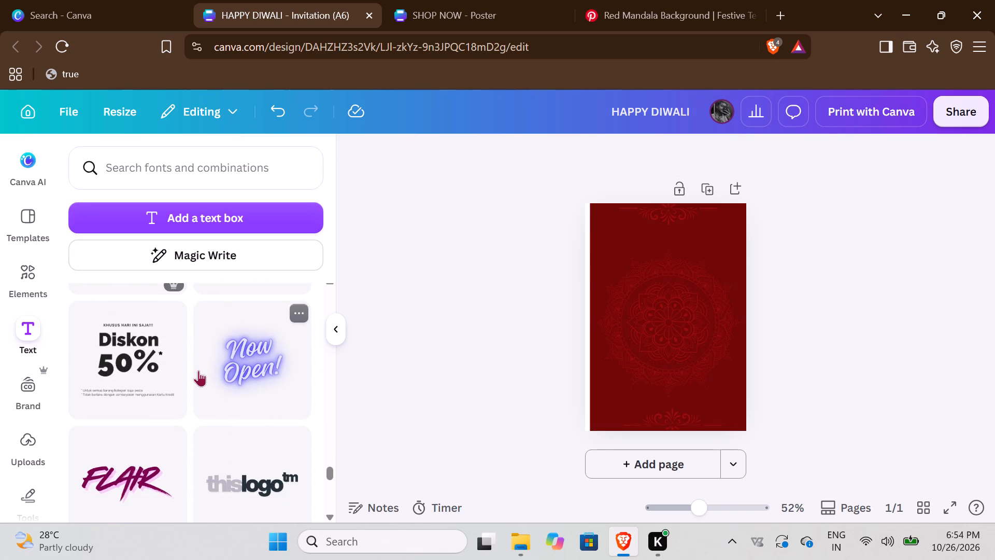
pyautogui.scroll(-9, 198, 370)
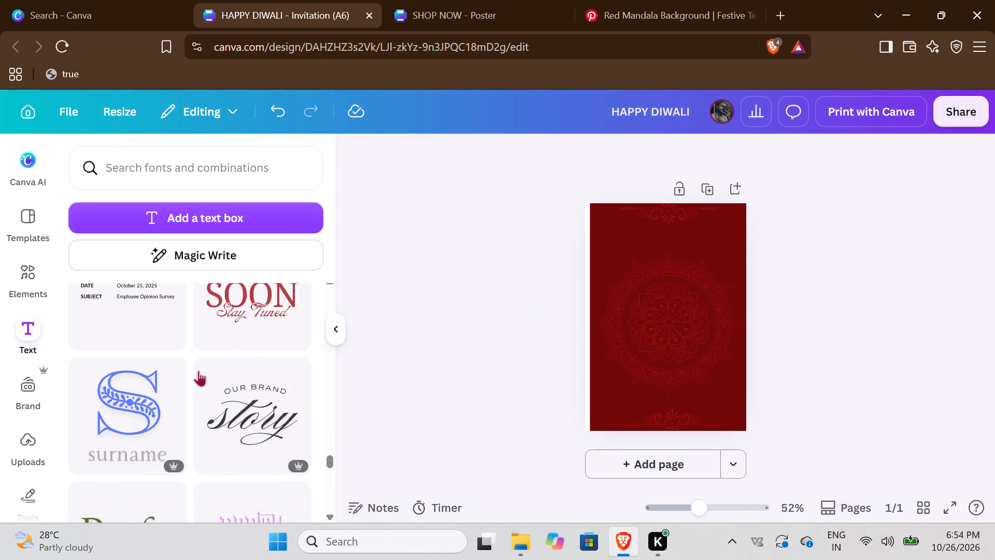
pyautogui.scroll(-8, 198, 370)
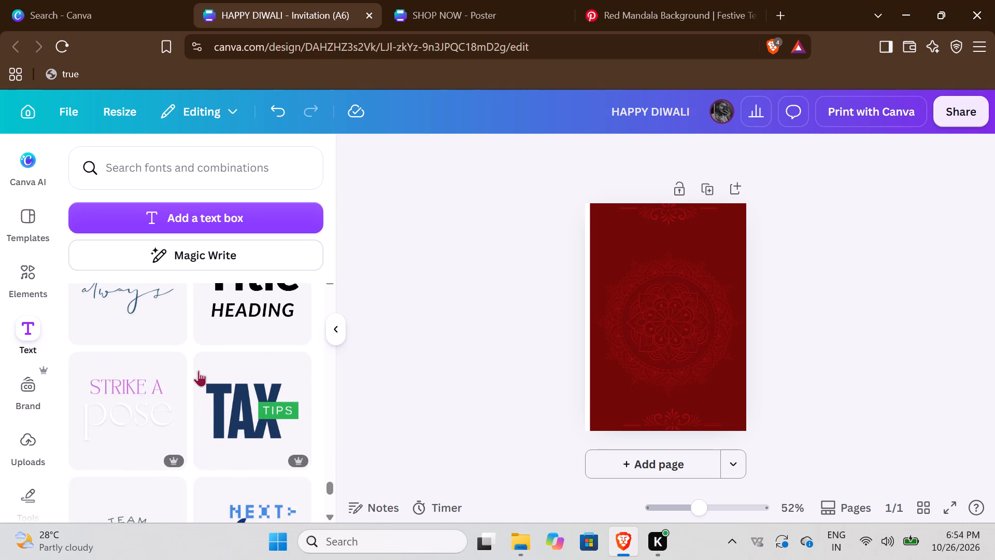
pyautogui.scroll(-4, 198, 370)
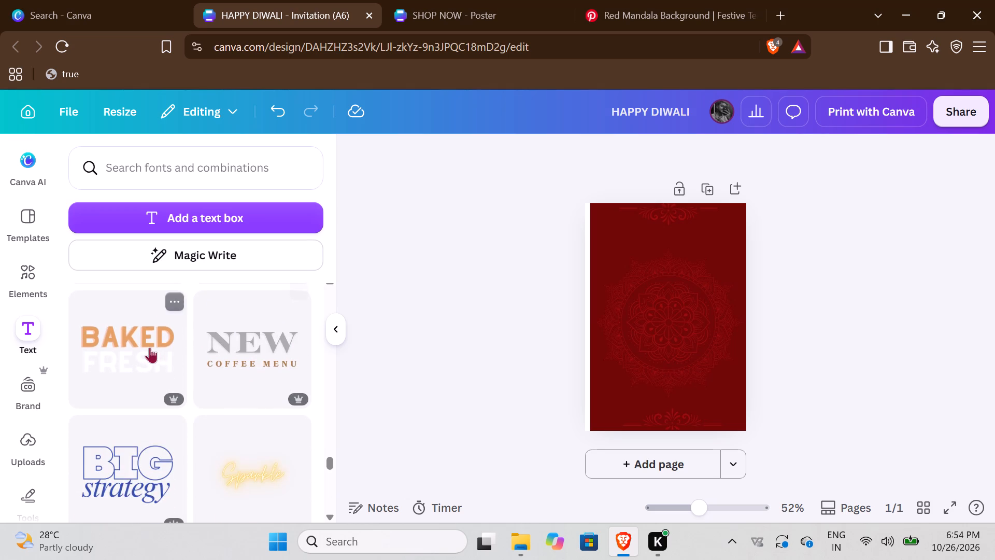
pyautogui.scroll(-4, 150, 347)
pyautogui.scroll(-3, 246, 418)
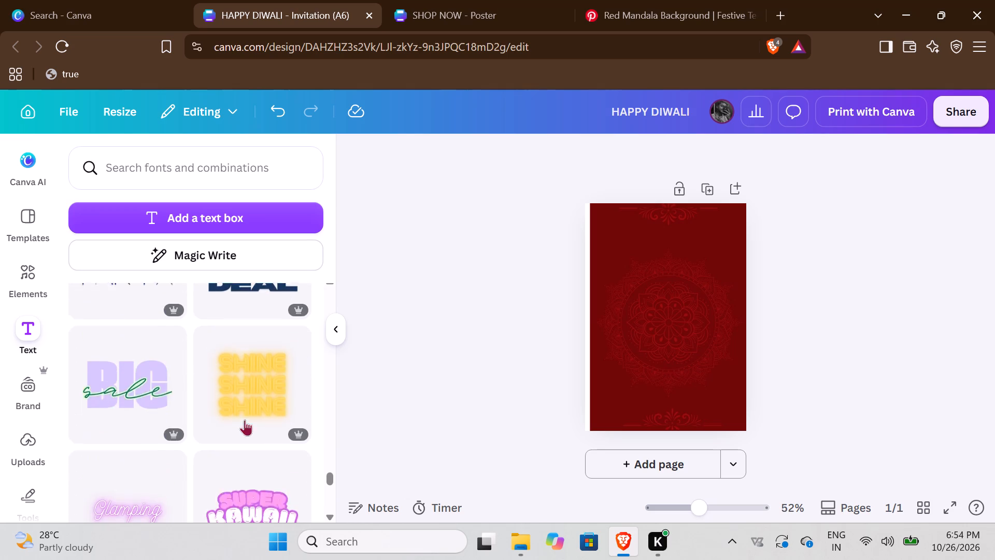
pyautogui.scroll(2, 244, 419)
pyautogui.scroll(-2, 244, 417)
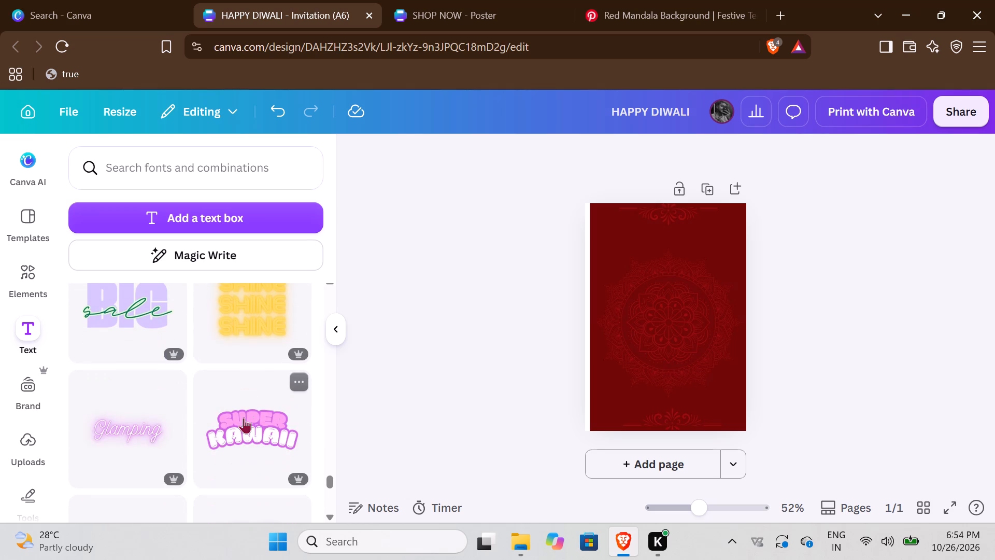
pyautogui.click(244, 417)
pyautogui.moveTo(673, 314); pyautogui.dragTo(672, 286)
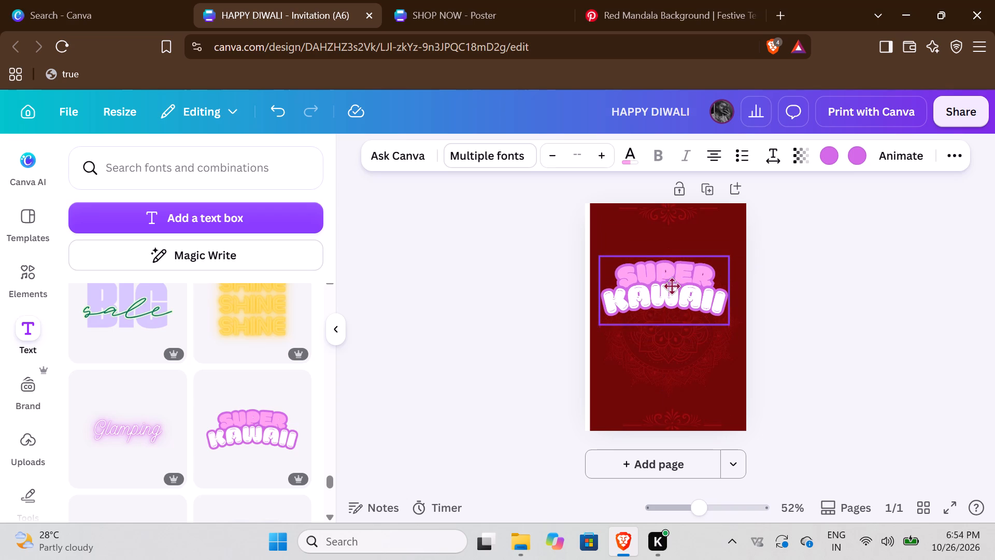
pyautogui.moveTo(672, 286); pyautogui.dragTo(671, 279)
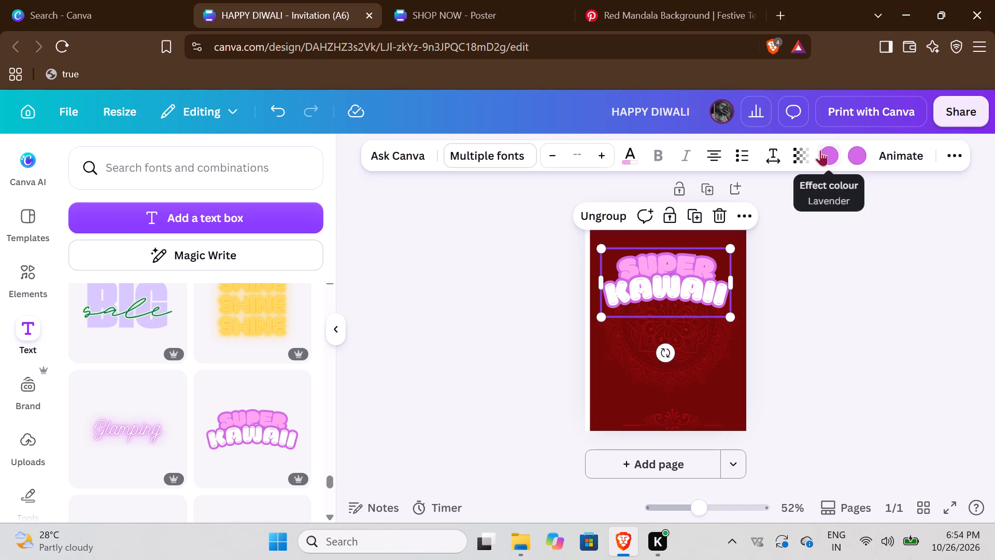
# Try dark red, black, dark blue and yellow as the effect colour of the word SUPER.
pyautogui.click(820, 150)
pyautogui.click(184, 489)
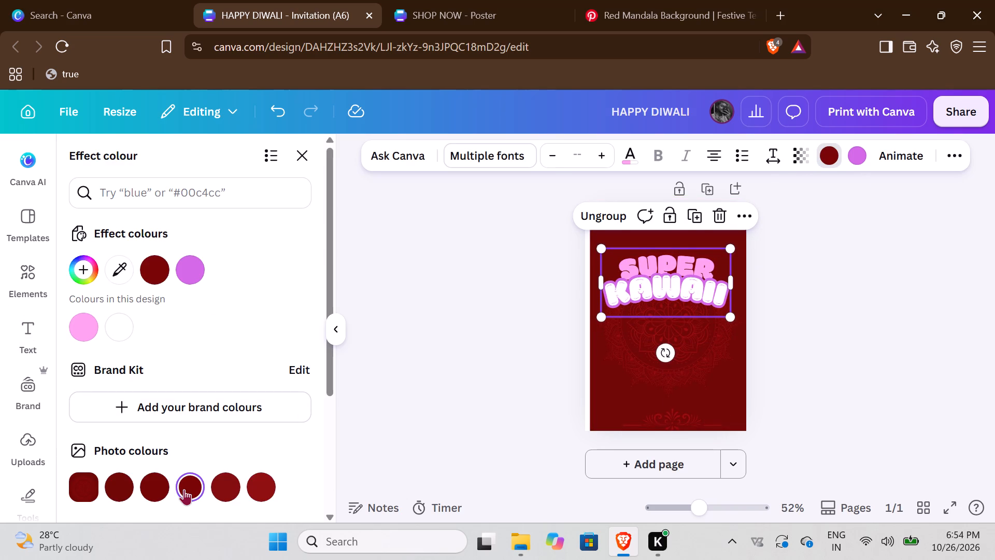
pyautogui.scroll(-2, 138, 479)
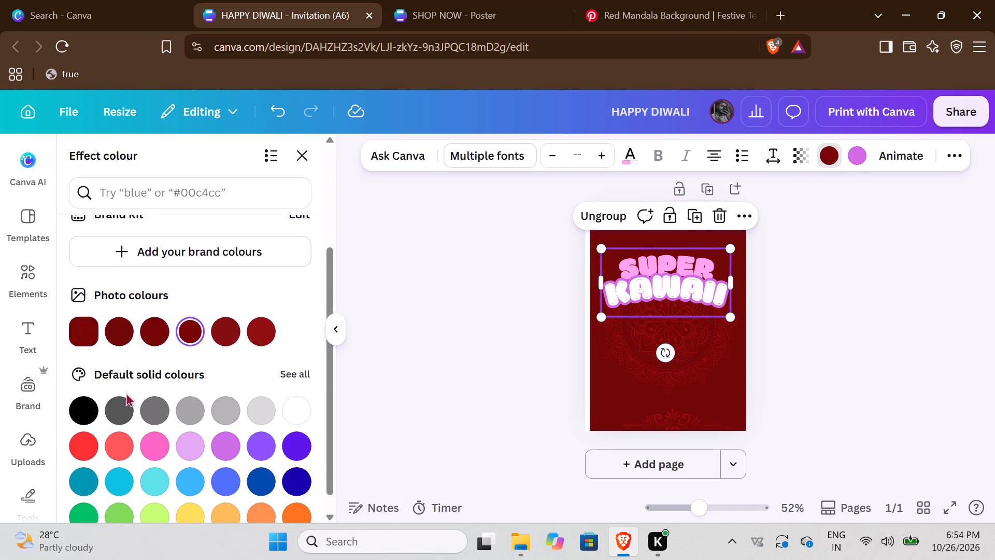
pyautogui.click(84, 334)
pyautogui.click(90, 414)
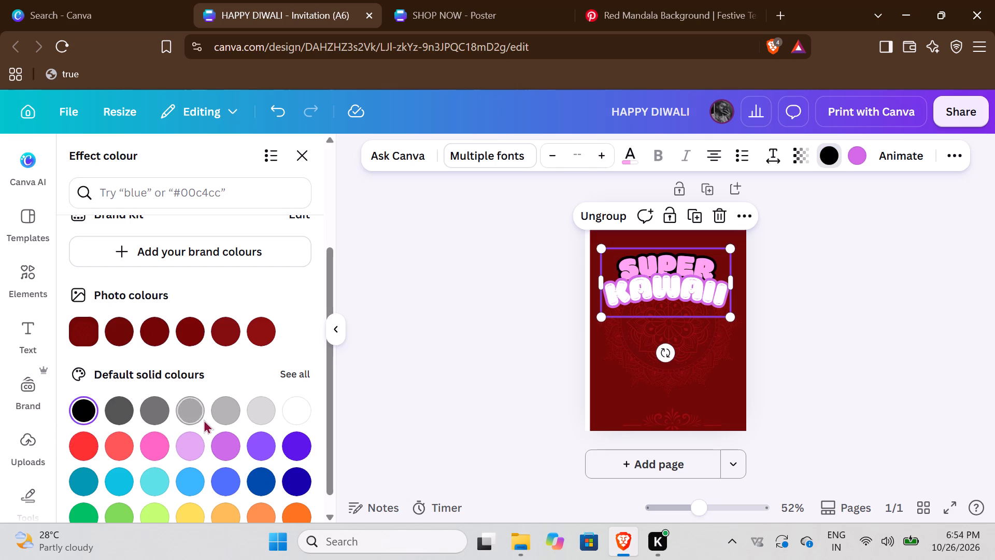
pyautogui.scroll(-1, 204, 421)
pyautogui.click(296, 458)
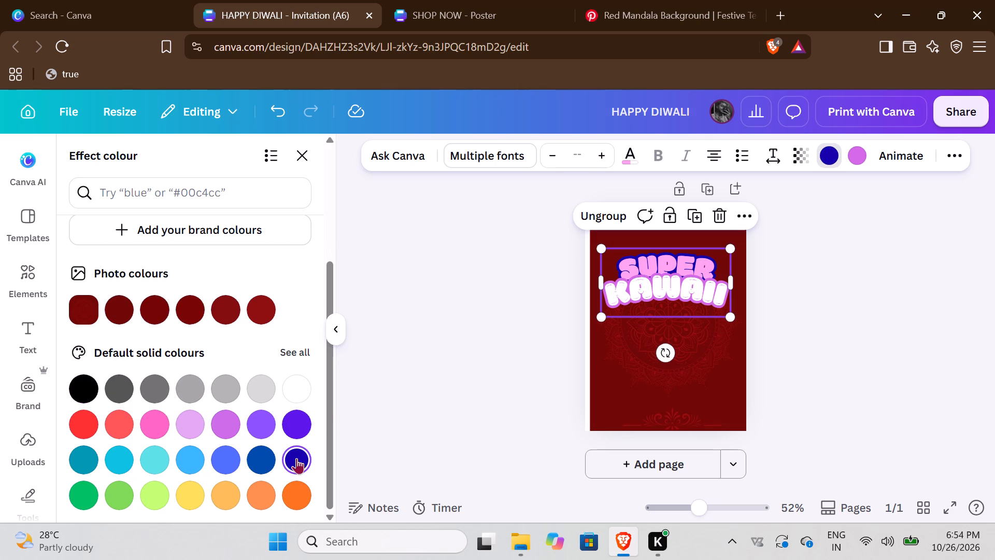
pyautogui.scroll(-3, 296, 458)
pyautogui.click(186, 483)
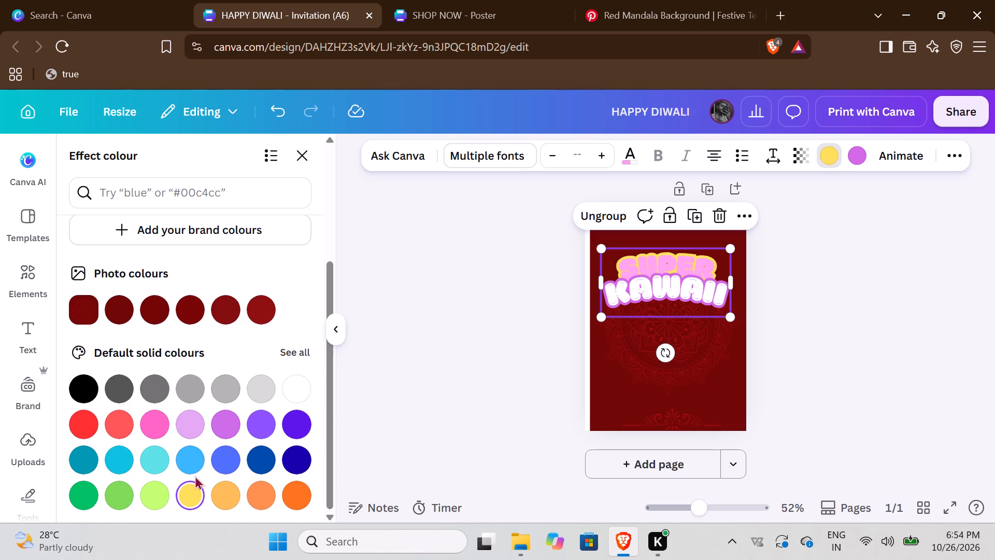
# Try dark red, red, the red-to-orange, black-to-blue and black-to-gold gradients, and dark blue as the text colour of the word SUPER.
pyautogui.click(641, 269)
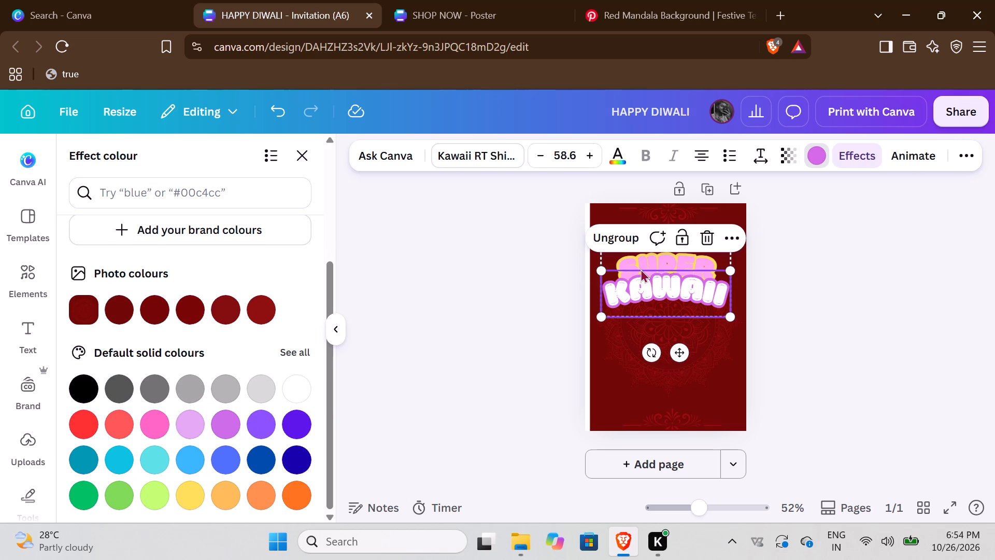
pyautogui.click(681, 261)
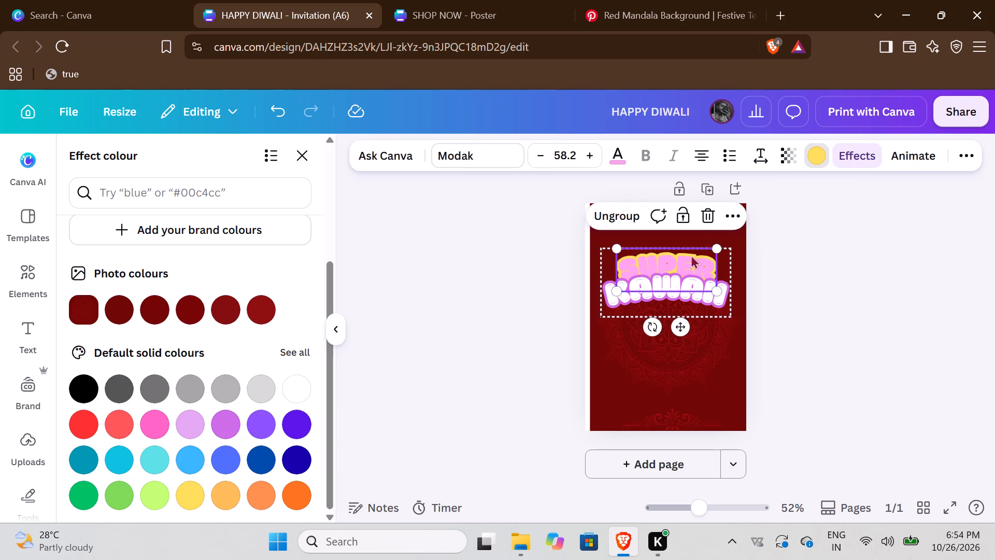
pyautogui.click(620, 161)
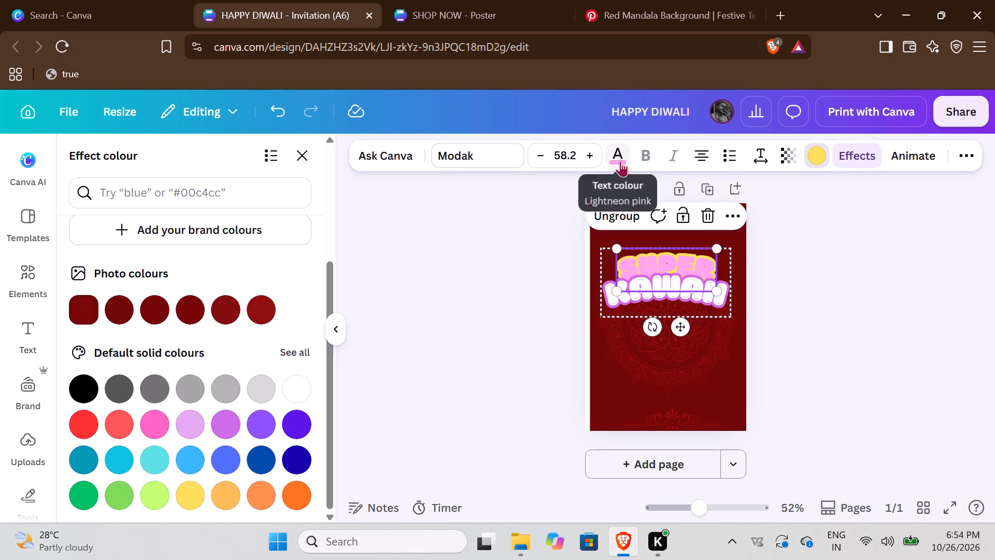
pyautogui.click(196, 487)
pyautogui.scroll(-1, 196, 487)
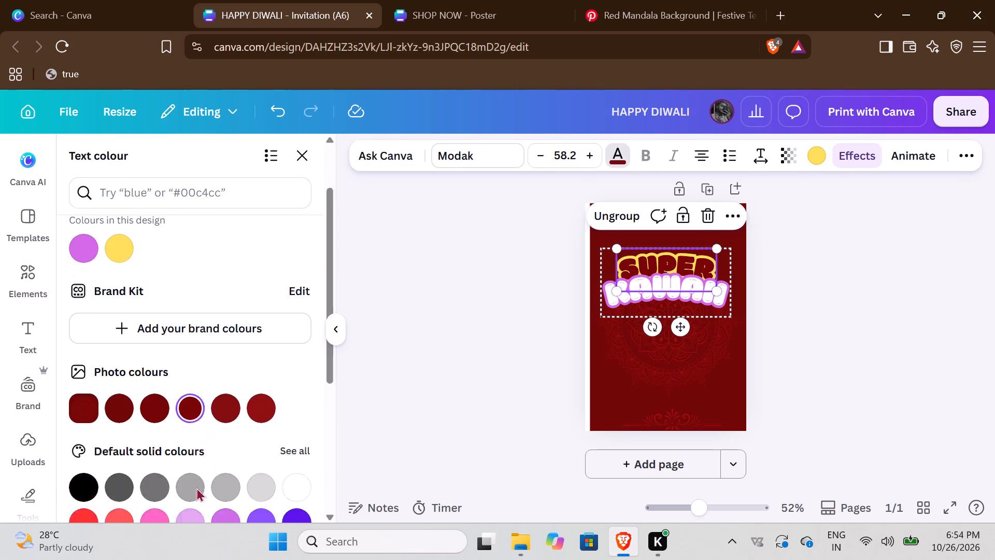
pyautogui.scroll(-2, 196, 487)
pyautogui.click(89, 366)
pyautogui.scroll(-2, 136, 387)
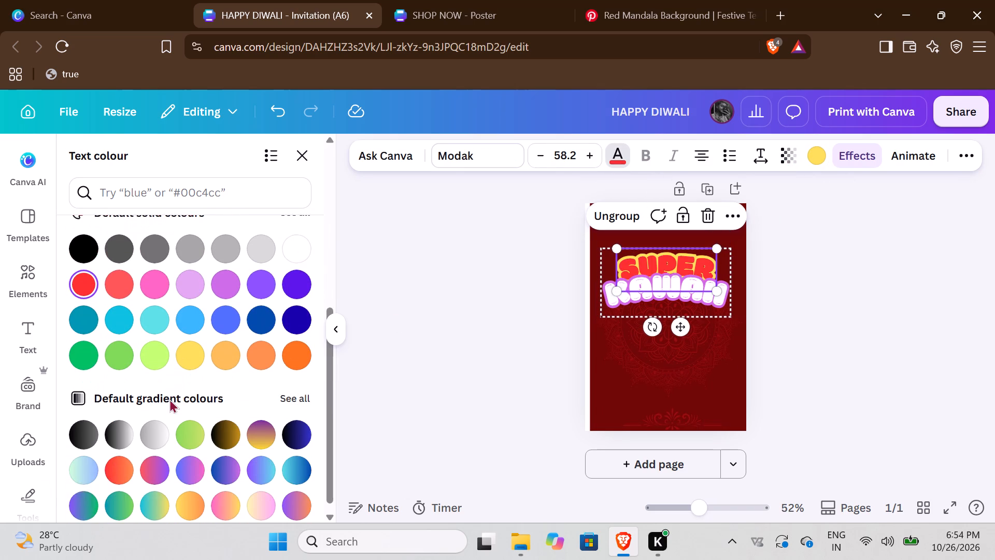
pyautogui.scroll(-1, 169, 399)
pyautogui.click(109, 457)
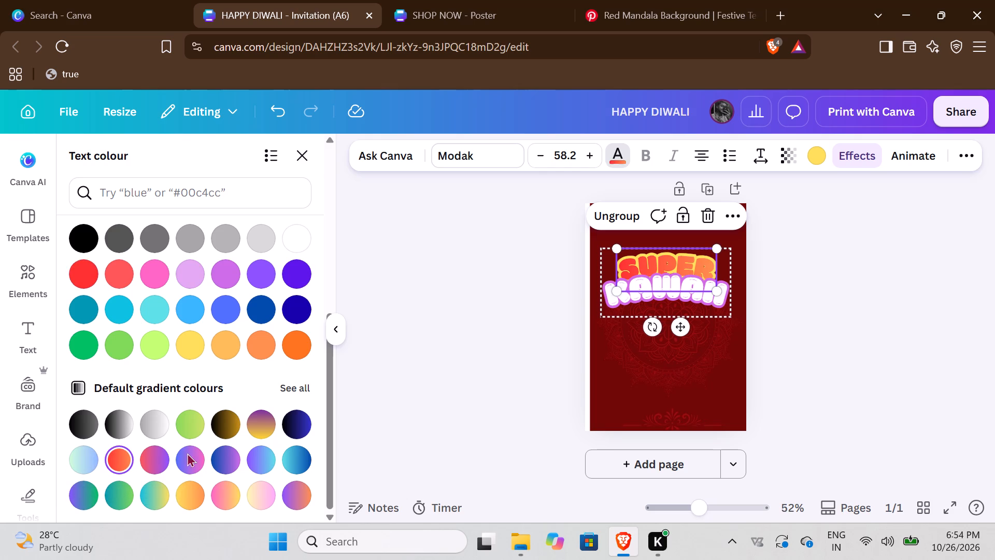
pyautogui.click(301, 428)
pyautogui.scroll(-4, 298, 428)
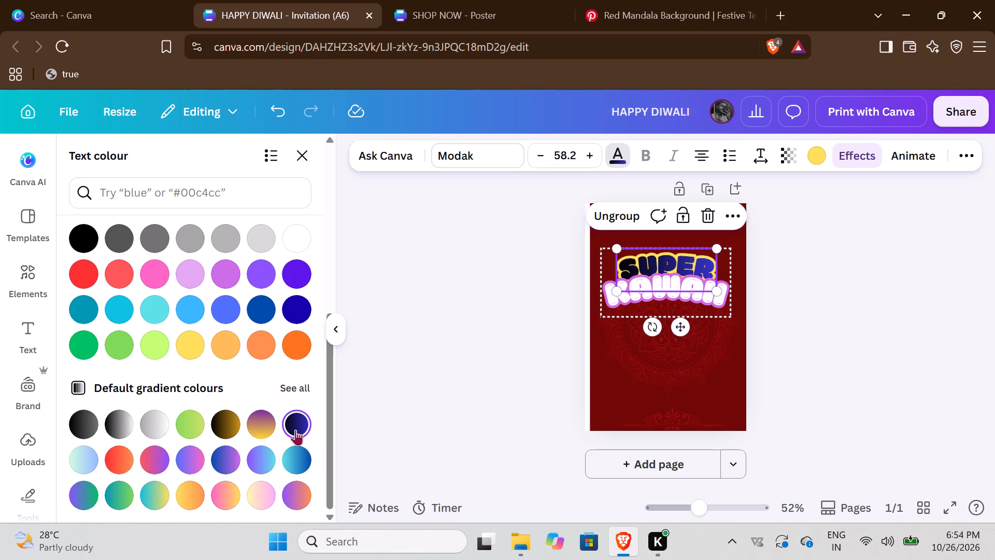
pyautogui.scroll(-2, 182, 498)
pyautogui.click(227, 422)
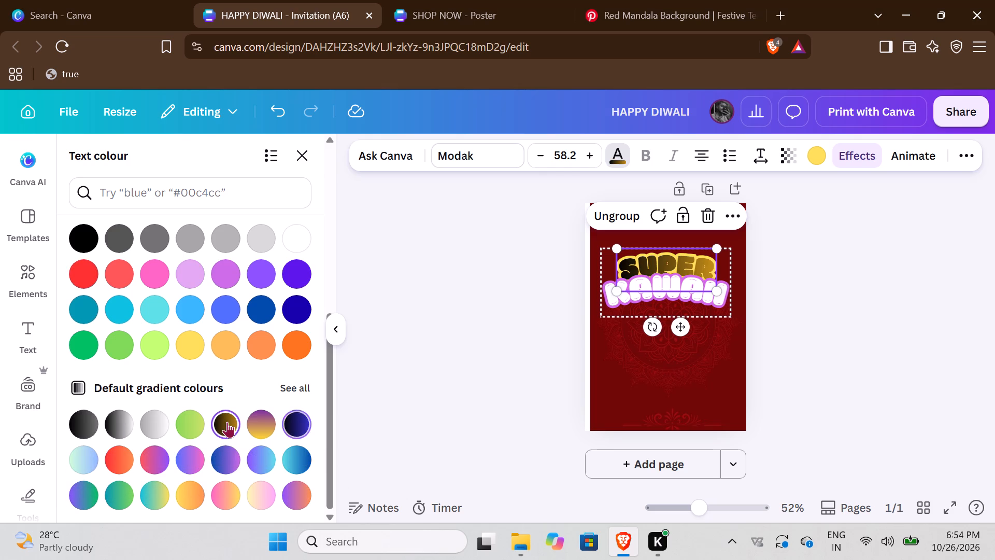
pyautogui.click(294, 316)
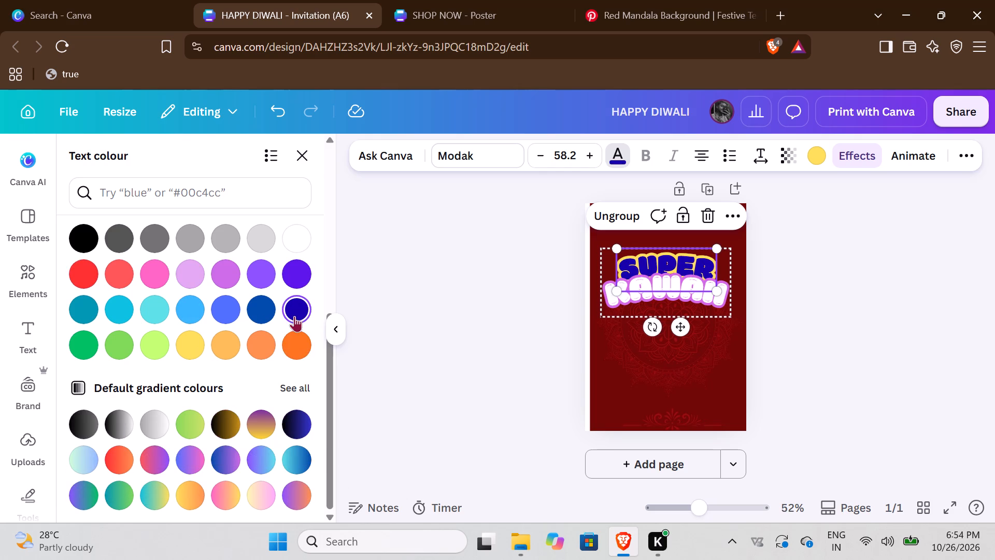
# Set the text colour of the word SUPER to the default solid orange.
pyautogui.click(298, 348)
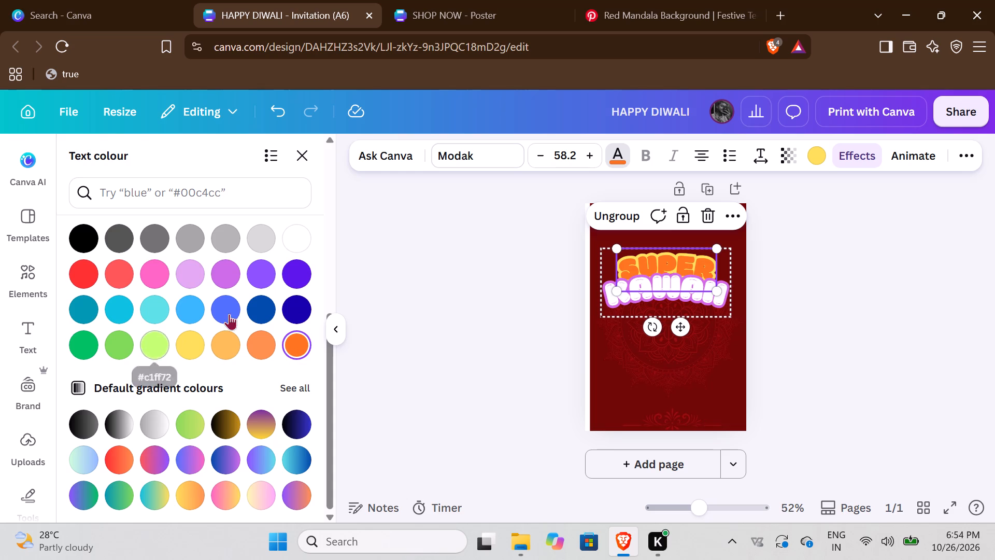
# Set the effect colour outlining the word SUPER to the default solid dark blue.
pyautogui.click(816, 151)
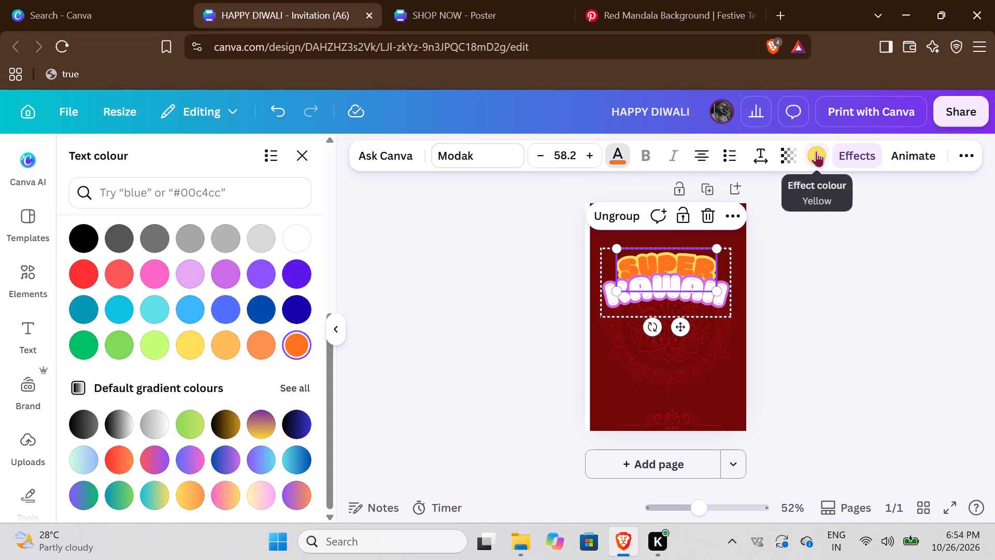
pyautogui.click(190, 486)
pyautogui.scroll(-2, 190, 486)
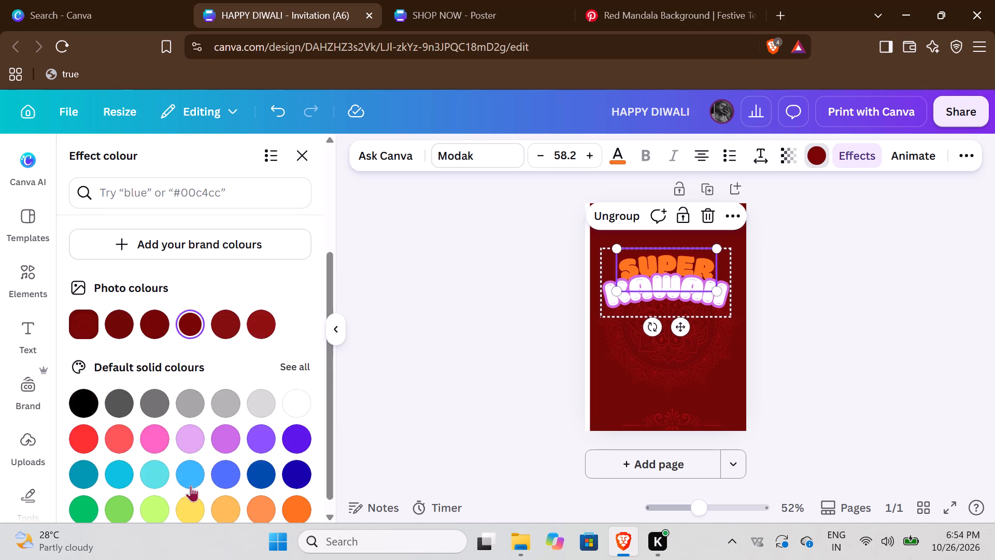
pyautogui.scroll(-2, 191, 485)
pyautogui.click(294, 455)
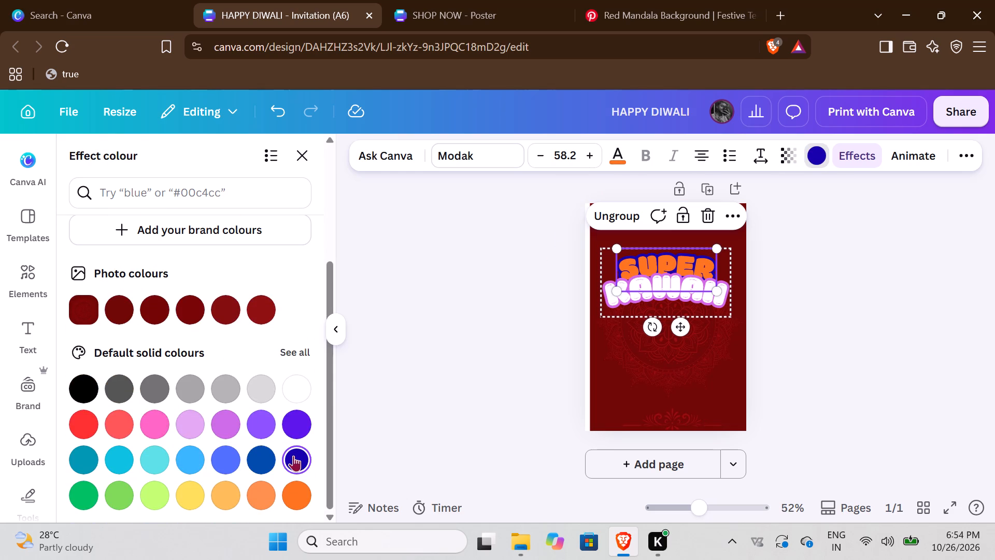
# Set the effect colour outlining the word KAWAII to the same dark blue as the word above it.
pyautogui.click(717, 337)
pyautogui.click(692, 291)
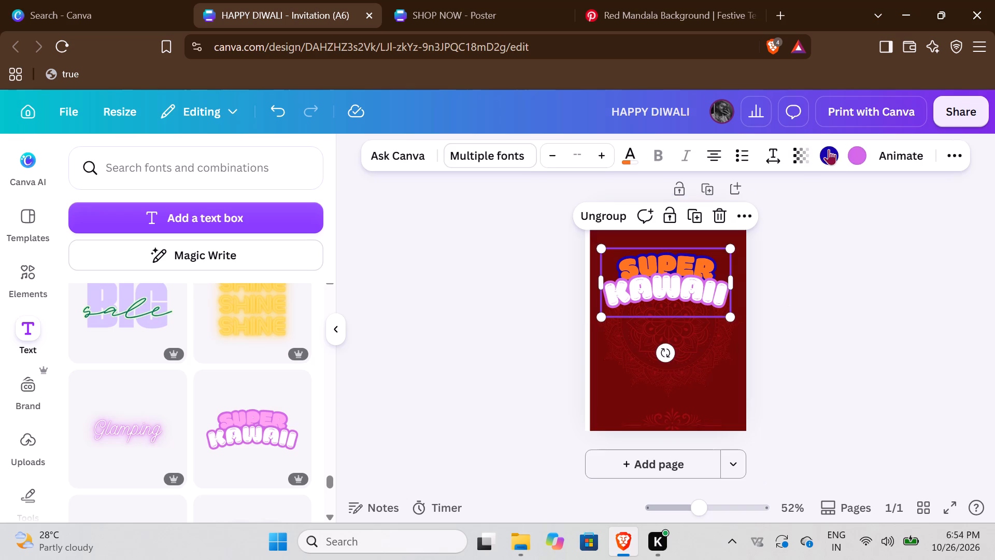
pyautogui.click(692, 294)
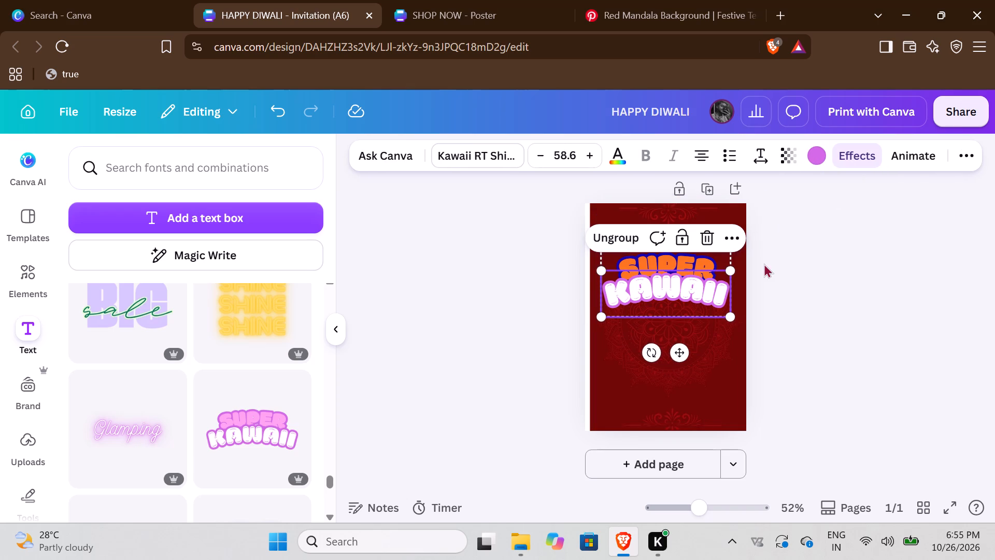
pyautogui.click(825, 149)
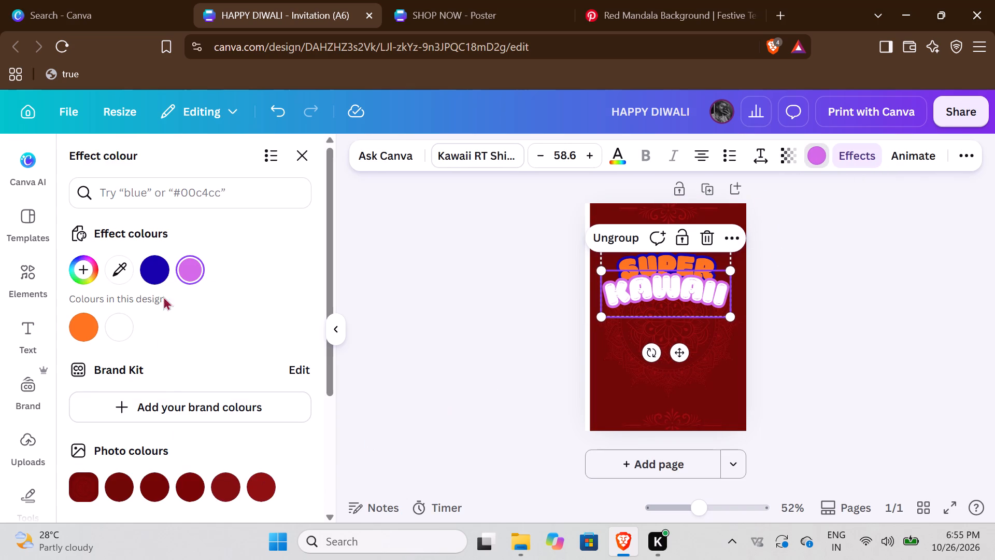
pyautogui.click(149, 262)
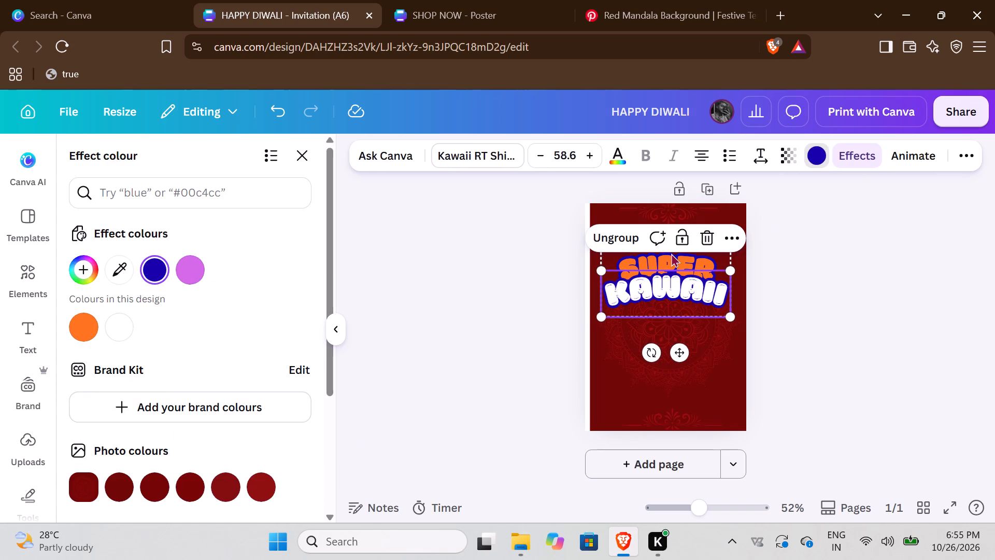
# Replace the heading word SUPER with HAPPY.
pyautogui.click(671, 253)
pyautogui.click(667, 263)
pyautogui.press('BackSpace')
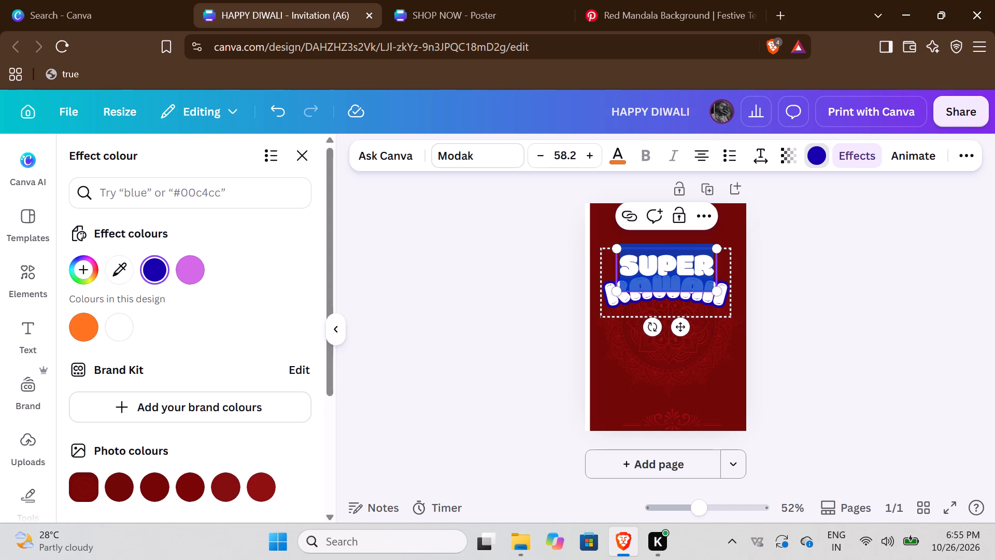
pyautogui.write('HA')
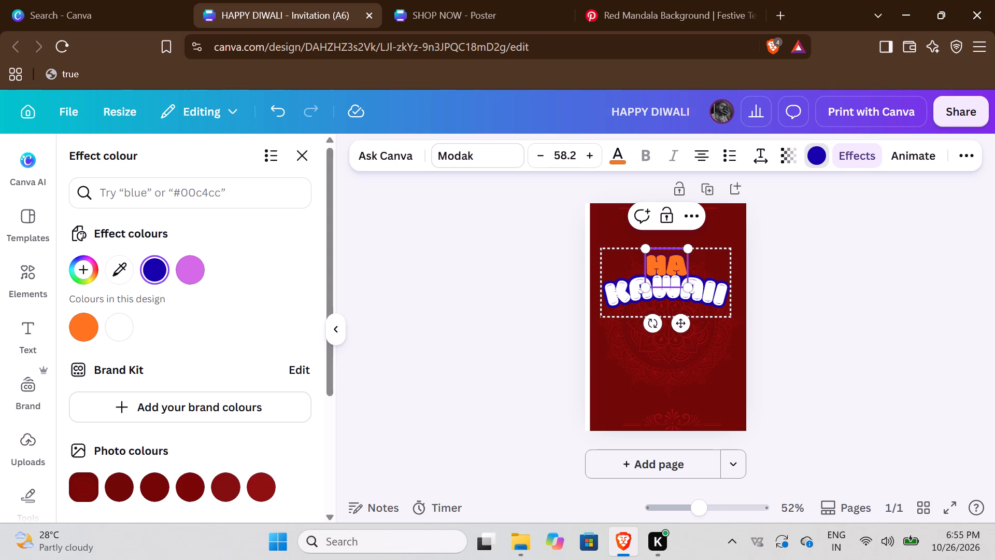
pyautogui.write('PP')
pyautogui.press('y')
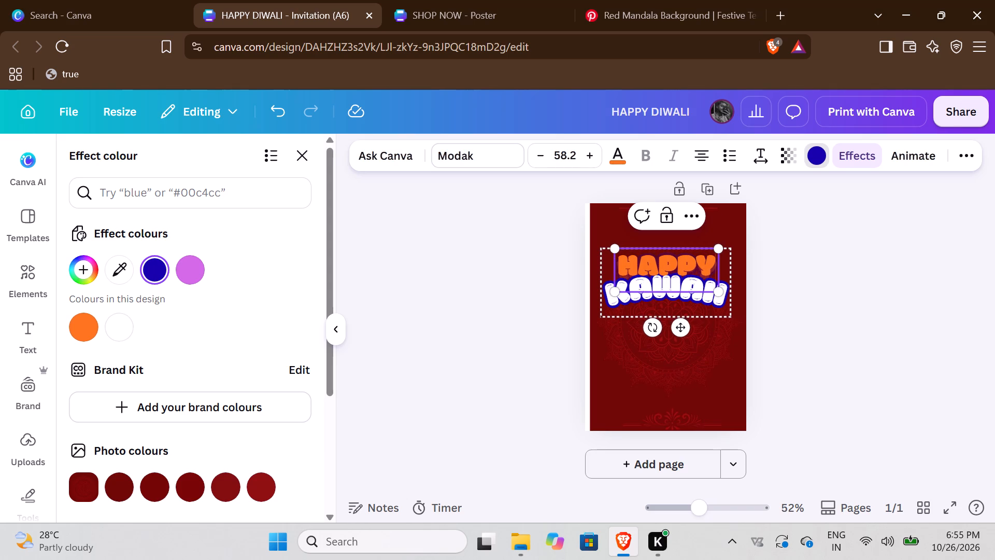
# Replace the heading word KAWAII with DIWALI.
pyautogui.click(687, 300)
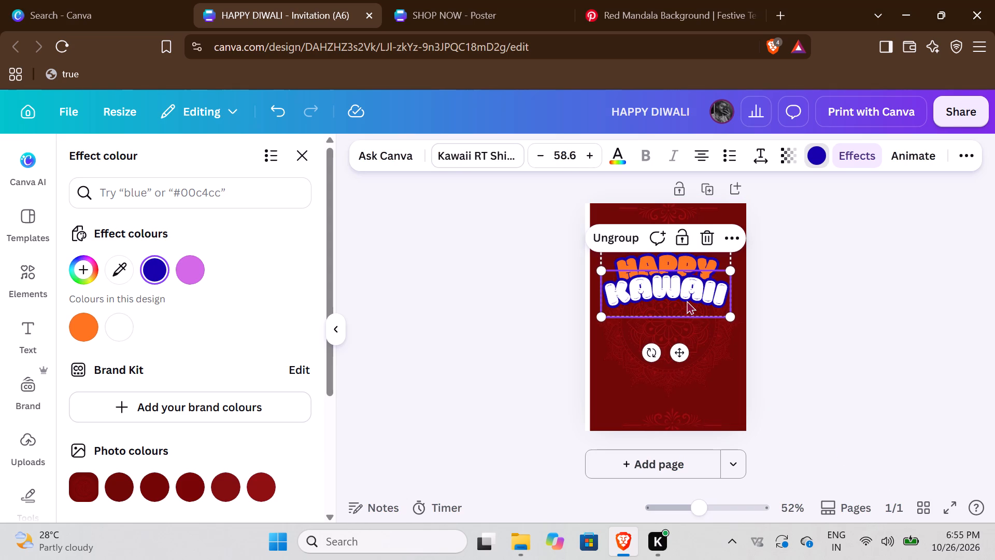
pyautogui.click(690, 286)
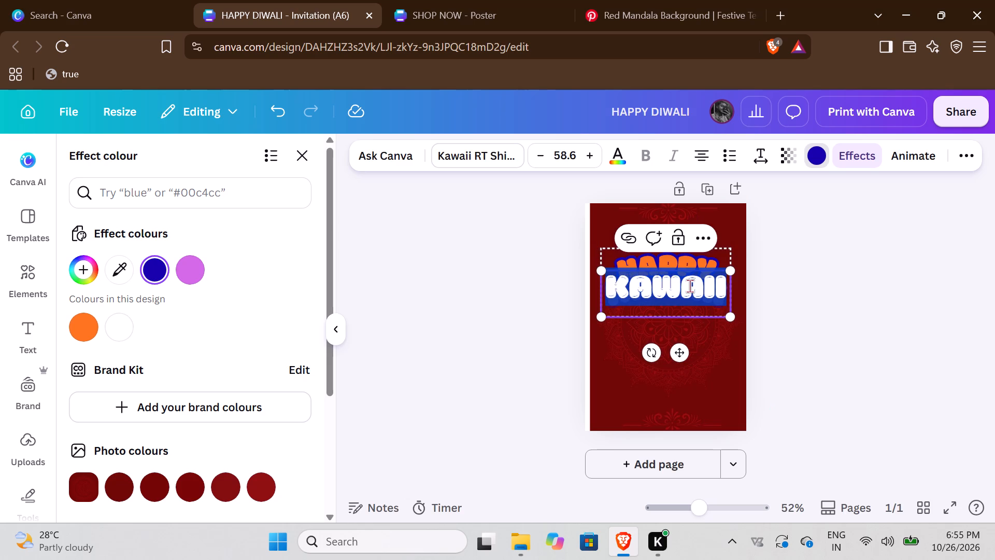
pyautogui.press('BackSpace')
pyautogui.write('DIWALI')
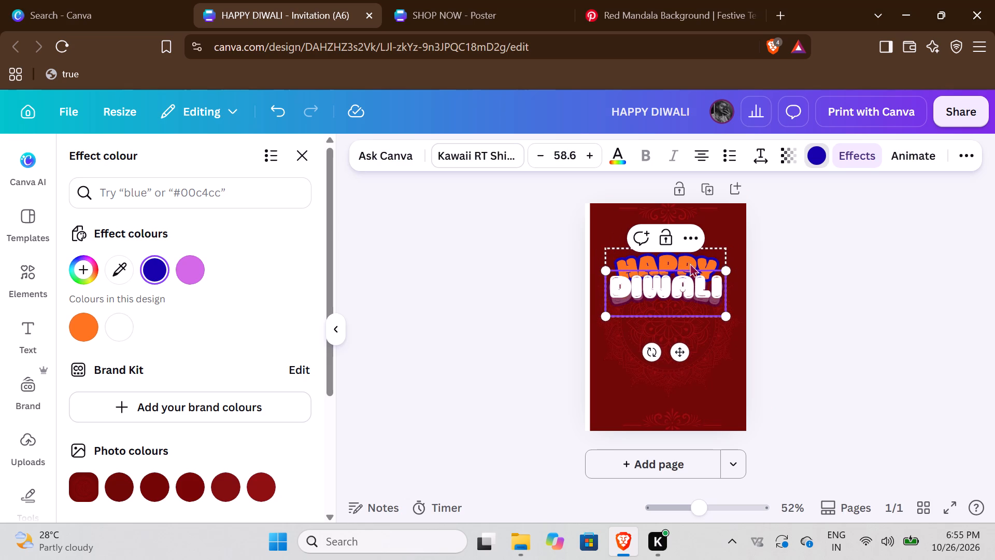
pyautogui.click(663, 399)
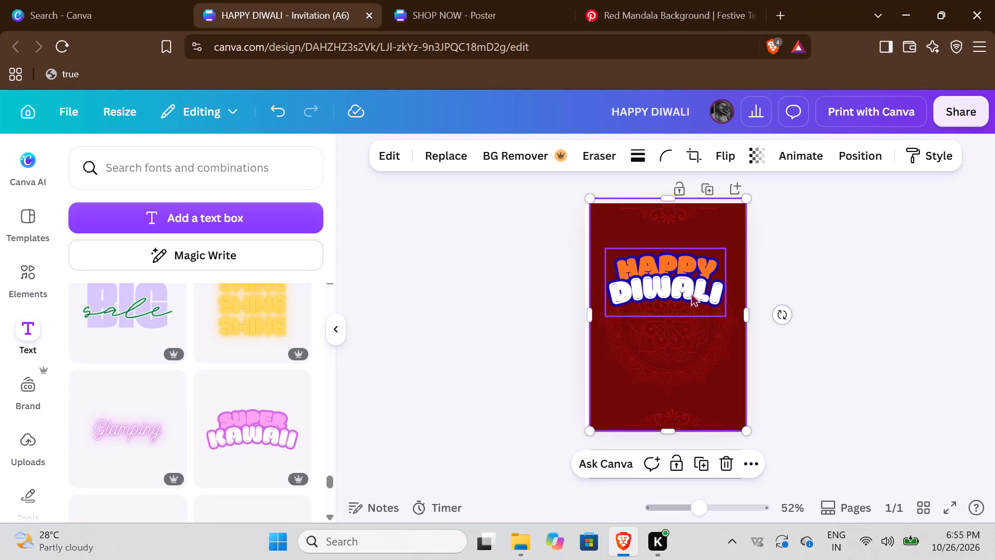
# Move the HAPPY DIWALI heading slightly higher on the page, keeping it horizontally centred.
pyautogui.moveTo(670, 278); pyautogui.dragTo(674, 270)
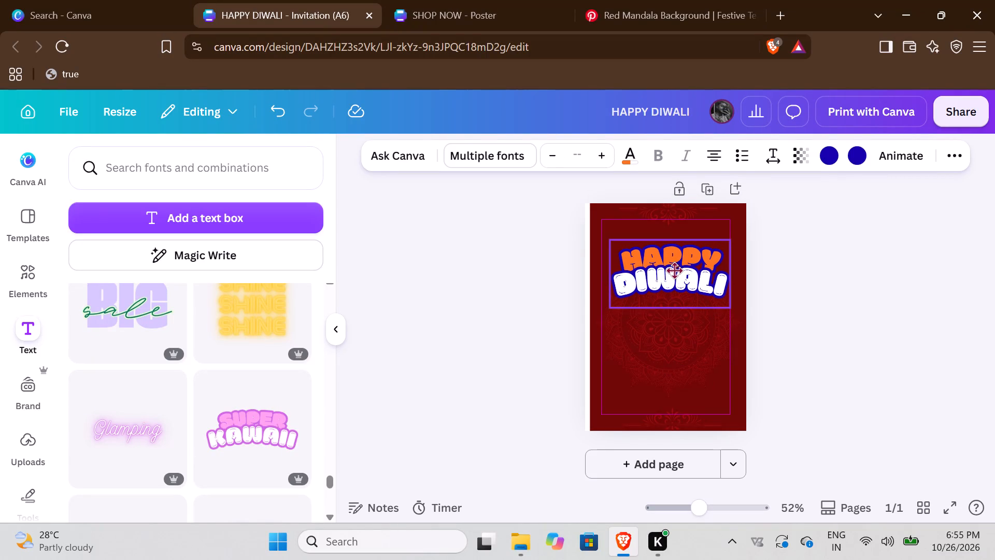
pyautogui.moveTo(674, 270); pyautogui.dragTo(670, 263)
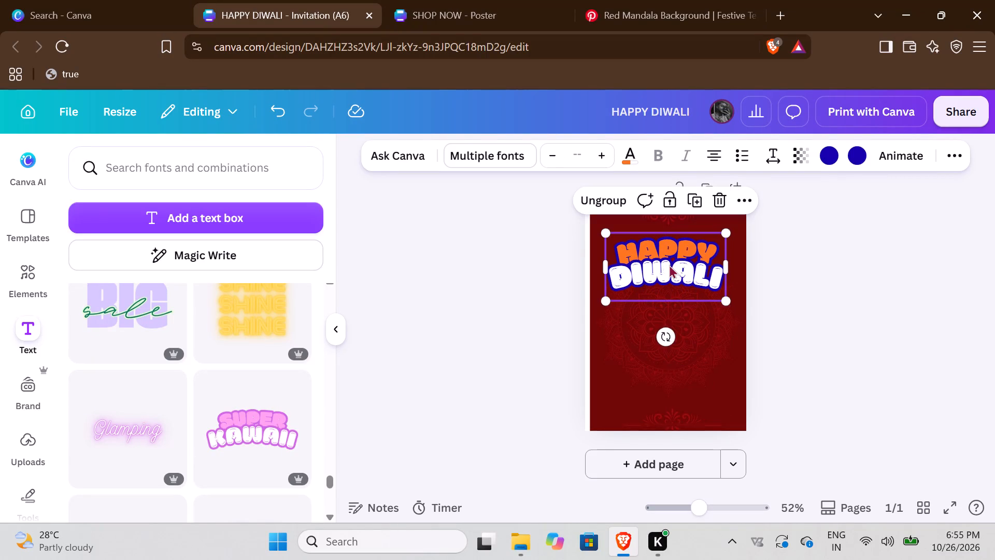
pyautogui.click(659, 370)
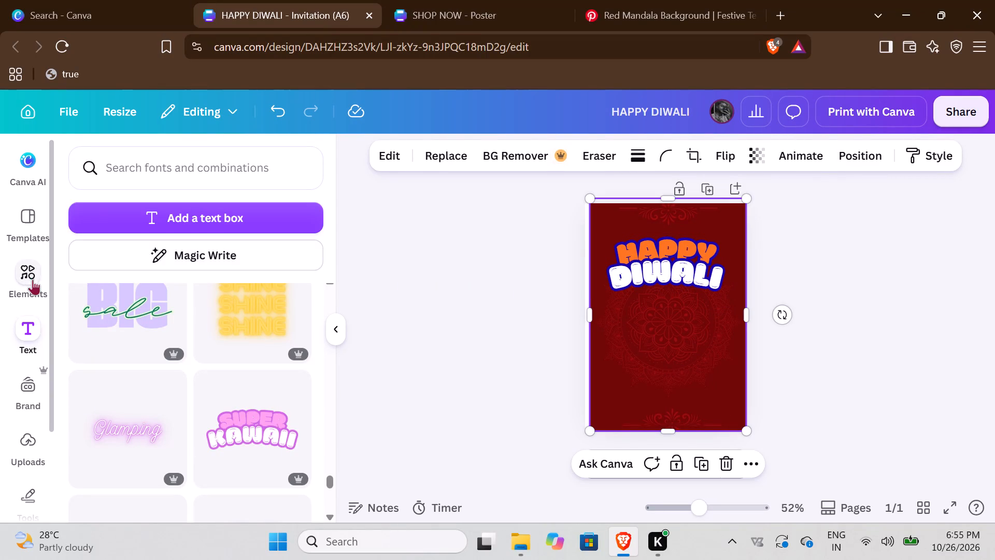
# Add the recommended white flower branch graphic, shrink it to about half size and place it at the page's lower-left corner.
pyautogui.click(26, 288)
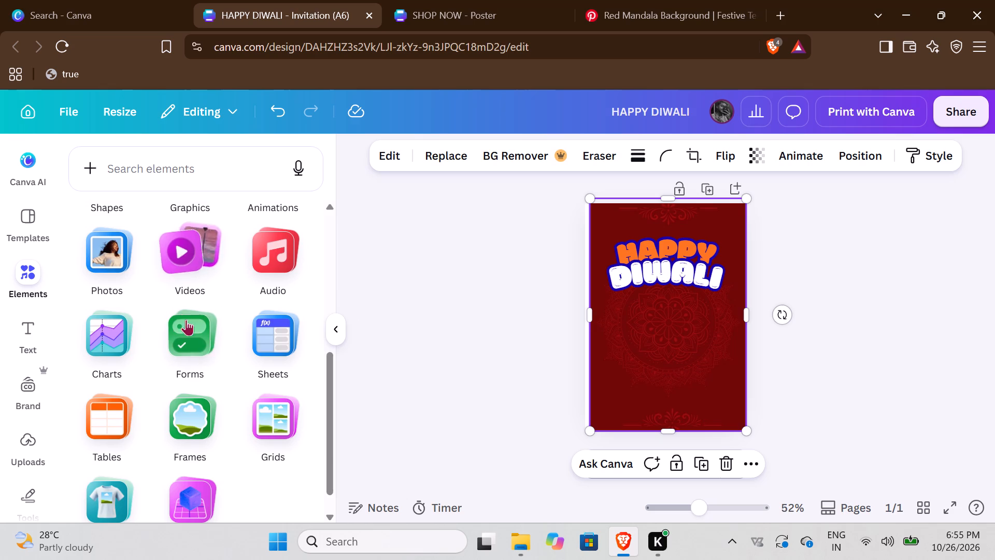
pyautogui.scroll(3, 204, 350)
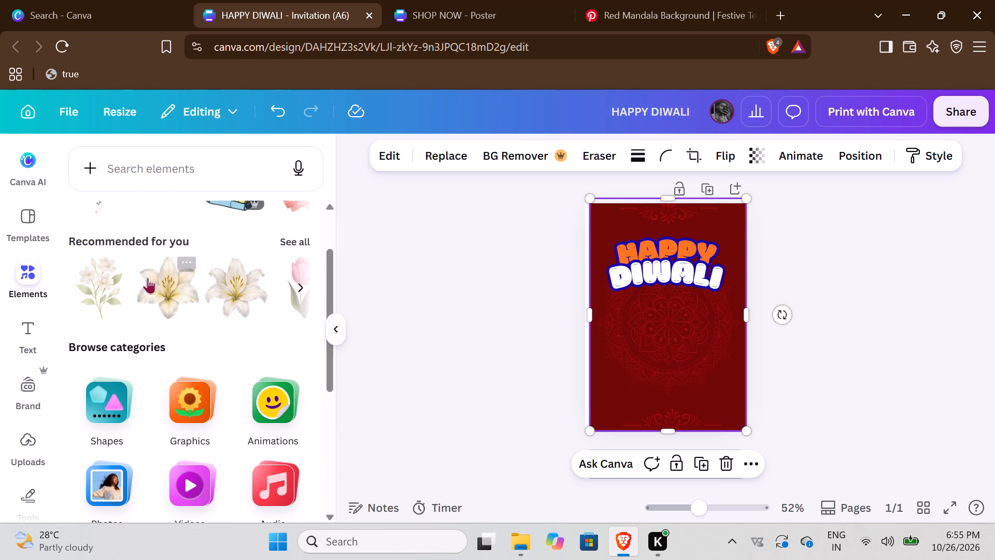
pyautogui.click(108, 276)
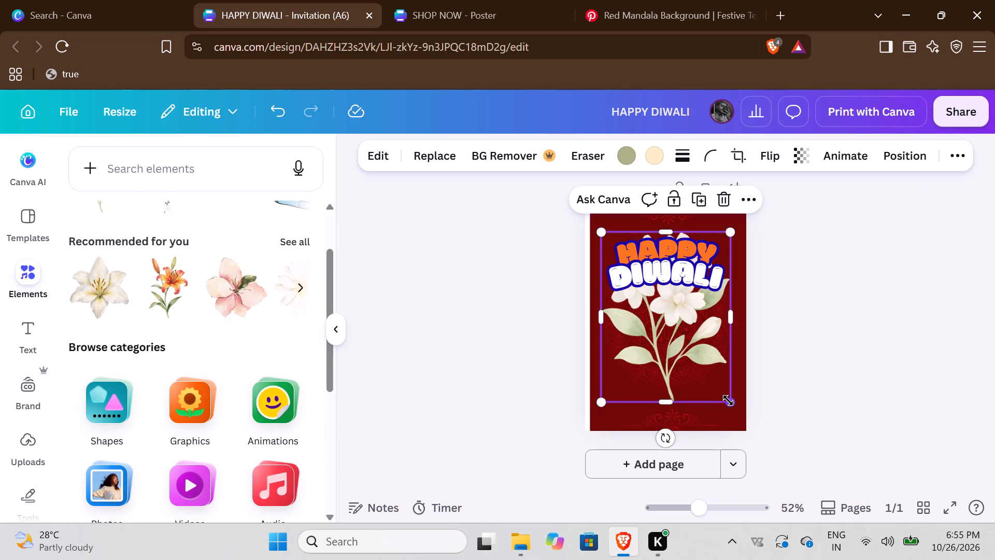
pyautogui.moveTo(728, 400); pyautogui.dragTo(647, 330)
pyautogui.click(639, 300)
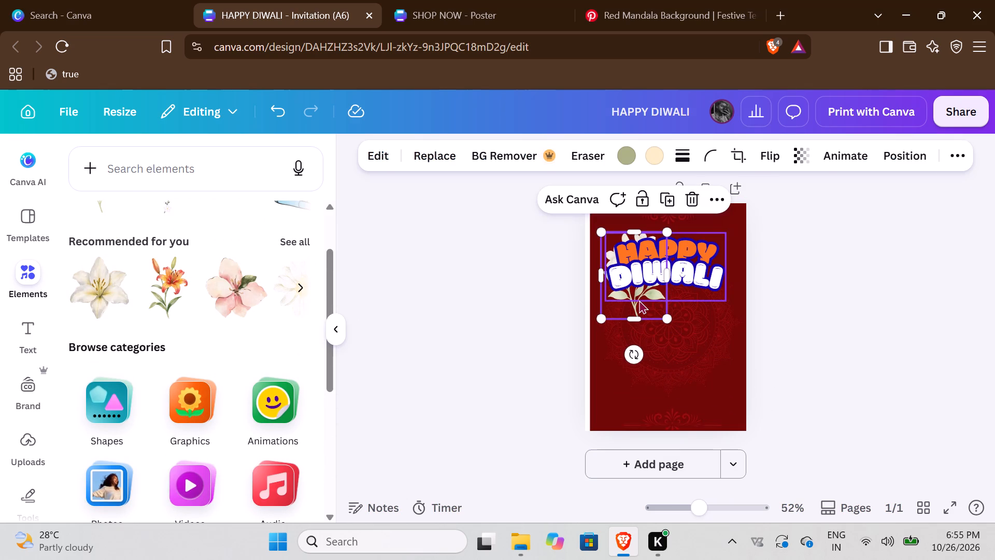
pyautogui.moveTo(637, 301); pyautogui.dragTo(623, 412)
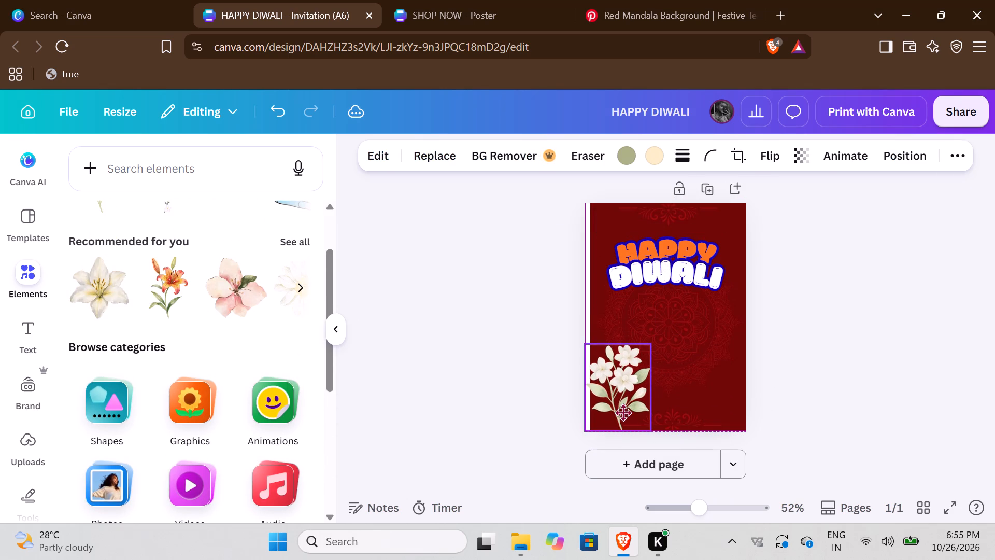
pyautogui.moveTo(623, 412); pyautogui.dragTo(623, 413)
pyautogui.click(479, 403)
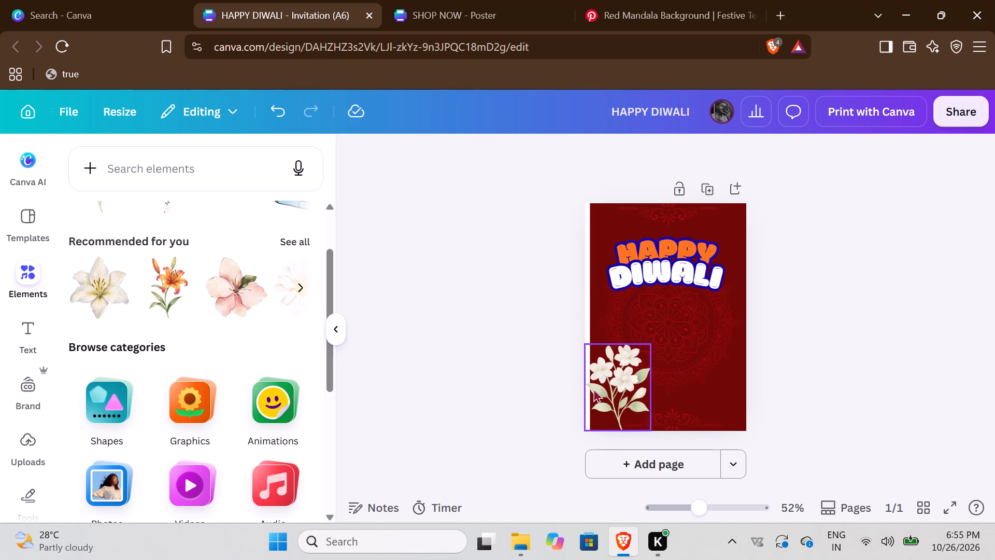
# Move the flowers aside, then widen the red mandala background past the page's left edge and re-centre it on the page.
pyautogui.moveTo(603, 382); pyautogui.dragTo(580, 384)
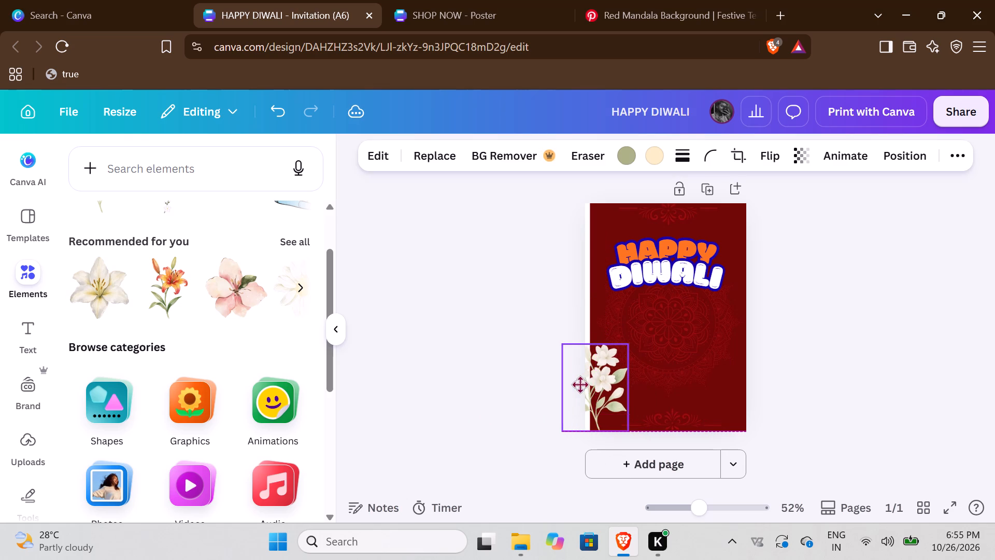
pyautogui.moveTo(580, 384); pyautogui.dragTo(693, 362)
pyautogui.click(593, 336)
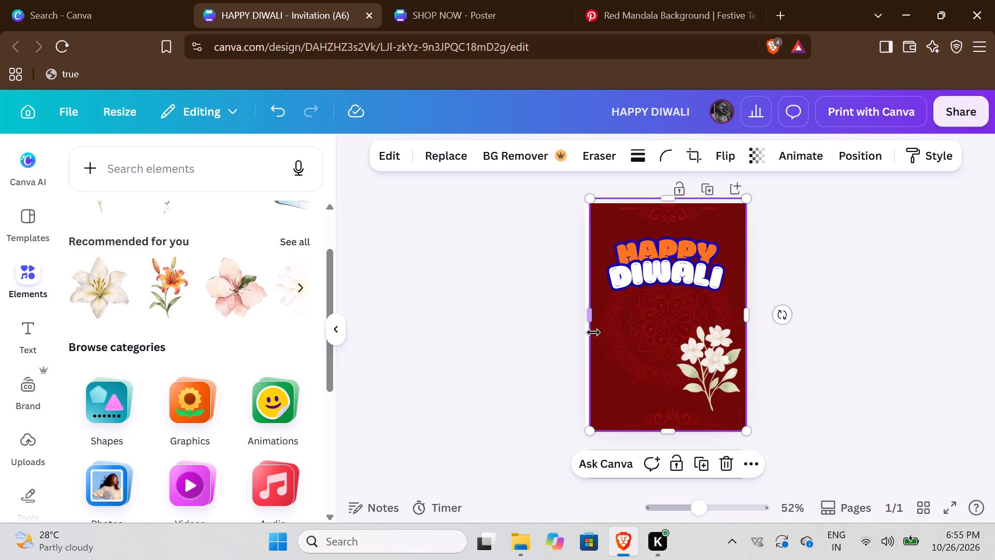
pyautogui.moveTo(591, 320); pyautogui.dragTo(574, 324)
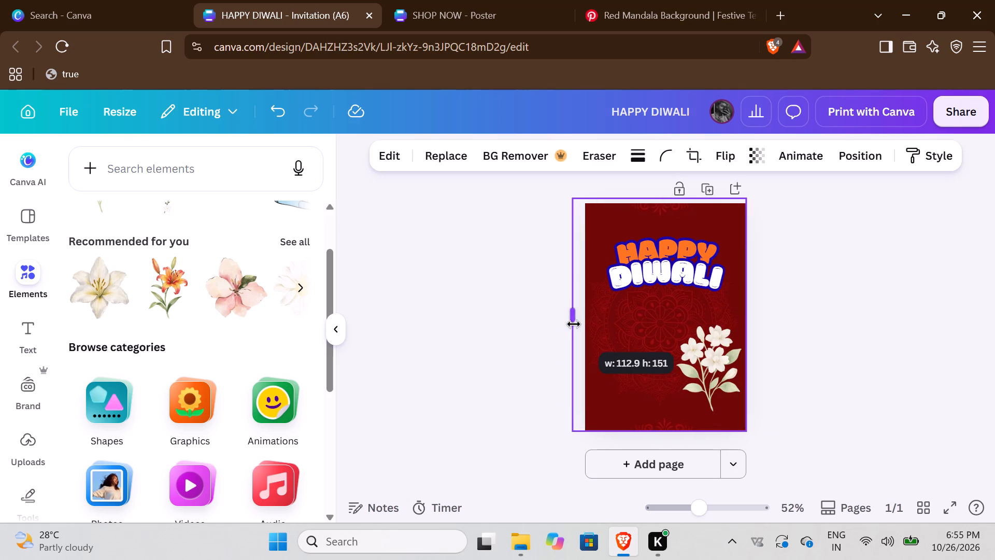
pyautogui.moveTo(574, 324); pyautogui.dragTo(556, 333)
pyautogui.moveTo(657, 330); pyautogui.dragTo(676, 330)
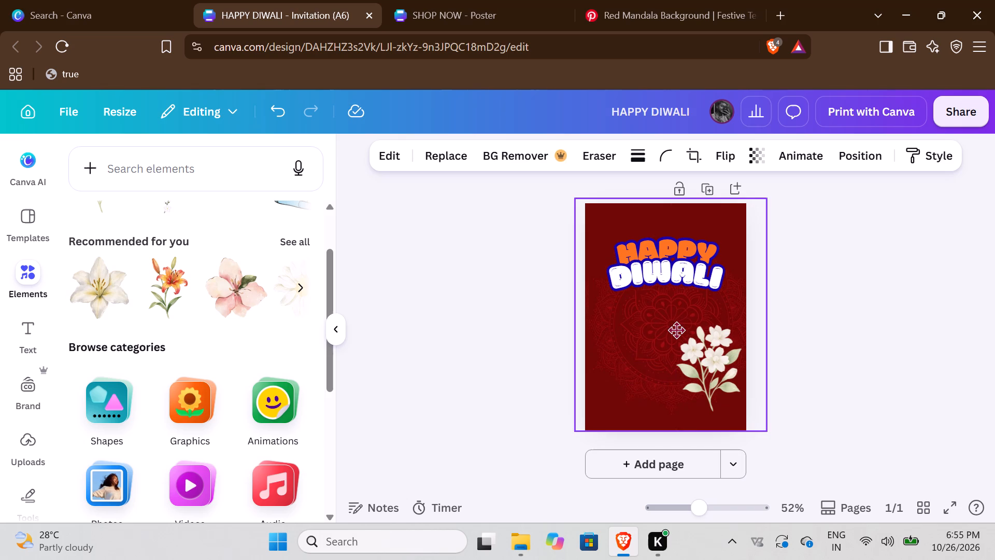
pyautogui.moveTo(676, 330); pyautogui.dragTo(670, 330)
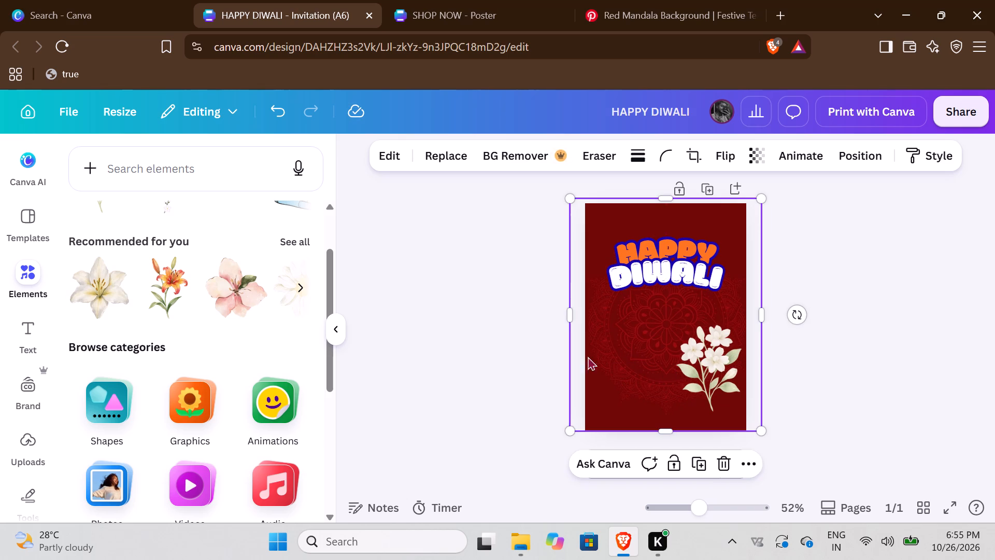
pyautogui.click(513, 361)
# Move the white flower branch into the page's lower-left corner so it runs partly off the left and bottom edges.
pyautogui.moveTo(739, 366); pyautogui.dragTo(651, 380)
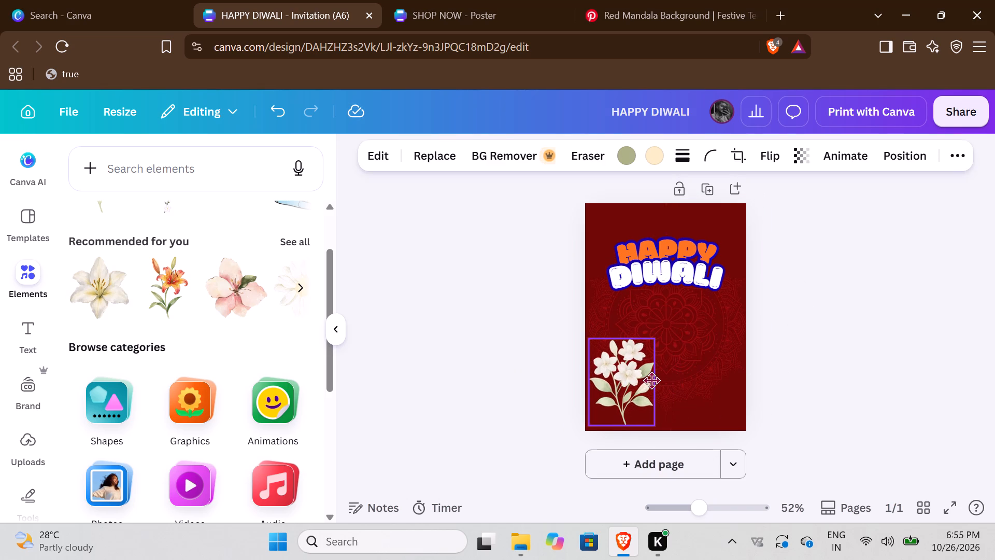
pyautogui.moveTo(651, 380); pyautogui.dragTo(648, 380)
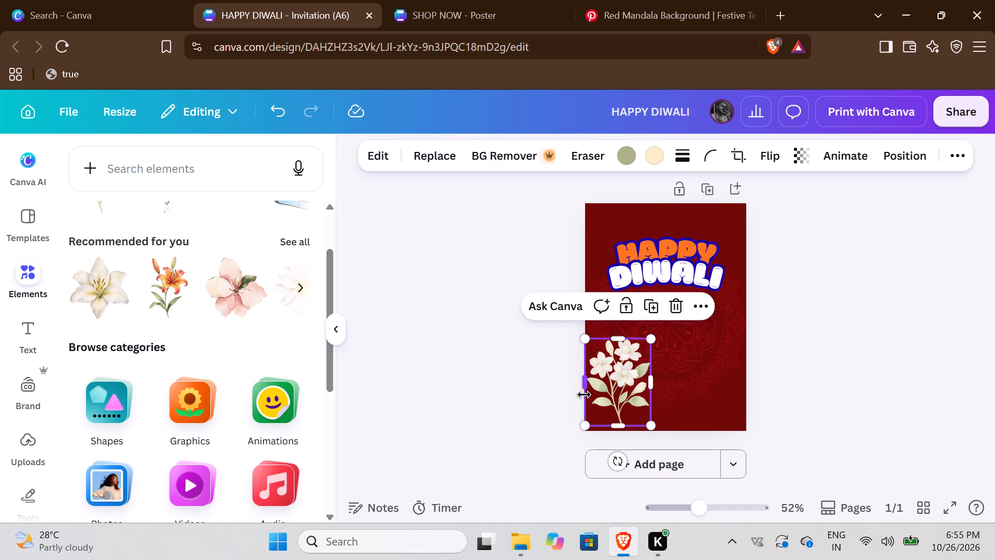
pyautogui.moveTo(619, 370); pyautogui.dragTo(593, 391)
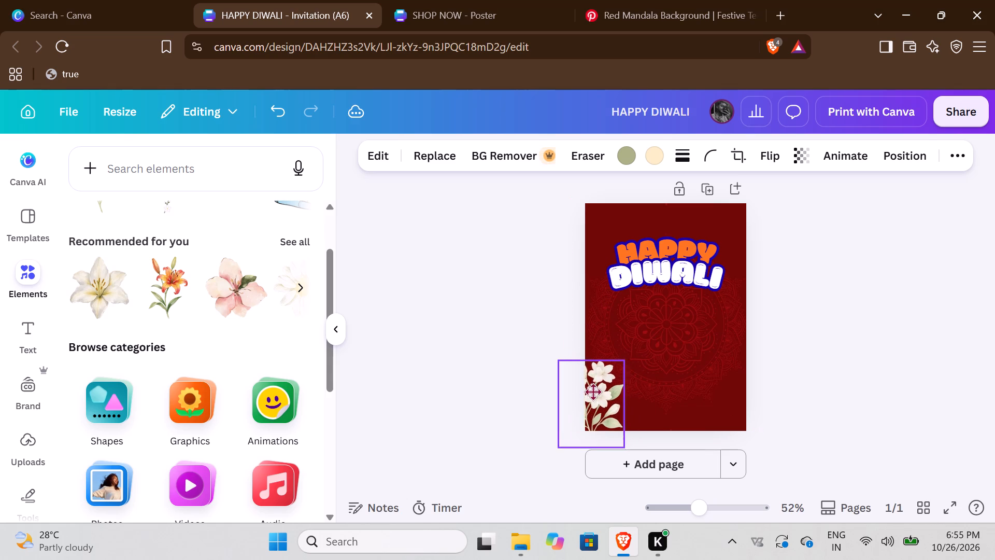
pyautogui.moveTo(593, 391); pyautogui.dragTo(591, 404)
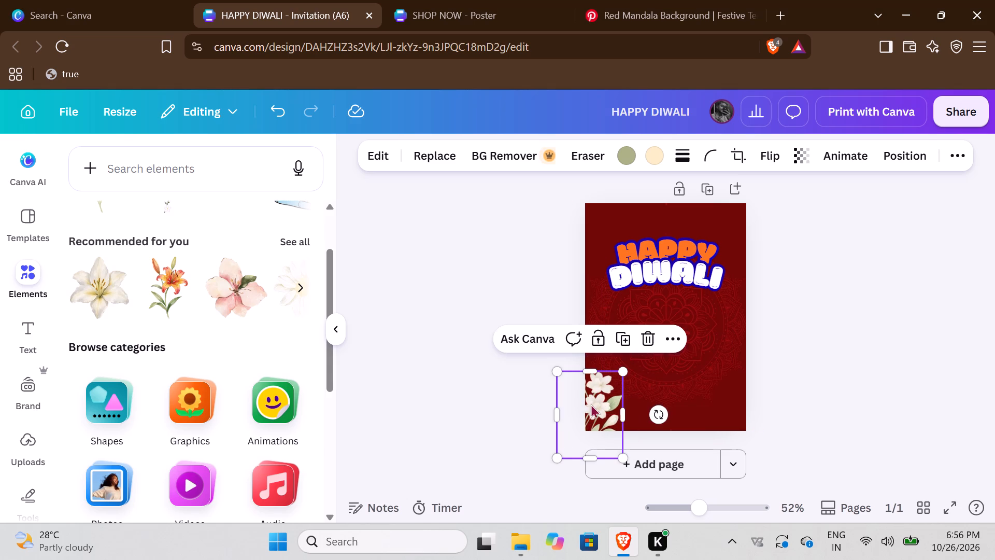
pyautogui.click(520, 421)
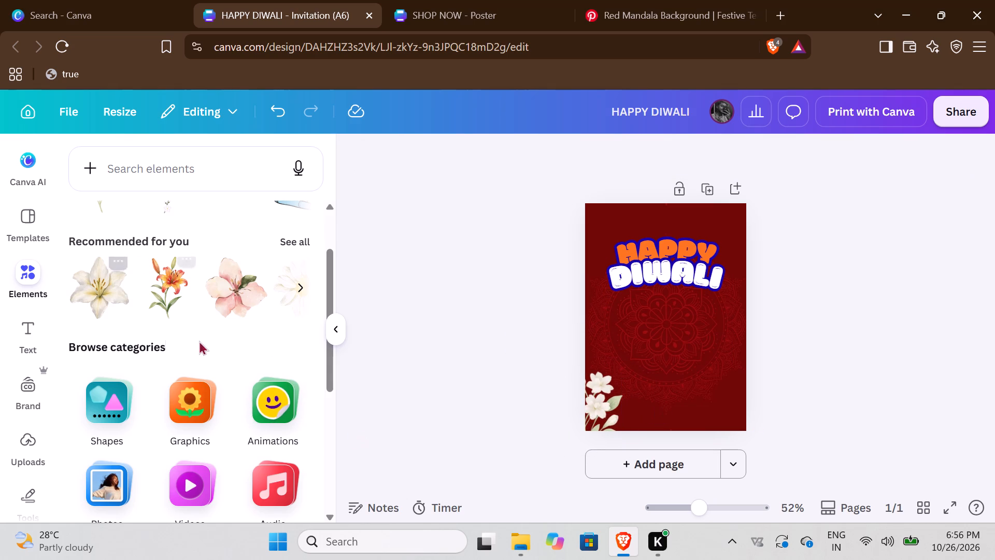
# Add a second white flower branch, flip it horizontally and place it in the page's lower-right corner, level with the first.
pyautogui.scroll(1, 220, 306)
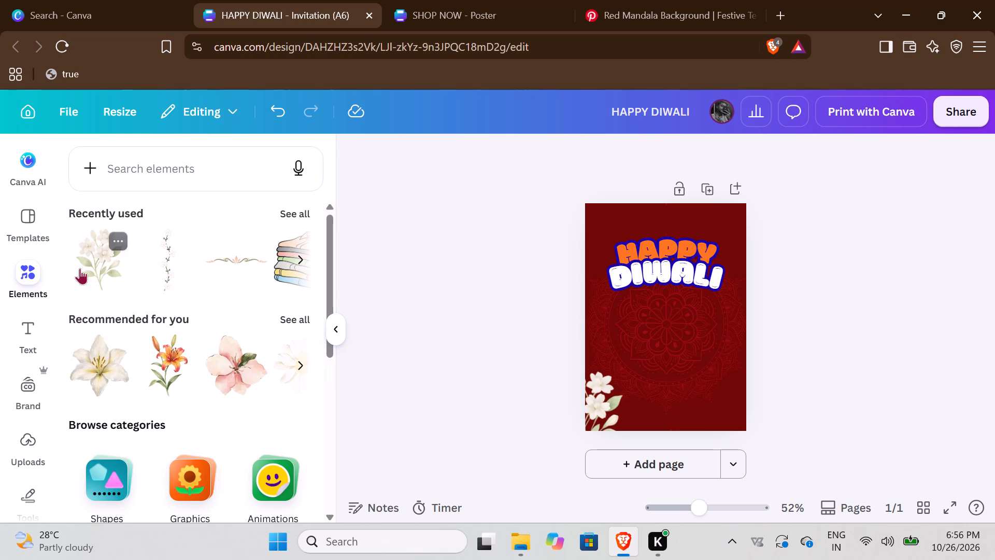
pyautogui.click(90, 263)
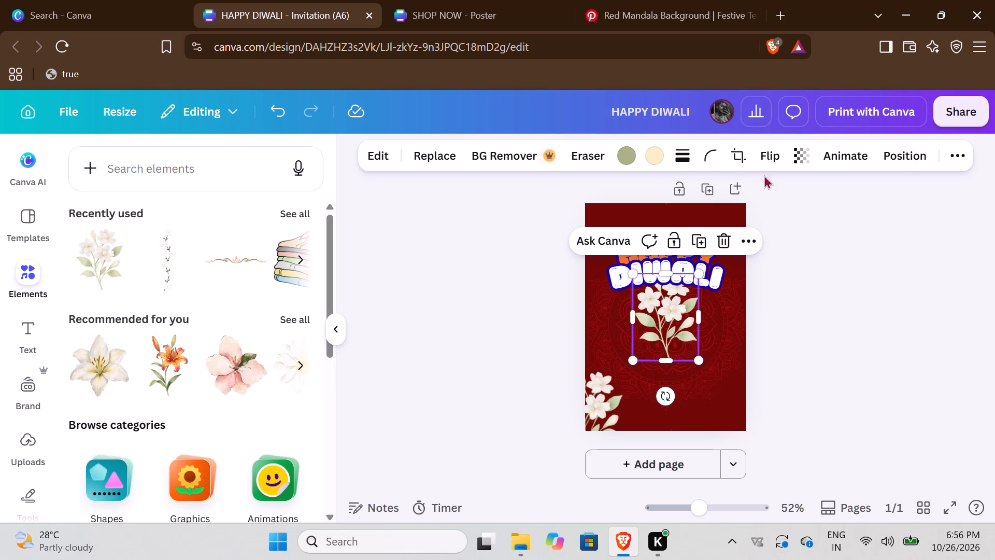
pyautogui.click(764, 153)
pyautogui.click(744, 195)
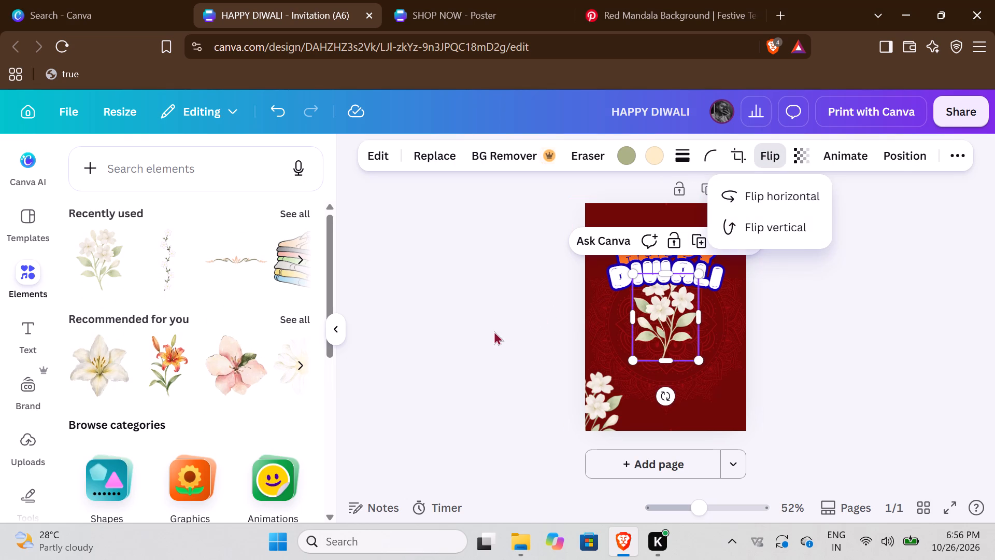
pyautogui.click(494, 331)
pyautogui.moveTo(667, 323); pyautogui.dragTo(726, 427)
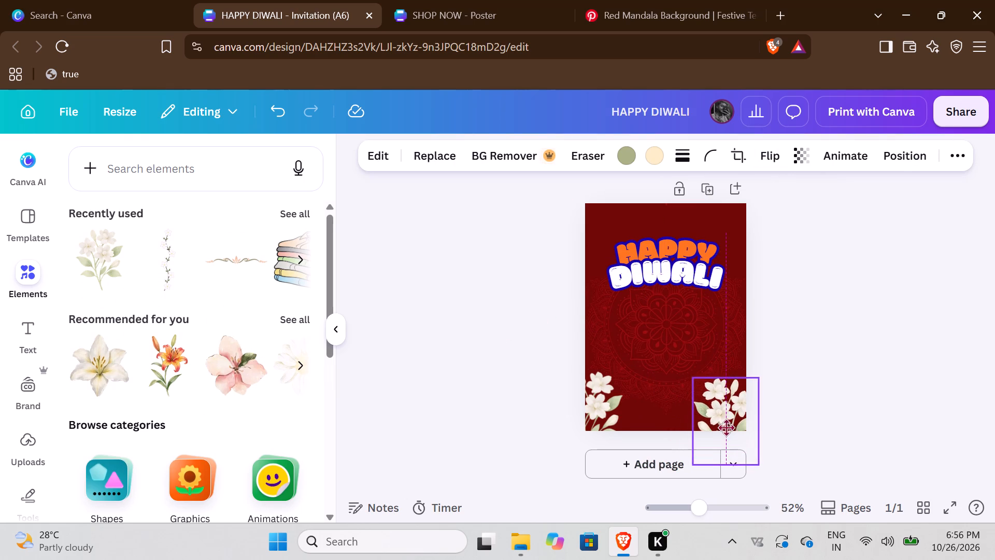
pyautogui.moveTo(726, 427); pyautogui.dragTo(740, 425)
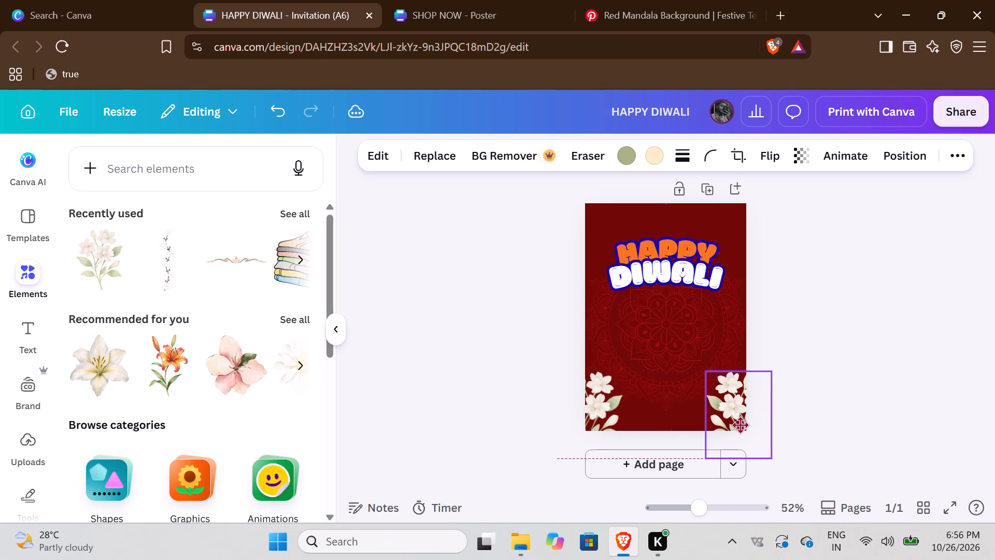
# Fine-tune the second white flower branch's position in the page's lower-right corner, nudging it slightly lower.
pyautogui.moveTo(740, 425); pyautogui.dragTo(741, 426)
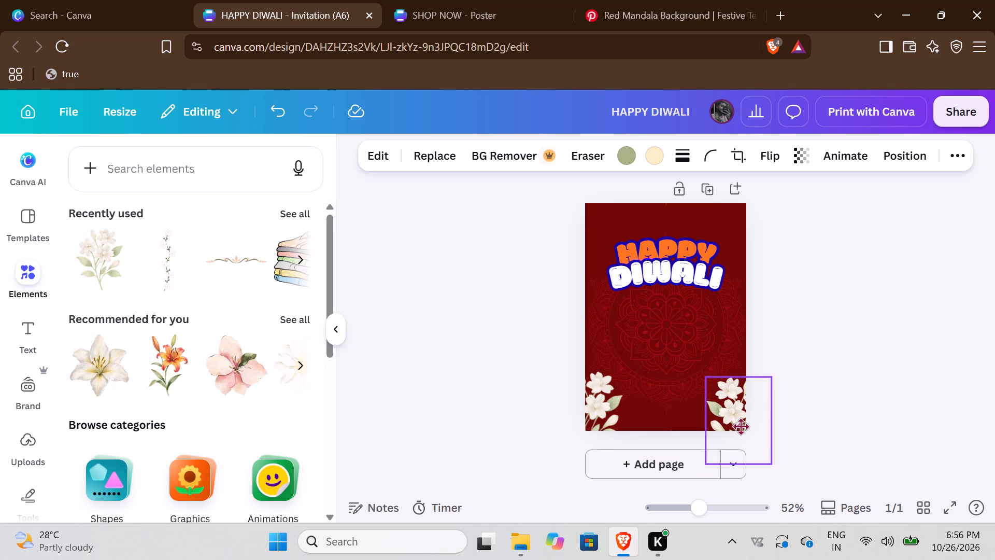
pyautogui.moveTo(741, 426); pyautogui.dragTo(743, 427)
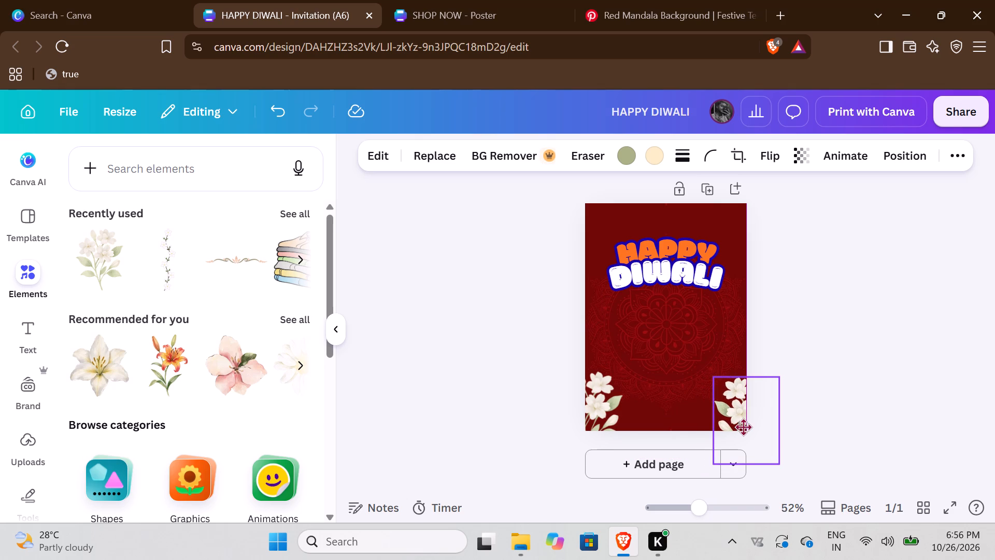
pyautogui.moveTo(743, 427); pyautogui.dragTo(741, 423)
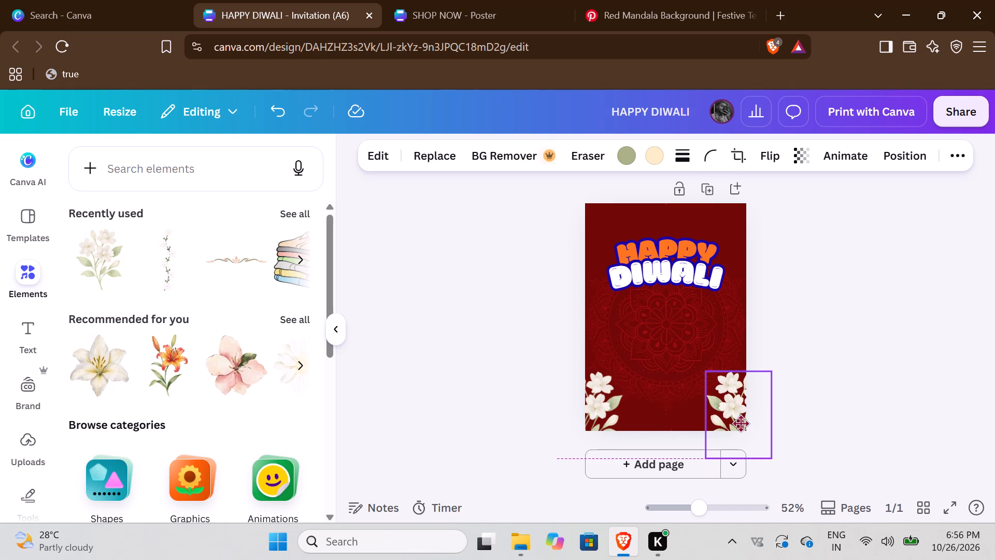
pyautogui.moveTo(741, 423); pyautogui.dragTo(741, 426)
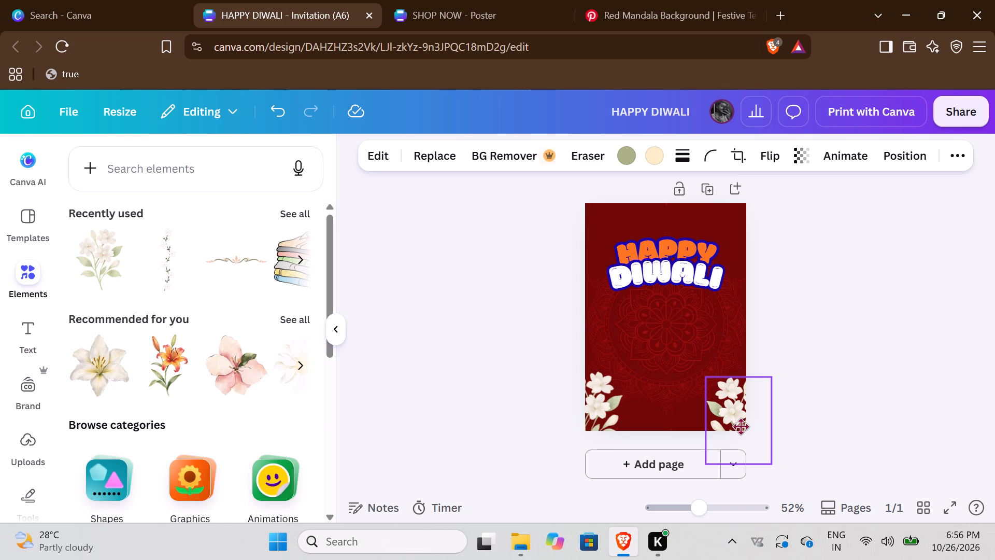
pyautogui.moveTo(741, 426); pyautogui.dragTo(741, 427)
pyautogui.click(523, 418)
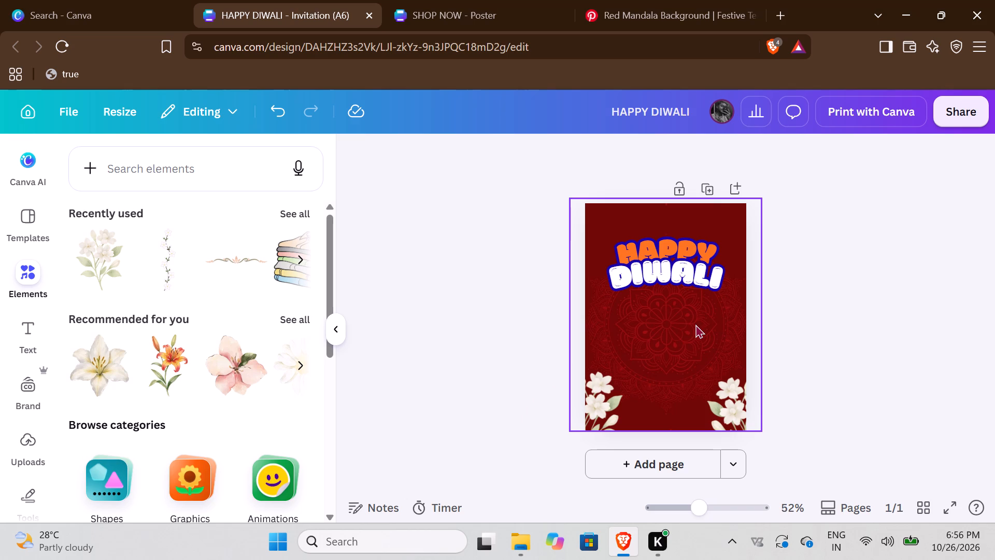
pyautogui.click(687, 339)
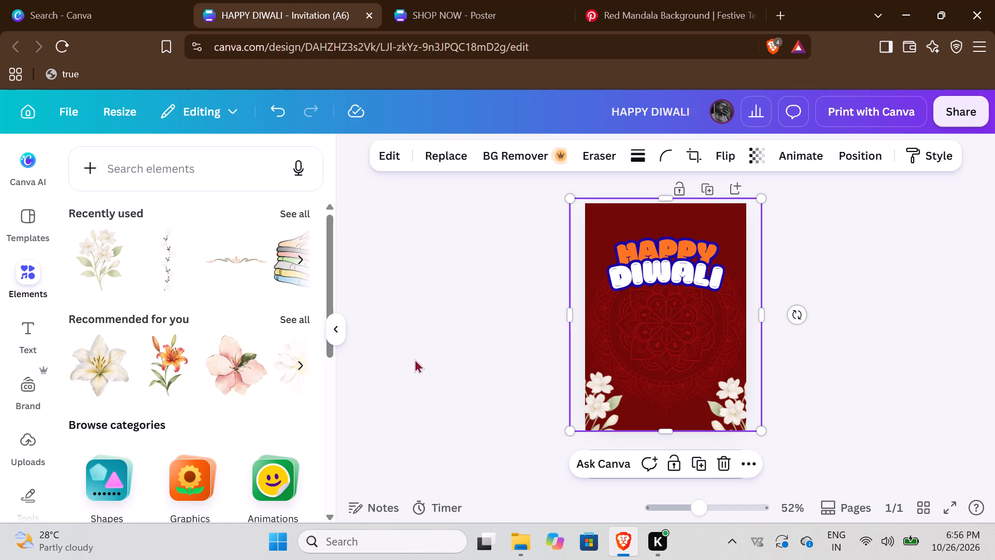
pyautogui.click(426, 353)
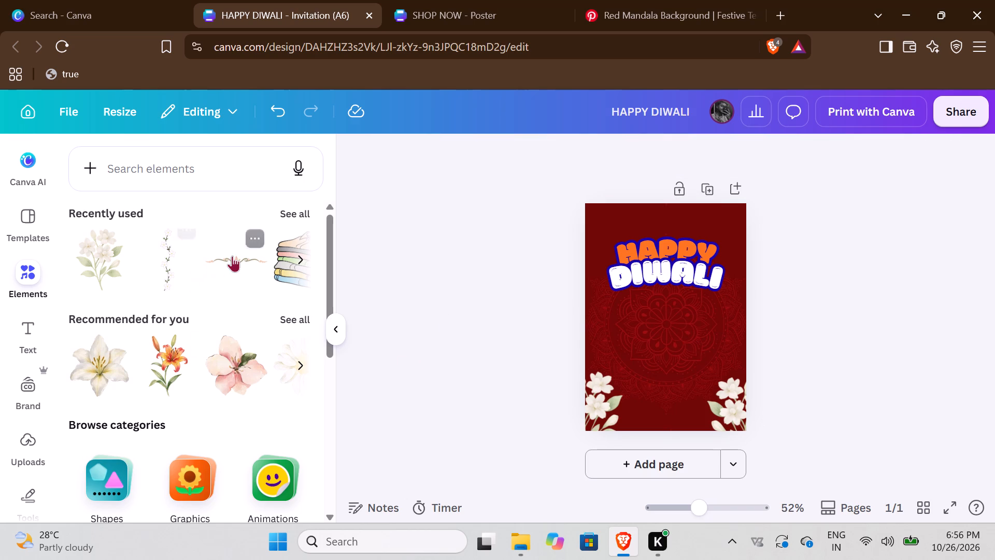
# Browse the full set of recommended flower graphics for another decoration.
pyautogui.scroll(-1, 200, 353)
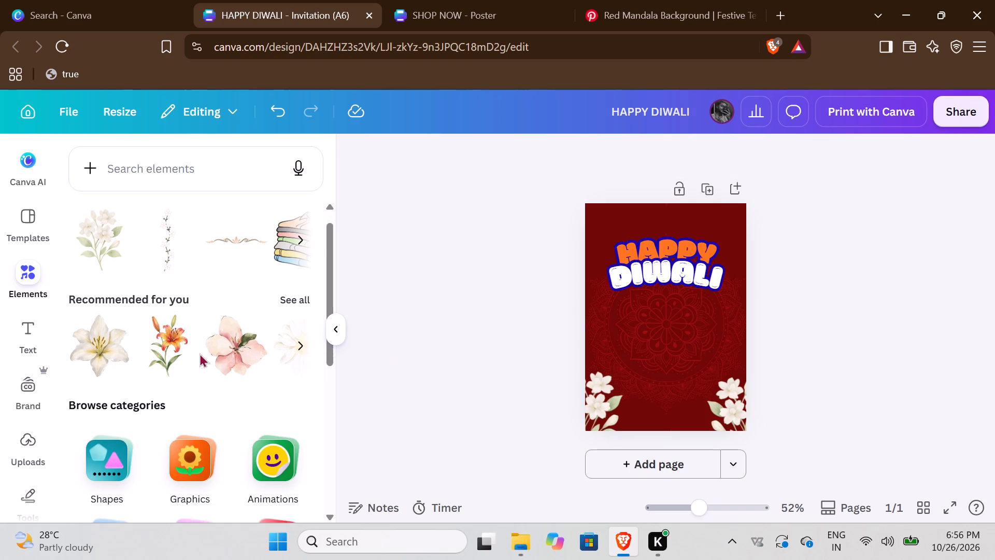
pyautogui.click(292, 245)
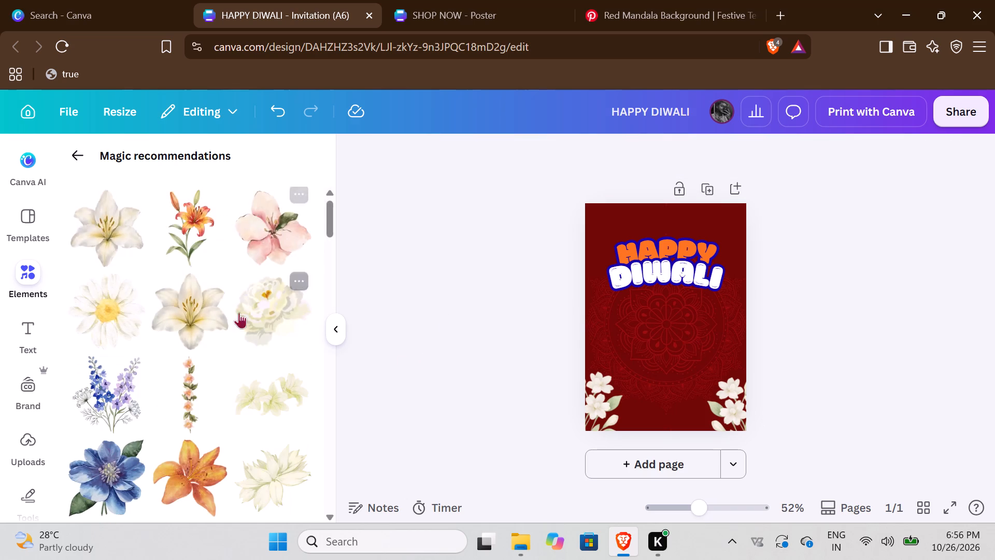
pyautogui.scroll(-4, 217, 363)
pyautogui.scroll(4, 216, 371)
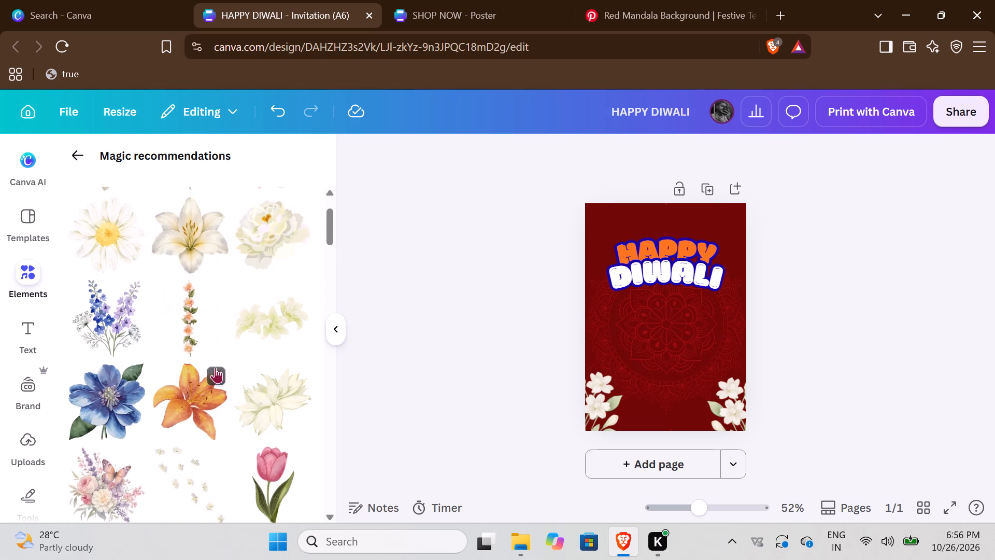
pyautogui.scroll(1, 215, 367)
pyautogui.click(69, 160)
# Search the elements library for "diwali lights".
pyautogui.click(176, 174)
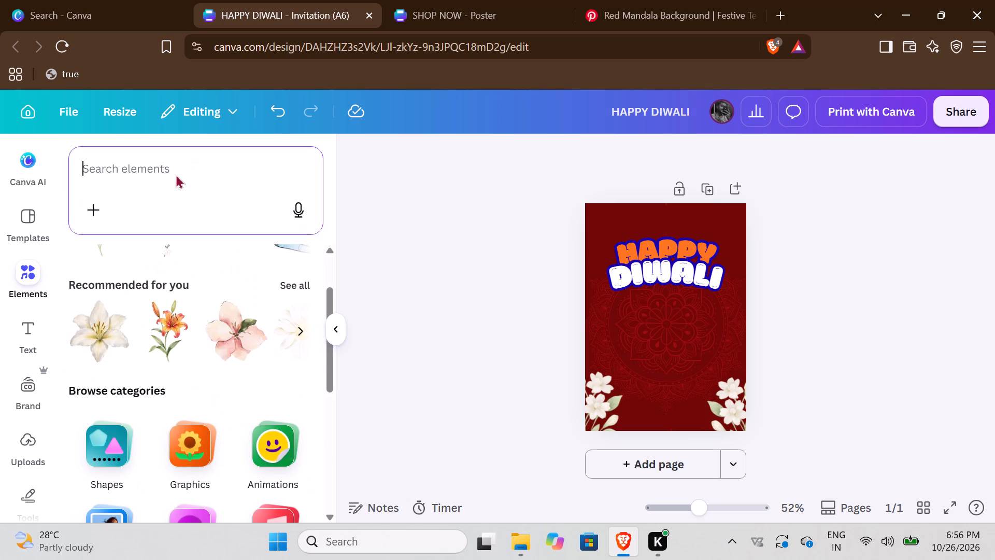
pyautogui.write('DI')
pyautogui.write('WA')
pyautogui.write('LI')
pyautogui.press('space')
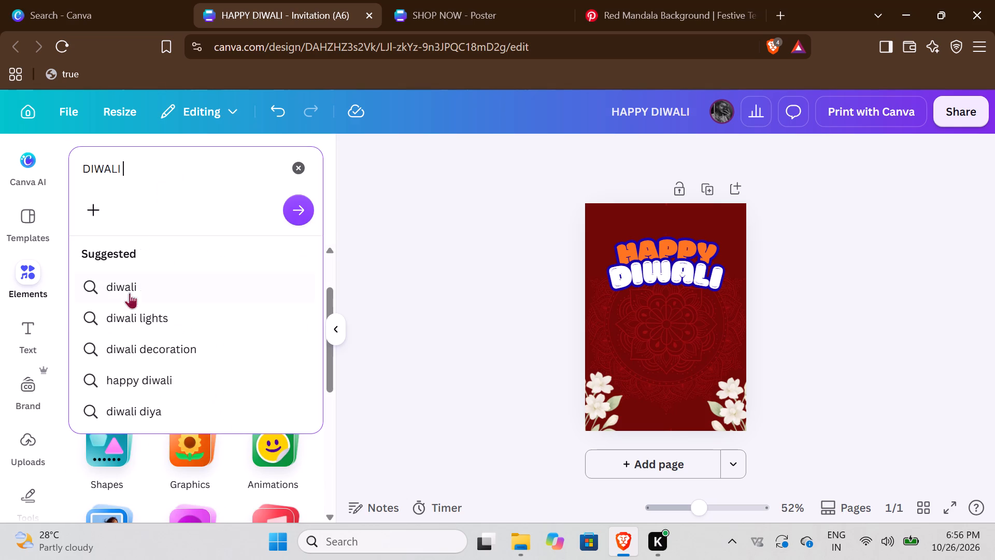
pyautogui.click(150, 310)
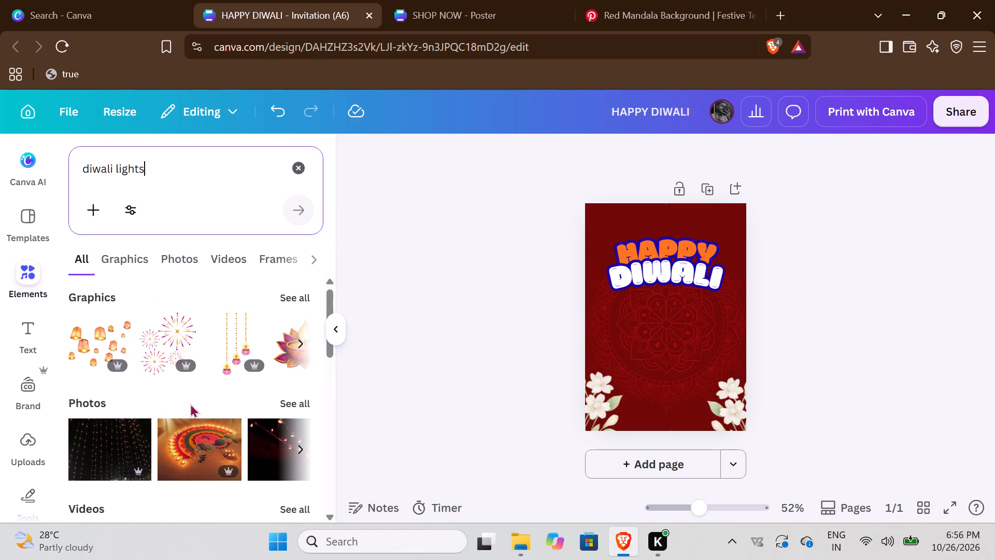
# Search the elements library for "diwali BORDER" instead and show all of its graphics results.
pyautogui.moveTo(156, 171); pyautogui.dragTo(104, 171)
pyautogui.click(164, 171)
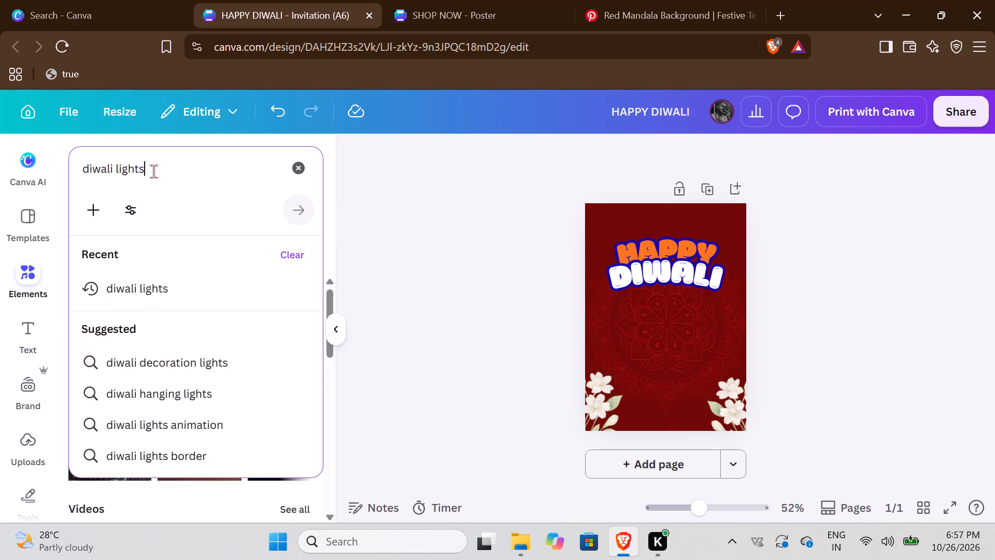
pyautogui.moveTo(148, 171); pyautogui.dragTo(116, 171)
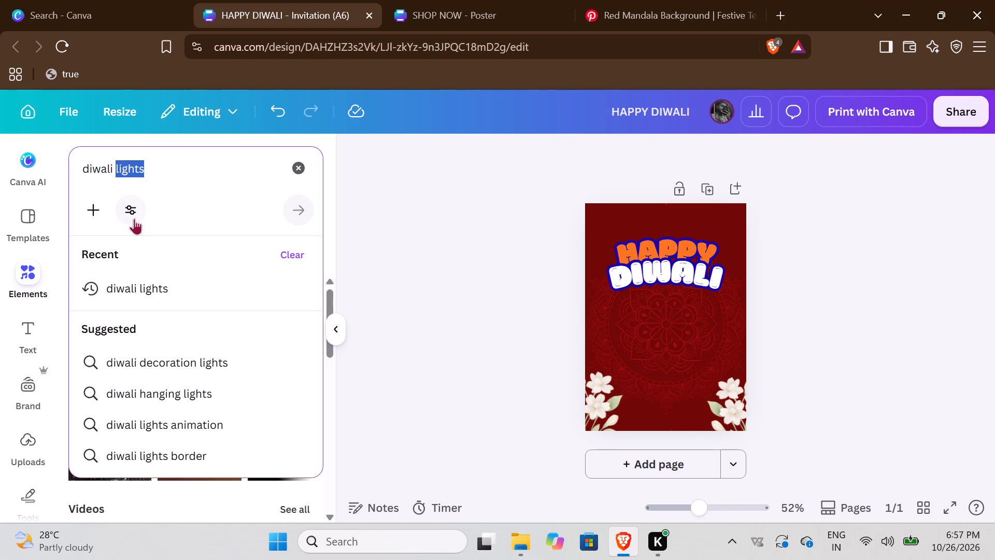
pyautogui.press('BackSpace')
pyautogui.write('BORDER')
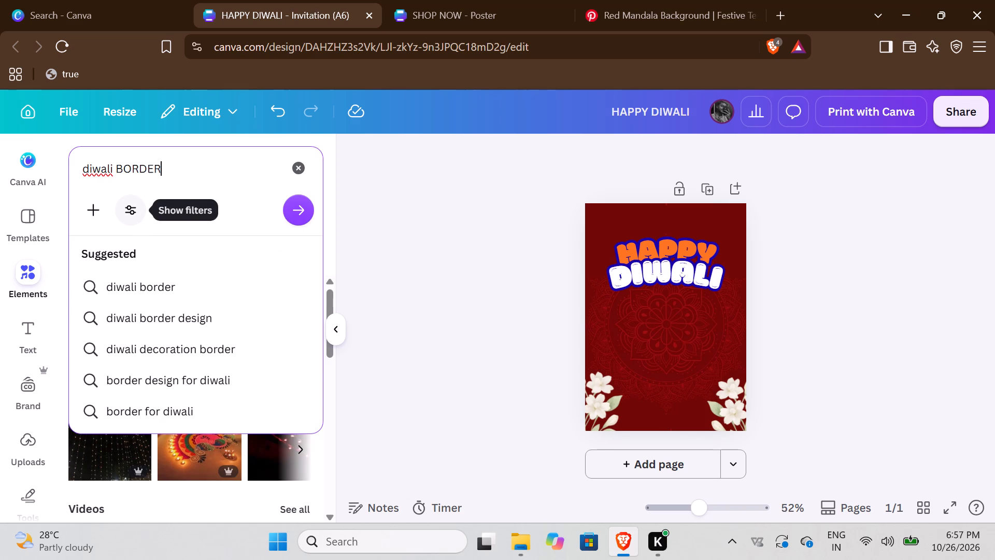
pyautogui.press('Return')
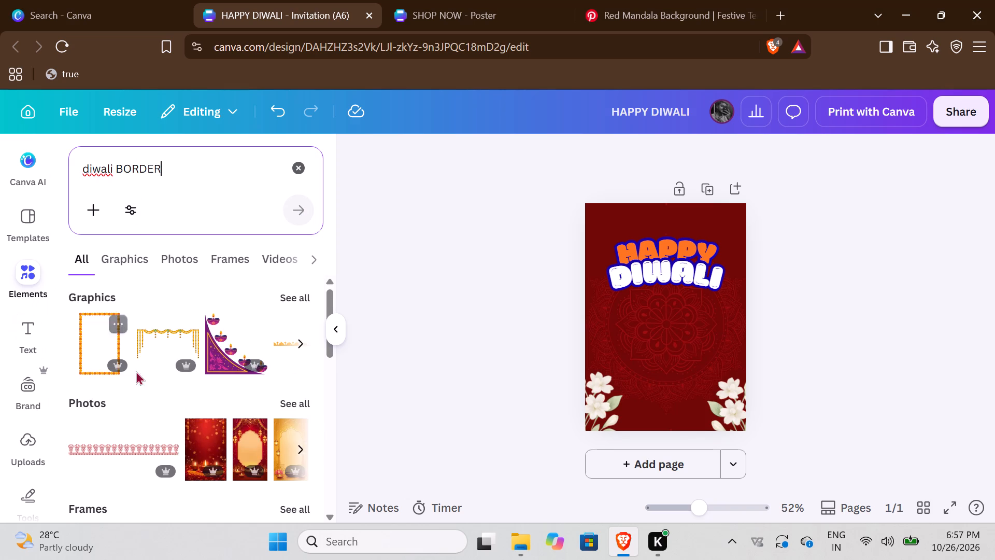
pyautogui.scroll(-1, 152, 373)
pyautogui.scroll(1, 150, 374)
pyautogui.scroll(-3, 150, 374)
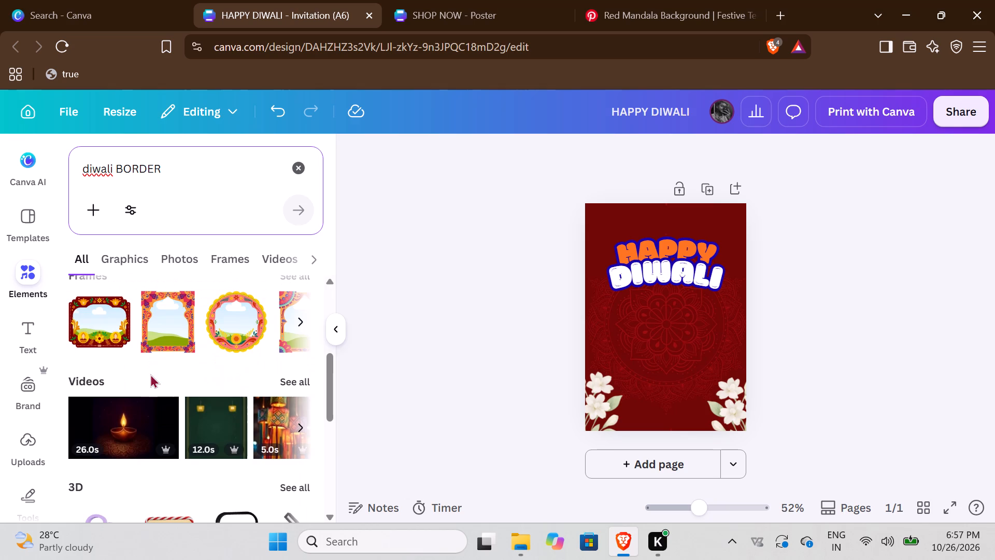
pyautogui.scroll(-6, 150, 374)
pyautogui.scroll(9, 150, 374)
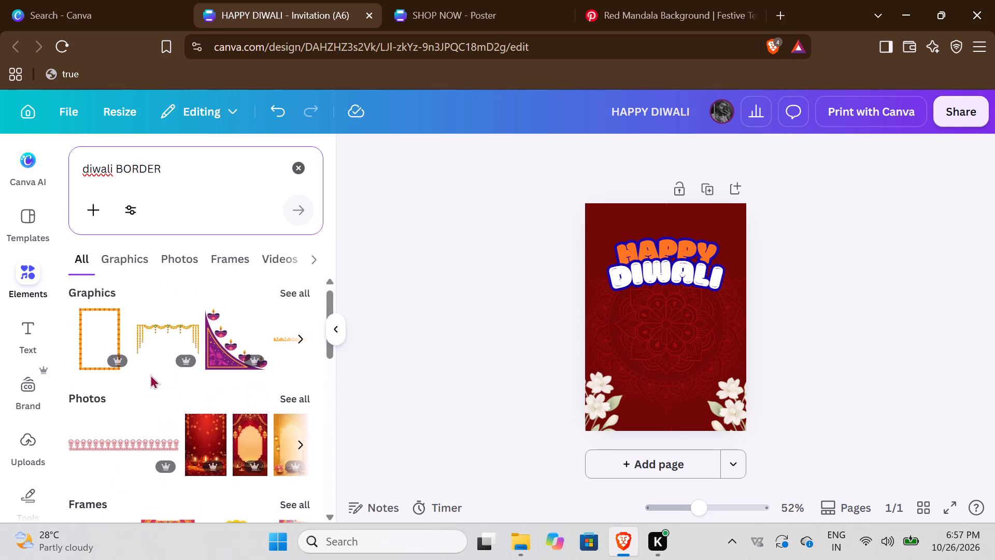
pyautogui.click(301, 288)
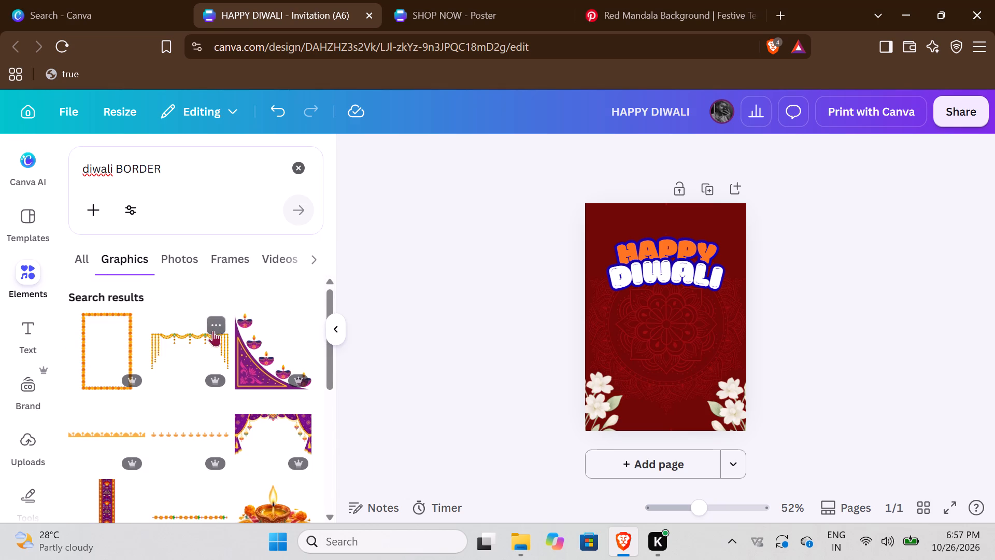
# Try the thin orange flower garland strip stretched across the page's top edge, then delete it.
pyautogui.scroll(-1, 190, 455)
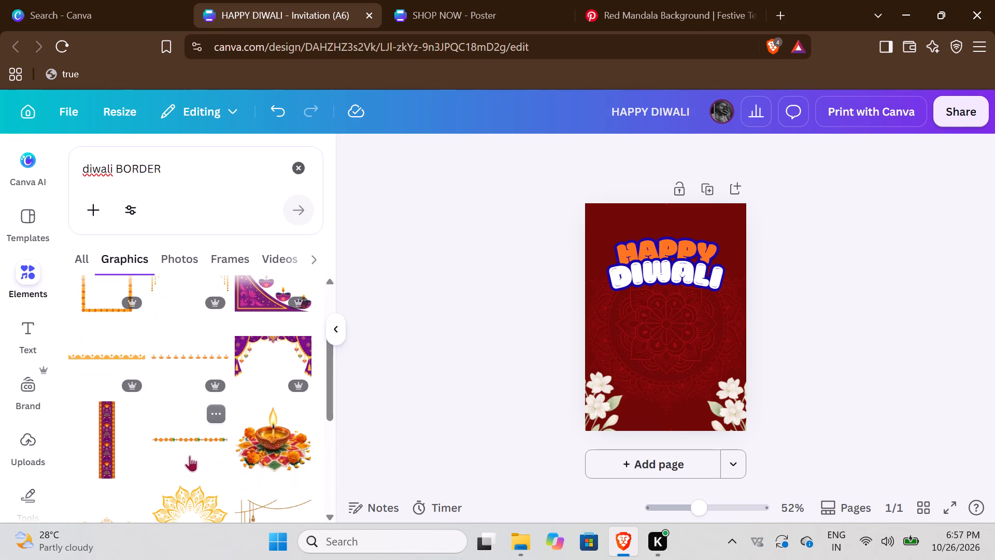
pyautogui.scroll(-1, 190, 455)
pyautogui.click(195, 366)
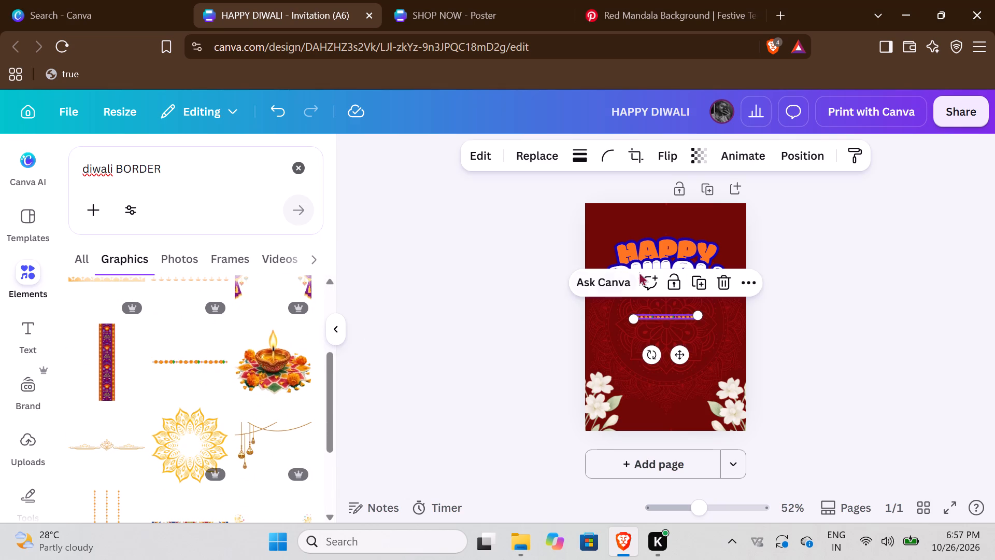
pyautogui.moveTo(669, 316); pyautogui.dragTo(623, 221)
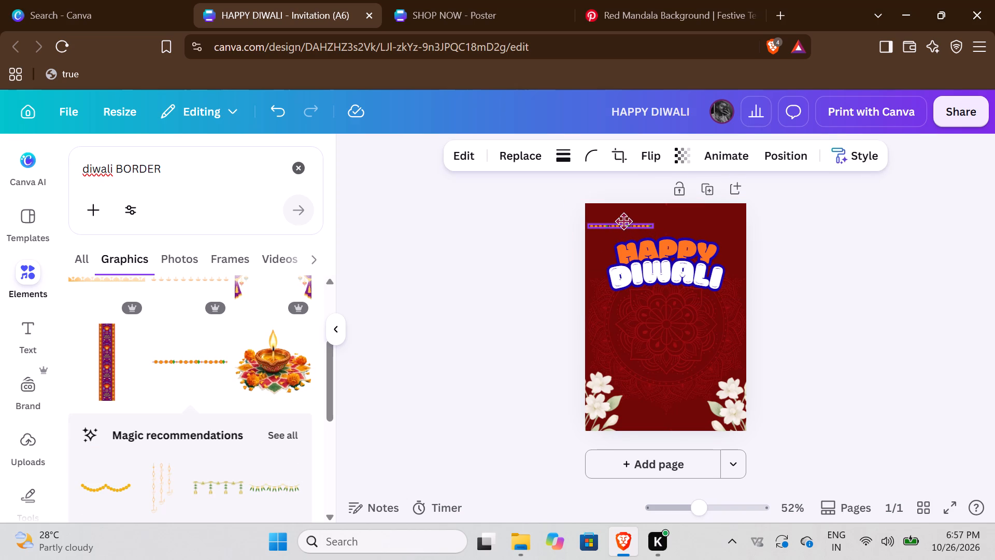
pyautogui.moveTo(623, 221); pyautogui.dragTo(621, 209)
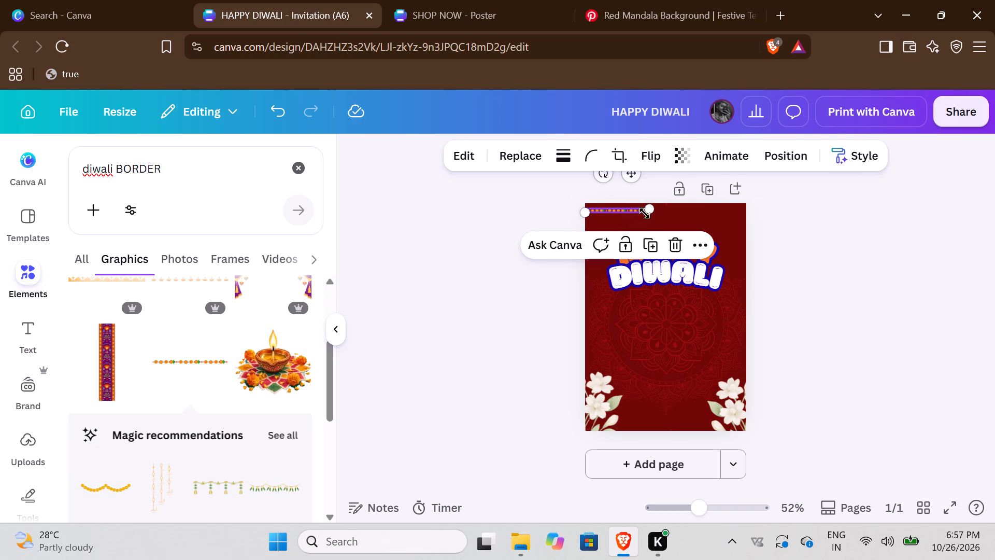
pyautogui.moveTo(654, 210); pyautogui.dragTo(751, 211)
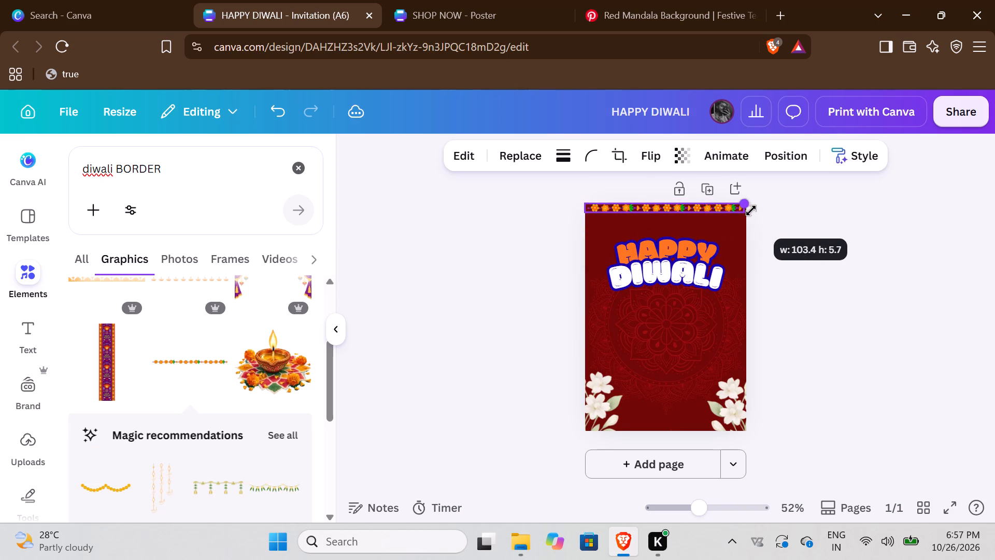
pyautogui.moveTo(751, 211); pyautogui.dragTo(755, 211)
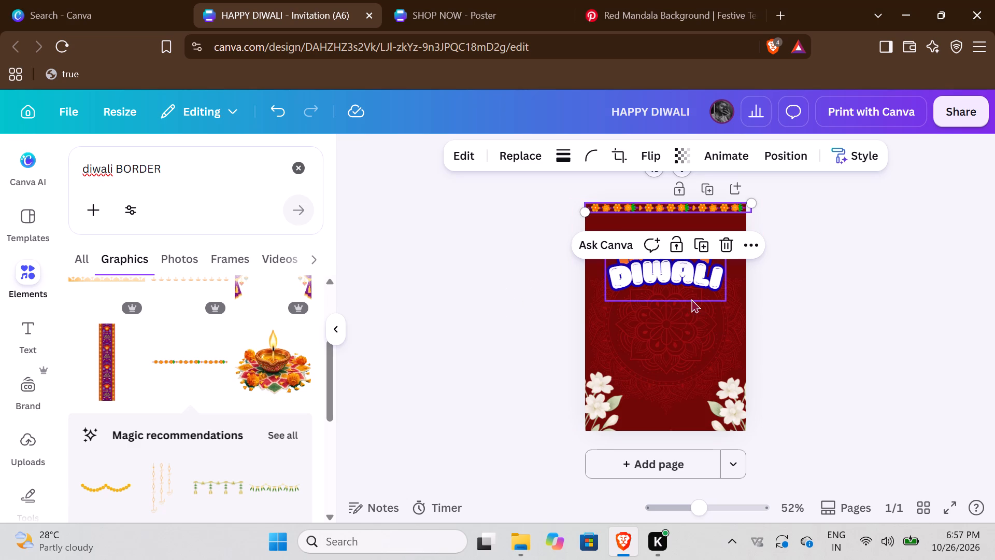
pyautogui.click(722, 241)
# Add the golden hanging-ornaments graphic with strands on both sides and place it in the page's upper-left corner.
pyautogui.scroll(-2, 205, 399)
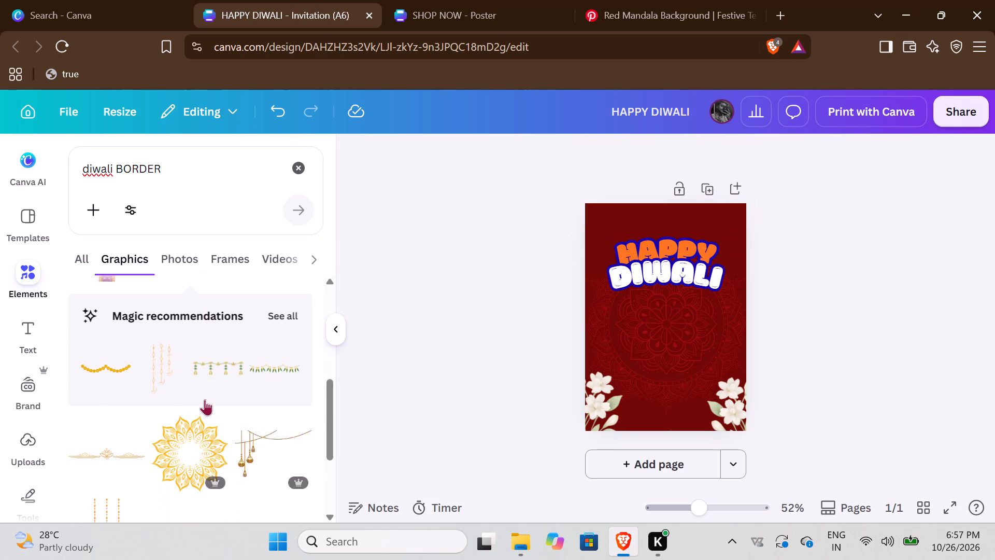
pyautogui.scroll(-1, 203, 402)
pyautogui.scroll(-1, 106, 391)
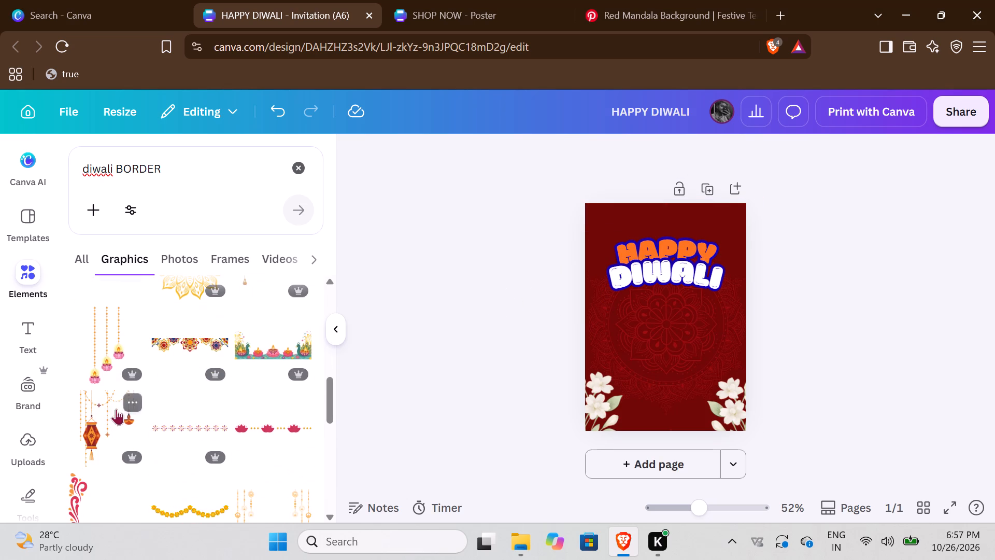
pyautogui.scroll(-2, 172, 430)
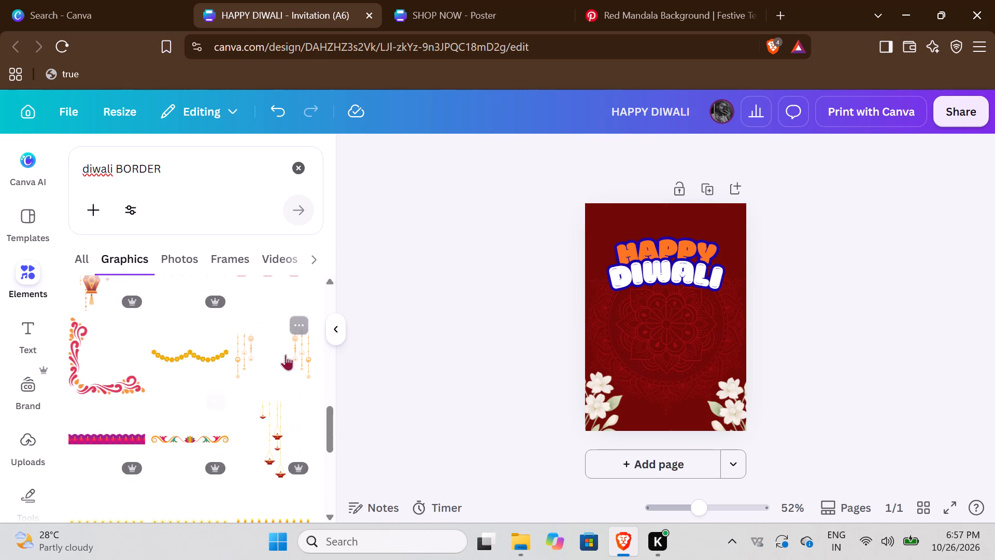
pyautogui.click(273, 349)
pyautogui.moveTo(664, 311); pyautogui.dragTo(621, 221)
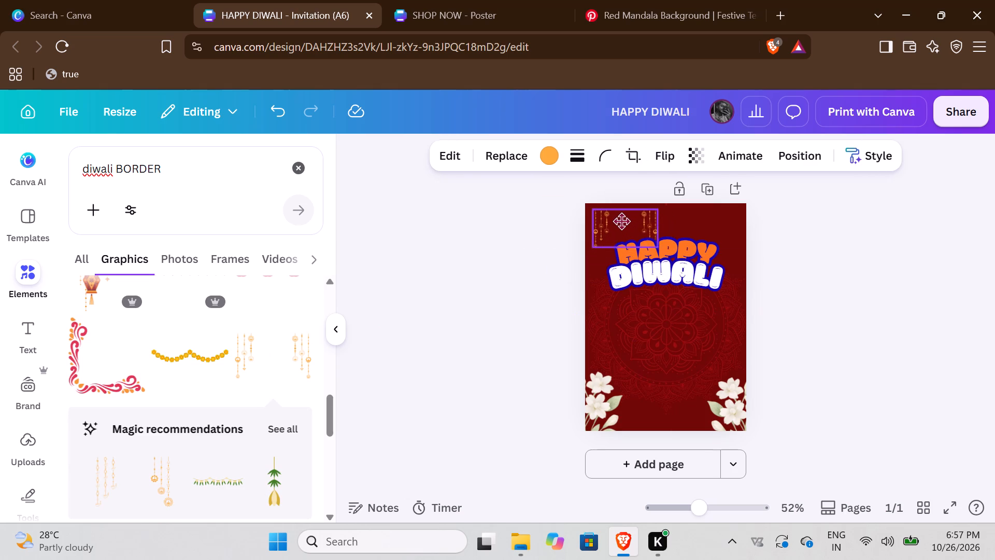
pyautogui.moveTo(621, 221); pyautogui.dragTo(616, 217)
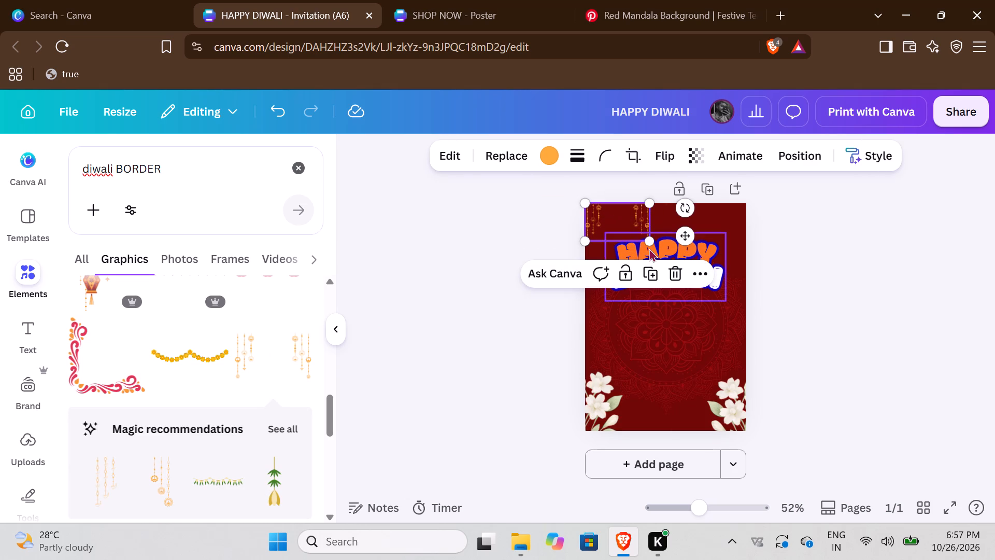
# Enlarge the golden hanging ornaments beyond the page's width and centre them horizontally along the top edge, framing the heading.
pyautogui.moveTo(651, 242); pyautogui.dragTo(781, 263)
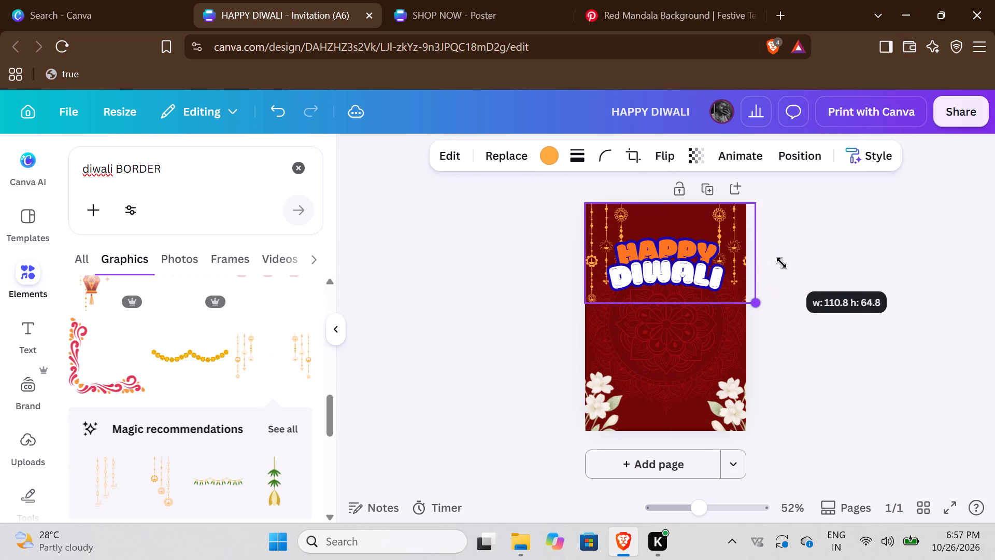
pyautogui.moveTo(781, 263); pyautogui.dragTo(799, 267)
pyautogui.moveTo(589, 310); pyautogui.dragTo(587, 310)
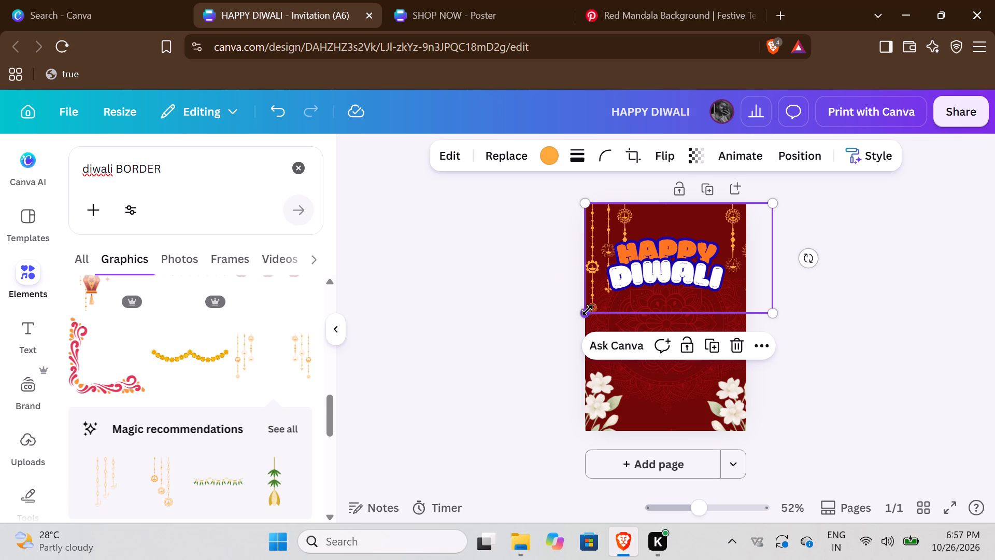
pyautogui.moveTo(587, 310); pyautogui.dragTo(566, 312)
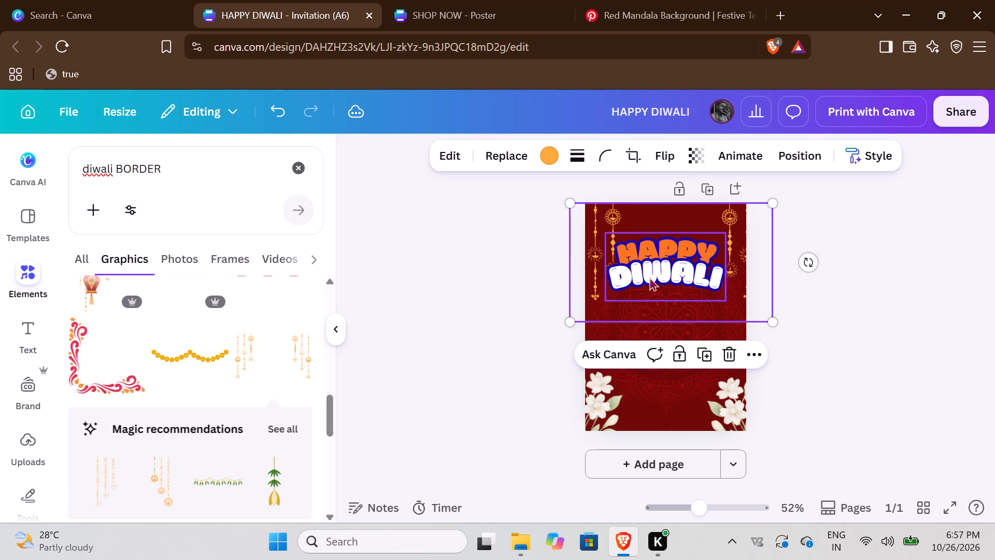
pyautogui.moveTo(663, 307); pyautogui.dragTo(656, 307)
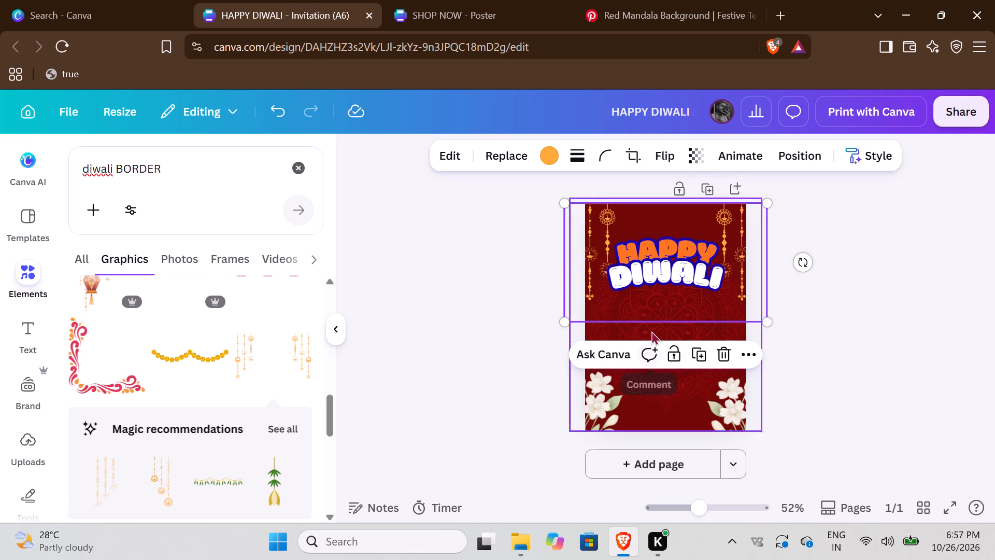
# Add the yellow scalloped flower garland graphic, enlarge it and centre it along the page's top edge between the hanging ornaments.
pyautogui.click(659, 217)
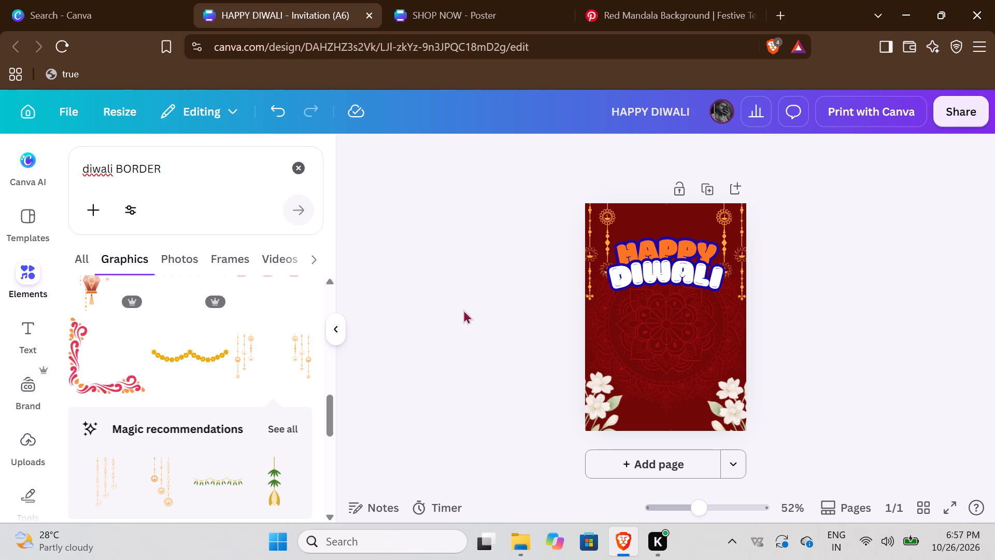
pyautogui.click(208, 359)
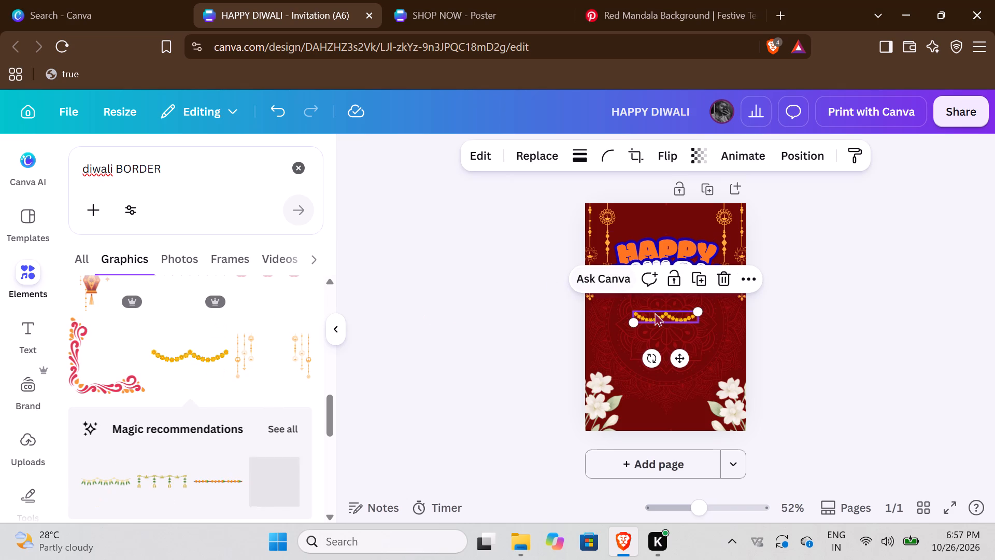
pyautogui.moveTo(668, 314); pyautogui.dragTo(665, 221)
pyautogui.moveTo(696, 214); pyautogui.dragTo(700, 214)
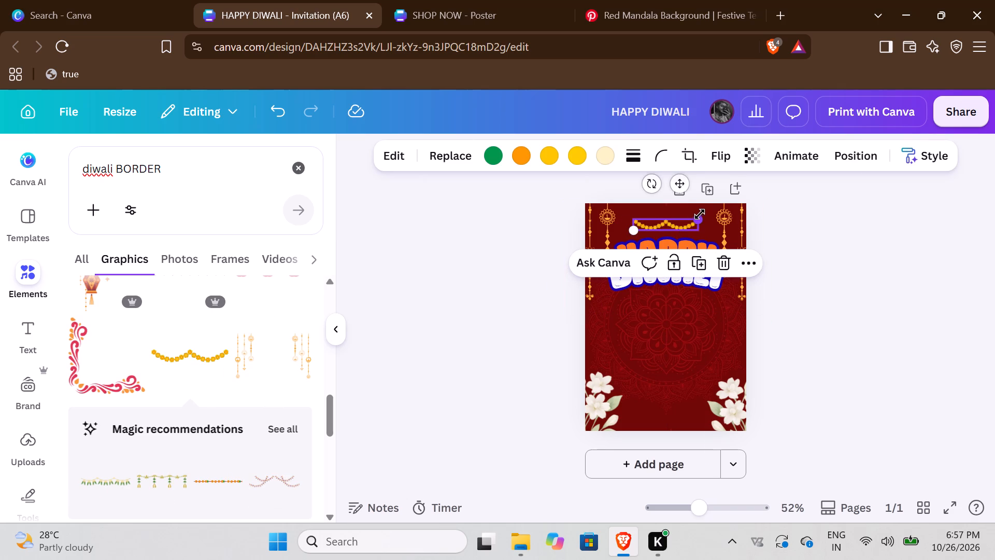
pyautogui.moveTo(700, 214); pyautogui.dragTo(727, 202)
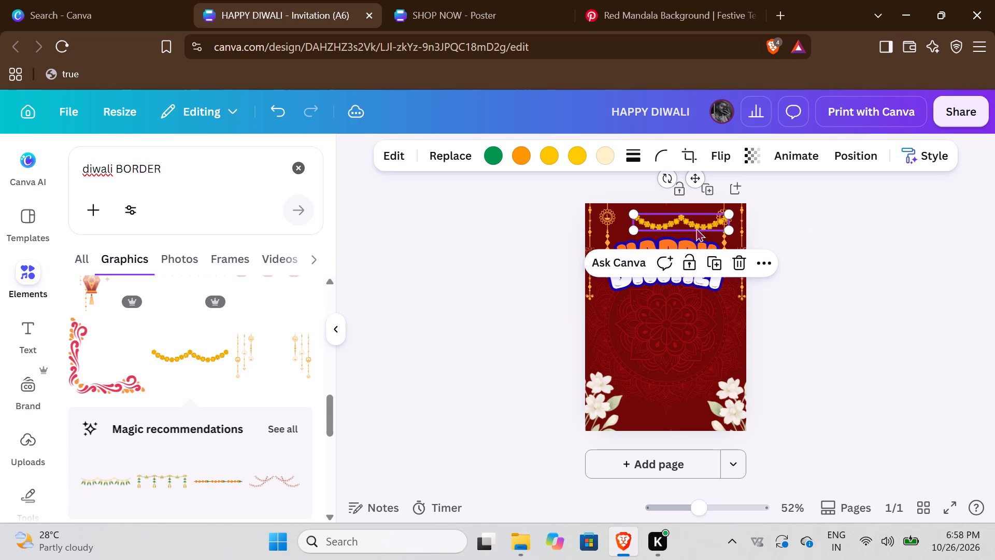
pyautogui.moveTo(686, 217); pyautogui.dragTo(666, 209)
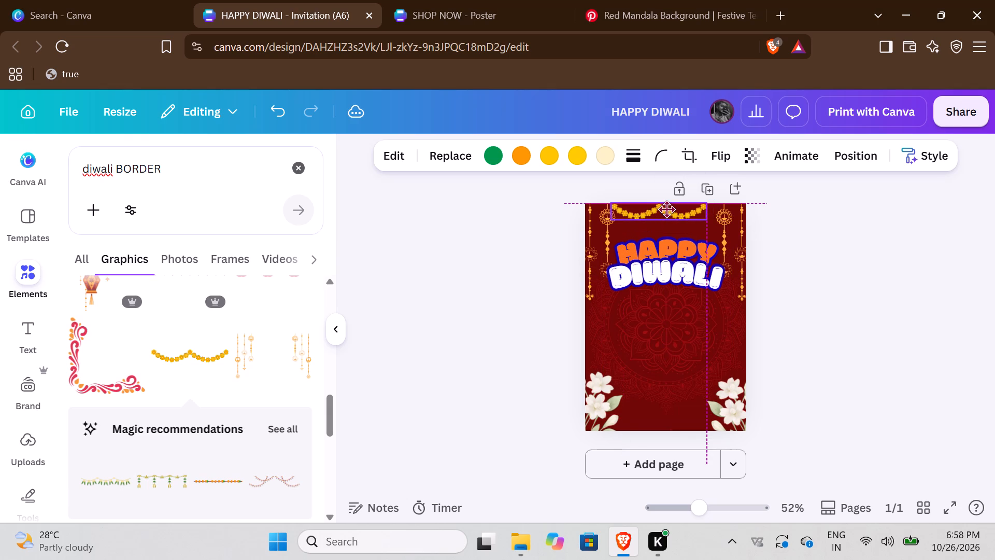
pyautogui.moveTo(666, 209); pyautogui.dragTo(666, 209)
pyautogui.moveTo(709, 225); pyautogui.dragTo(722, 225)
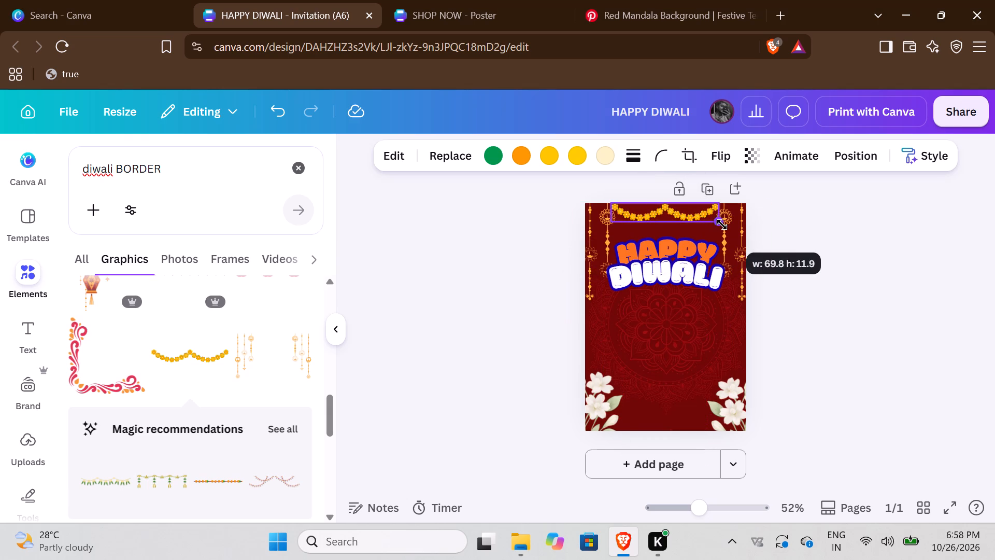
pyautogui.moveTo(722, 225); pyautogui.dragTo(727, 225)
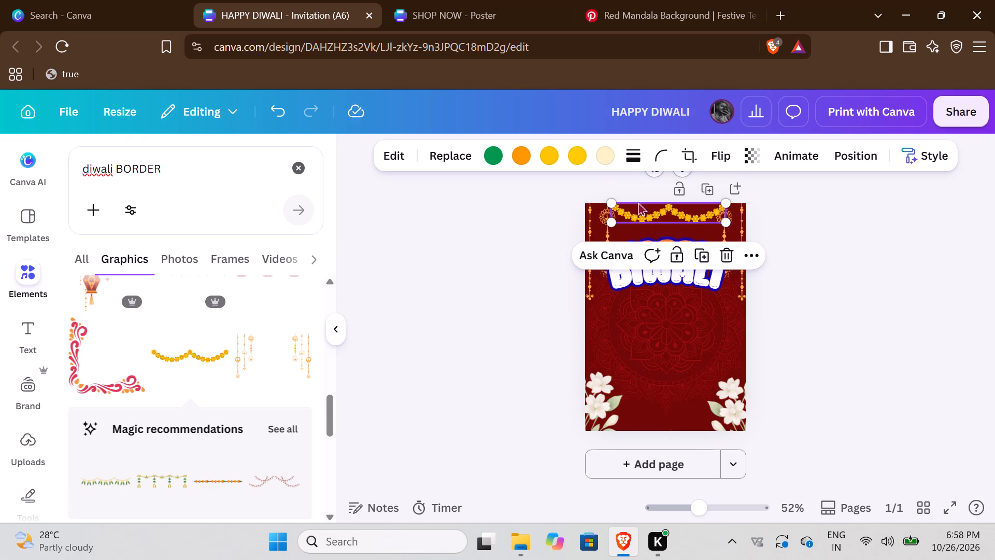
pyautogui.click(651, 208)
pyautogui.click(649, 216)
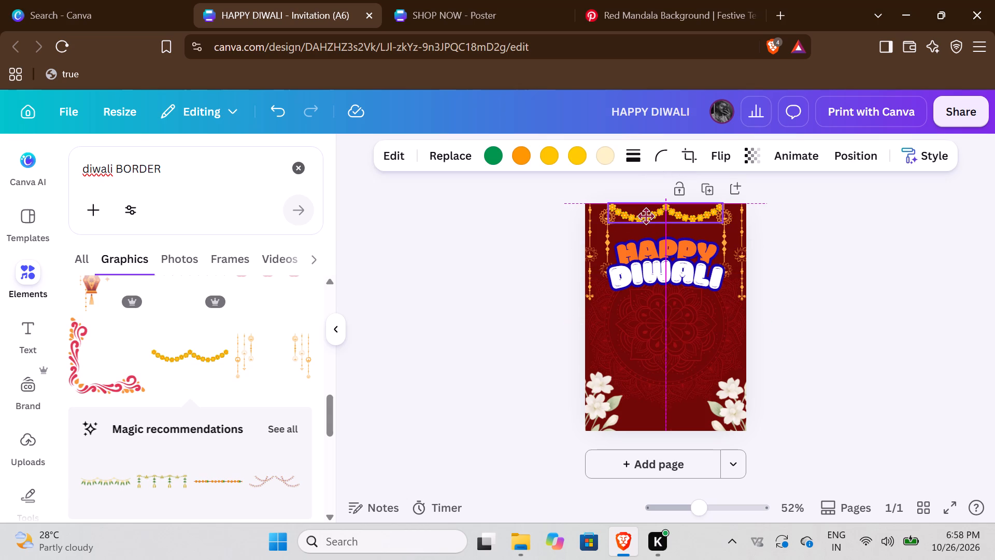
pyautogui.click(510, 242)
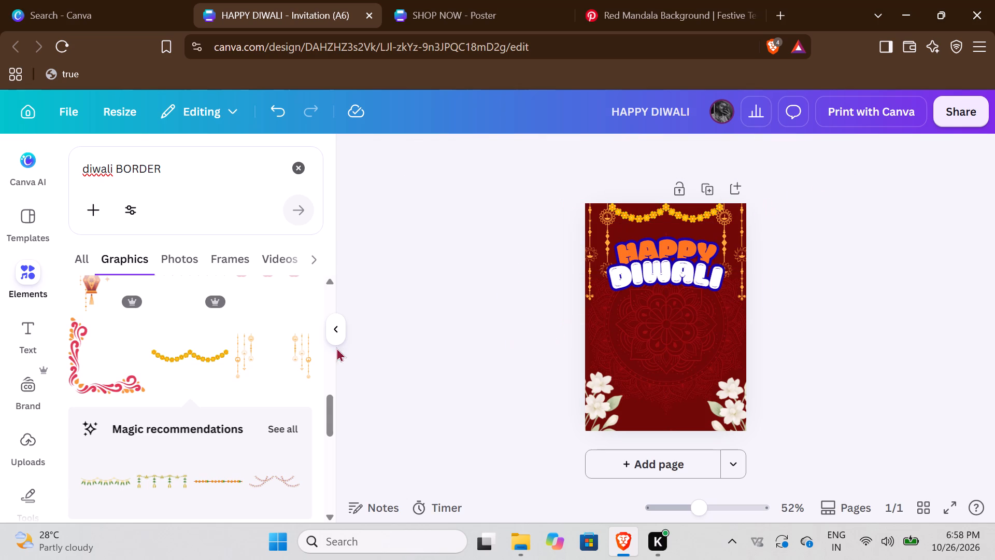
# Search the elements library for "rangoli" graphics.
pyautogui.scroll(-3, 186, 395)
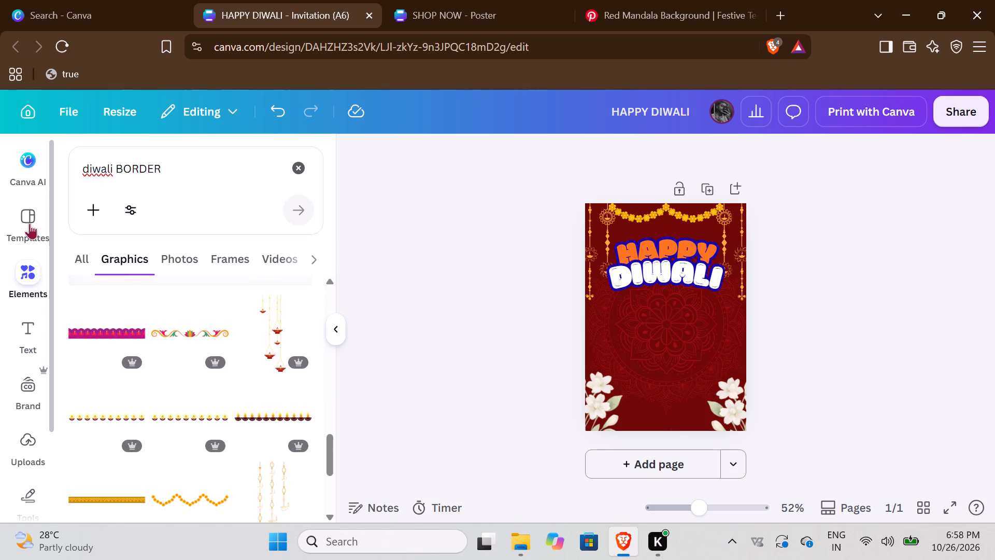
pyautogui.moveTo(160, 172); pyautogui.dragTo(51, 167)
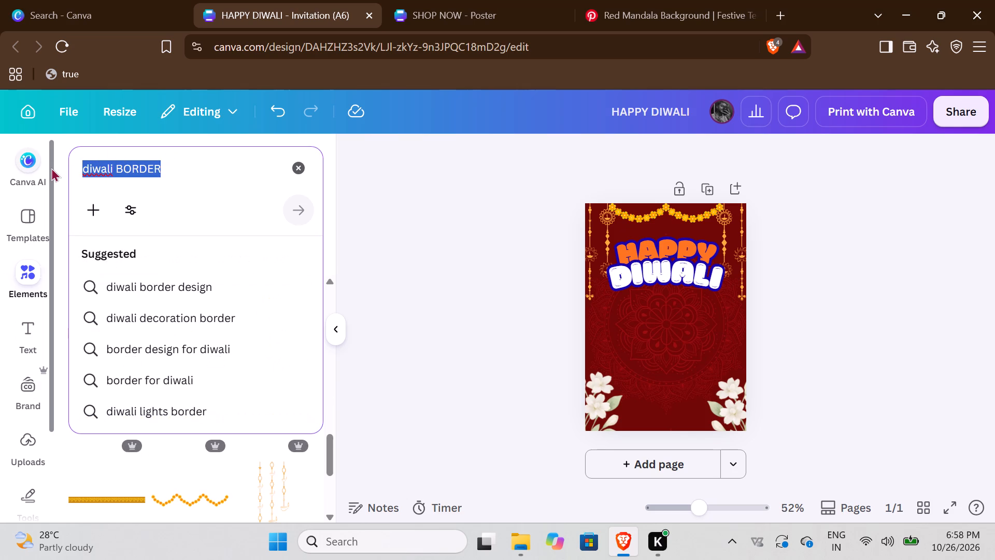
pyautogui.moveTo(51, 167); pyautogui.dragTo(51, 167)
pyautogui.press('BackSpace')
pyautogui.write('rangoli')
pyautogui.press('Return')
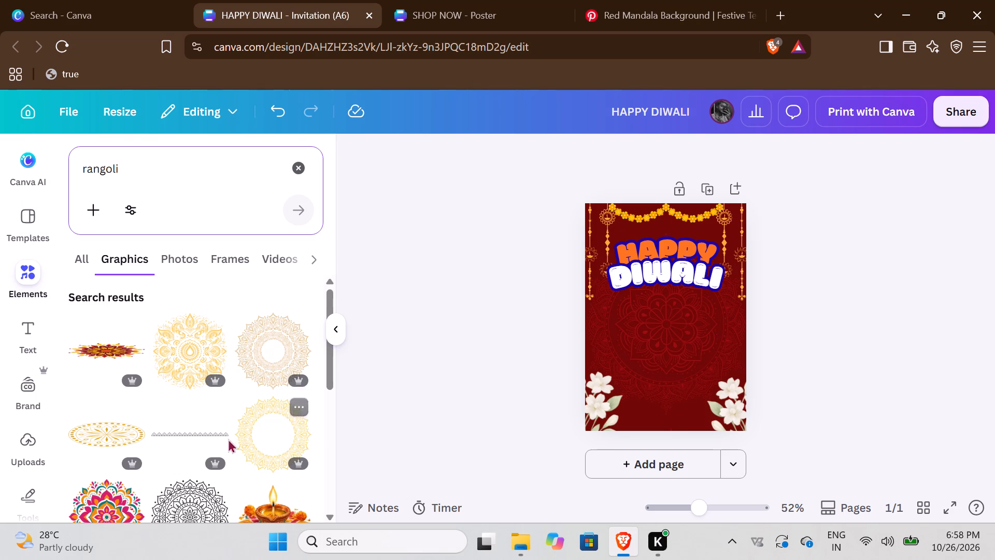
# Add the golden line-art rangoli, shrink it and centre it on the page's bottom edge between the flowers, its lower half off the page.
pyautogui.scroll(-2, 197, 392)
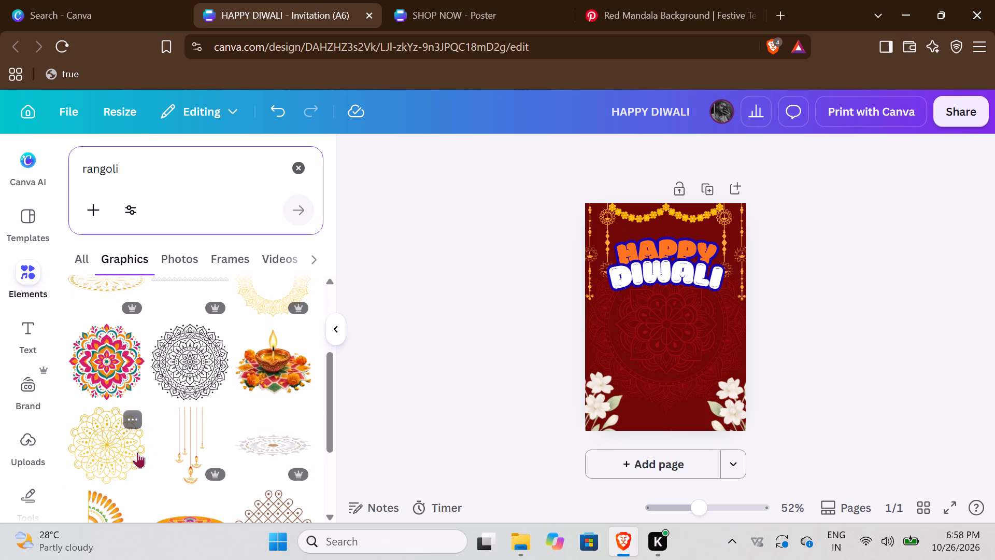
pyautogui.scroll(-2, 124, 443)
pyautogui.scroll(-1, 271, 427)
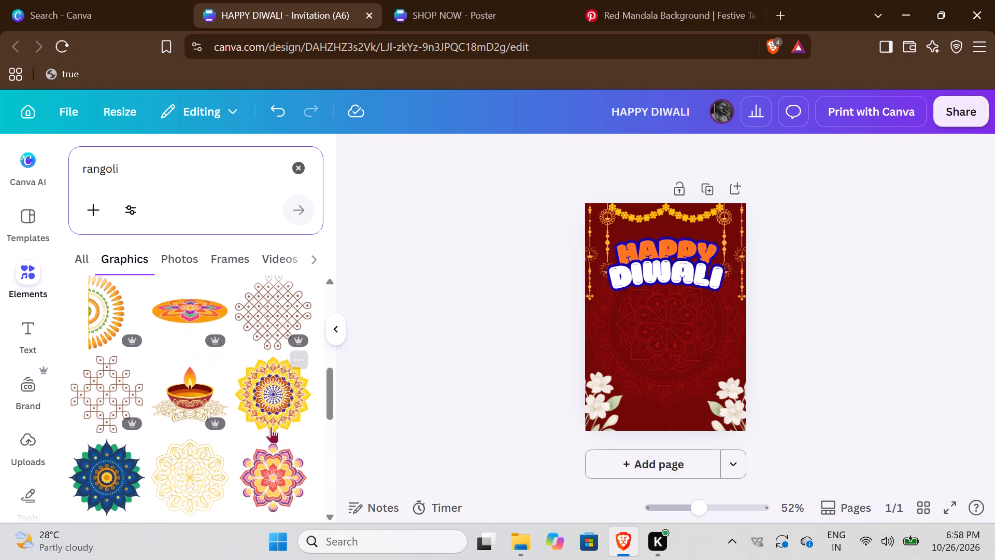
pyautogui.scroll(-1, 270, 429)
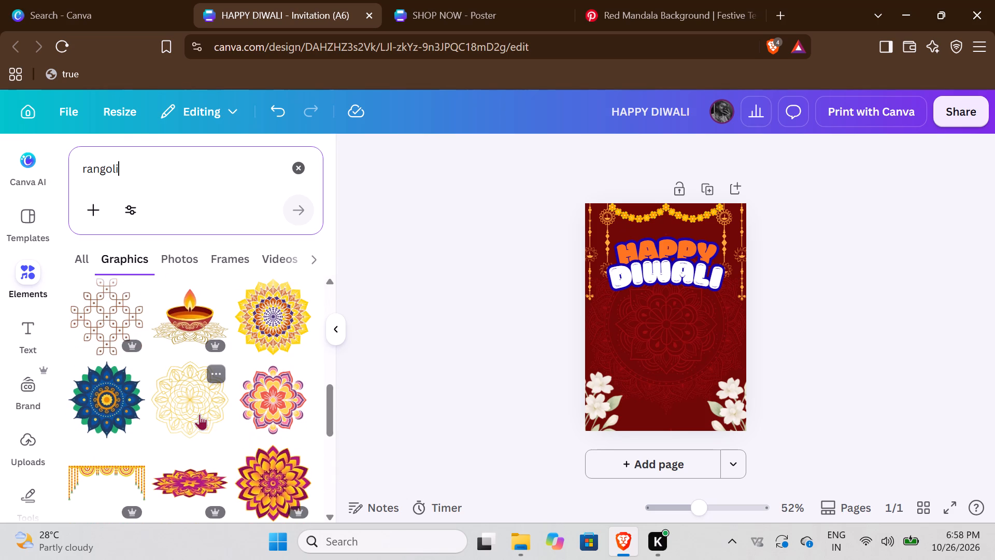
pyautogui.click(200, 414)
pyautogui.moveTo(658, 328); pyautogui.dragTo(658, 386)
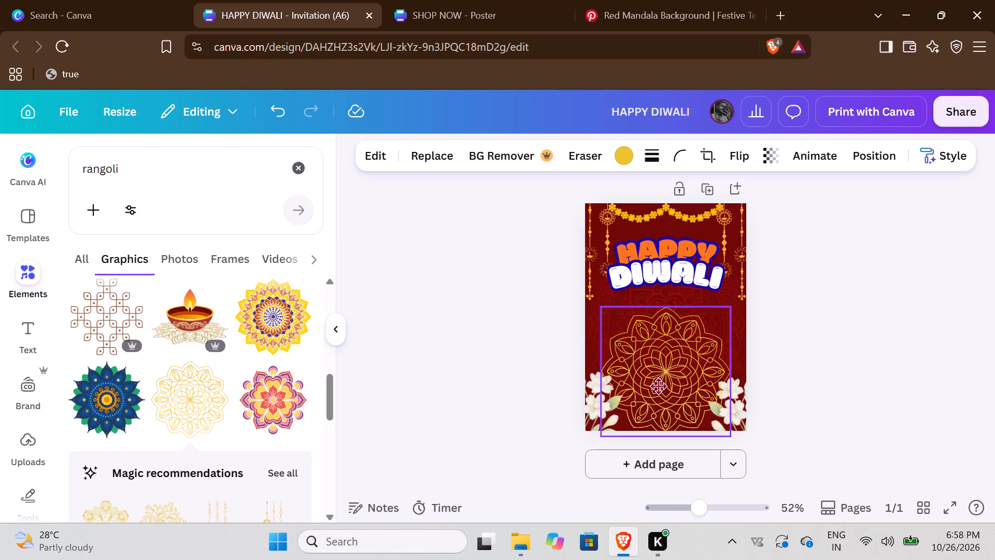
pyautogui.moveTo(658, 386); pyautogui.dragTo(660, 416)
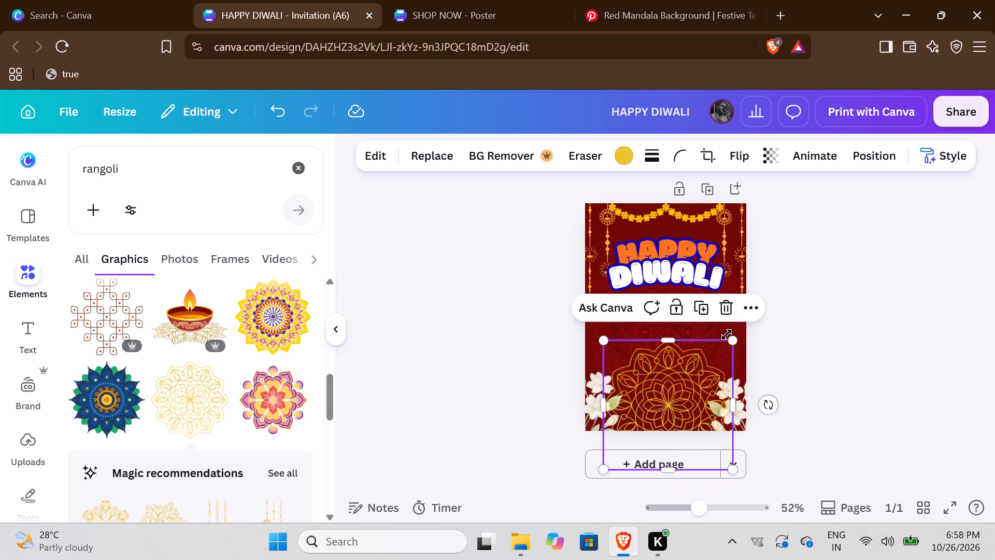
pyautogui.moveTo(733, 339); pyautogui.dragTo(702, 390)
pyautogui.moveTo(621, 416); pyautogui.dragTo(622, 416)
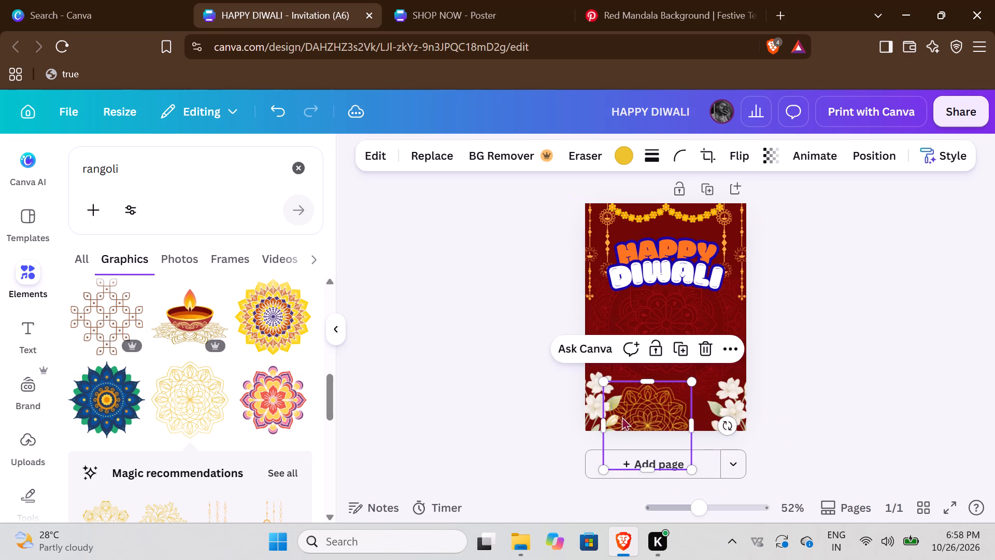
pyautogui.moveTo(622, 416); pyautogui.dragTo(638, 414)
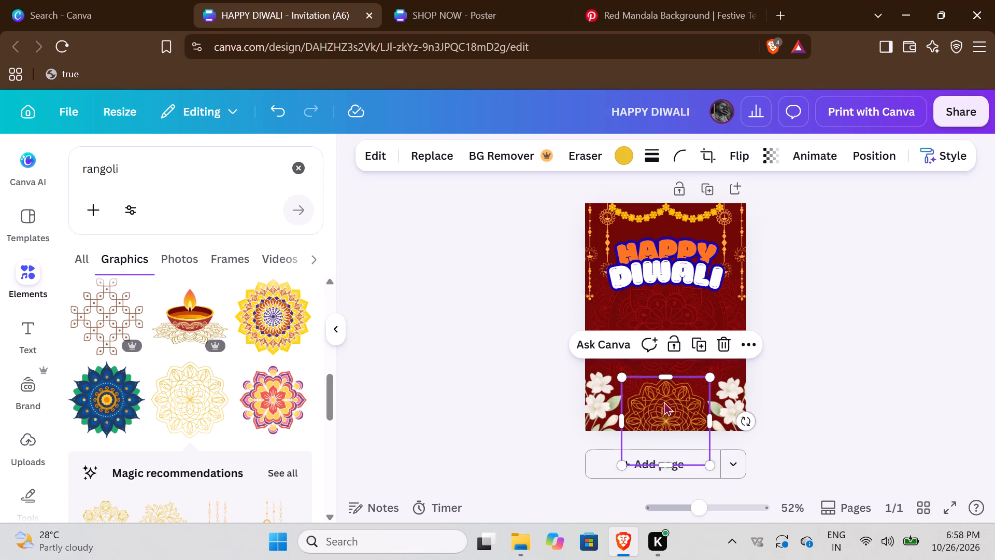
pyautogui.moveTo(664, 401); pyautogui.dragTo(664, 408)
pyautogui.click(497, 428)
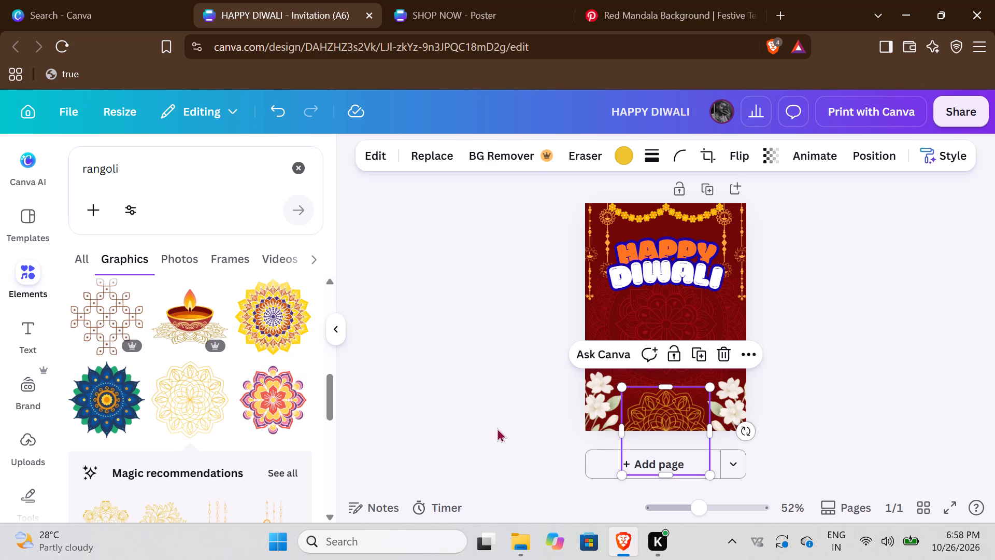
# Search the elements library for "diya" graphics.
pyautogui.scroll(-5, 201, 331)
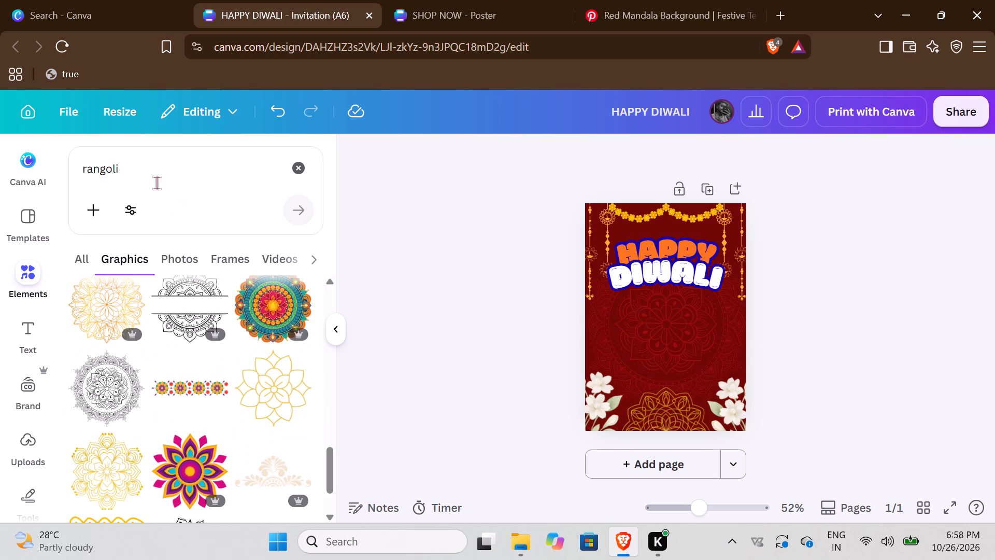
pyautogui.moveTo(151, 177); pyautogui.dragTo(54, 168)
pyautogui.press('BackSpace')
pyautogui.write('do')
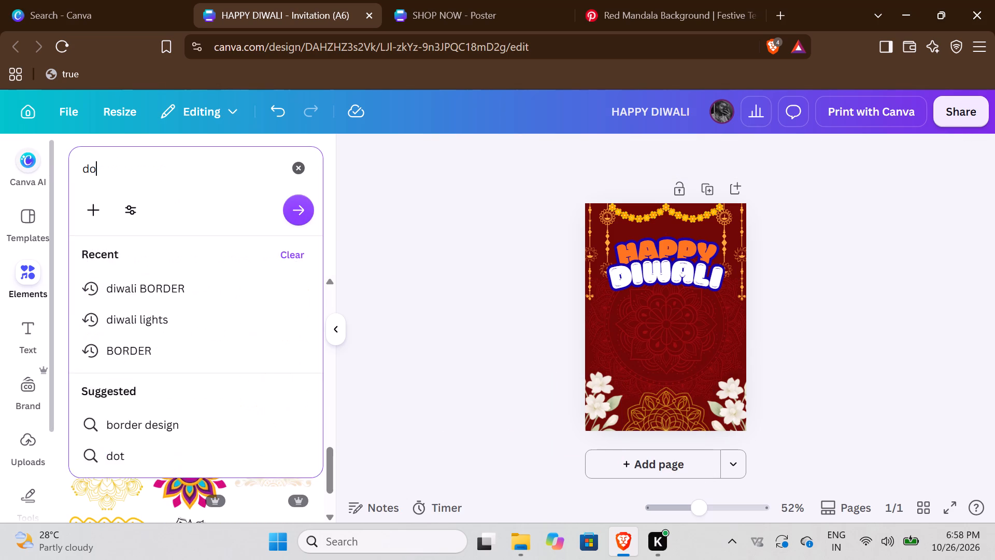
pyautogui.press('BackSpace')
pyautogui.write('iya')
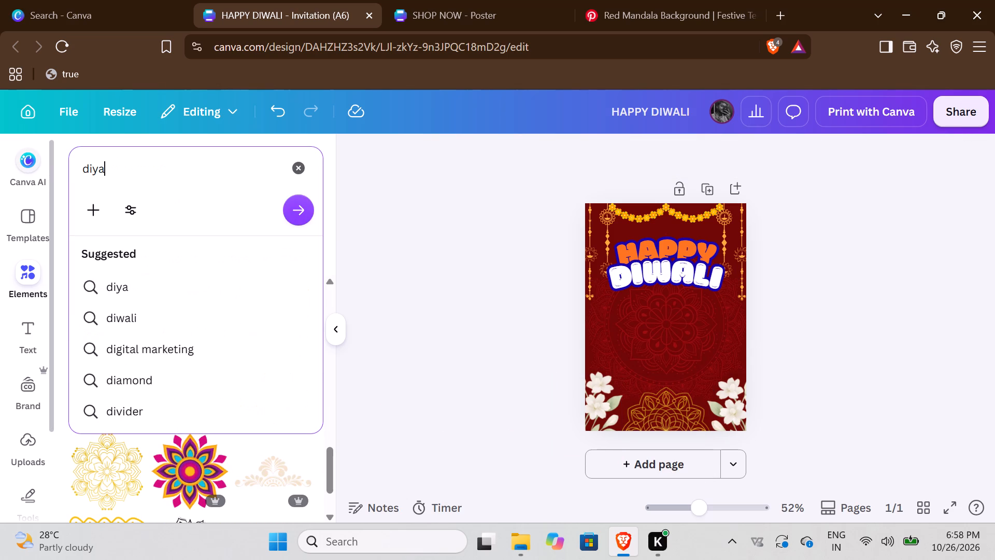
pyautogui.press('Return')
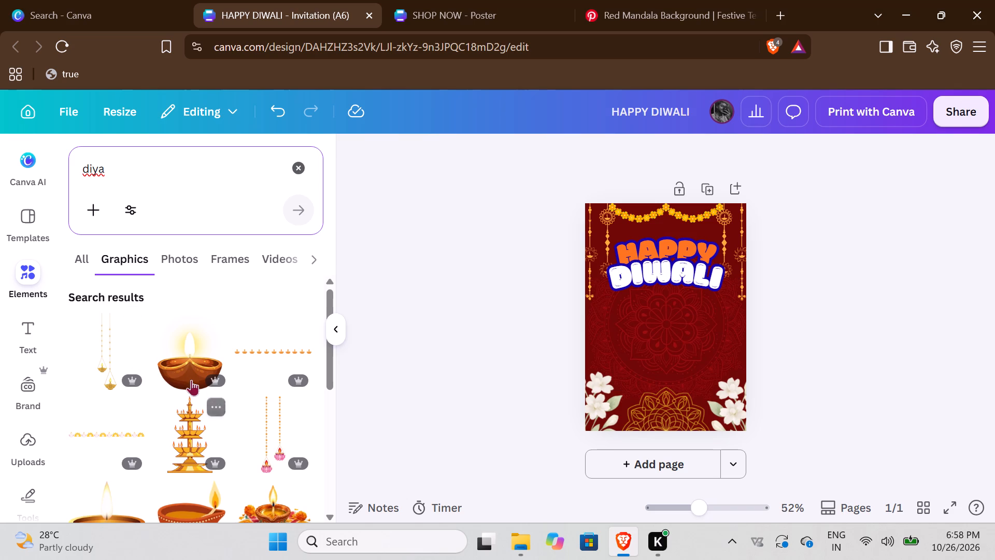
# Add the brown clay diya with glowing flame, shrink it and centre it over the rangoli at the page's bottom edge.
pyautogui.click(188, 376)
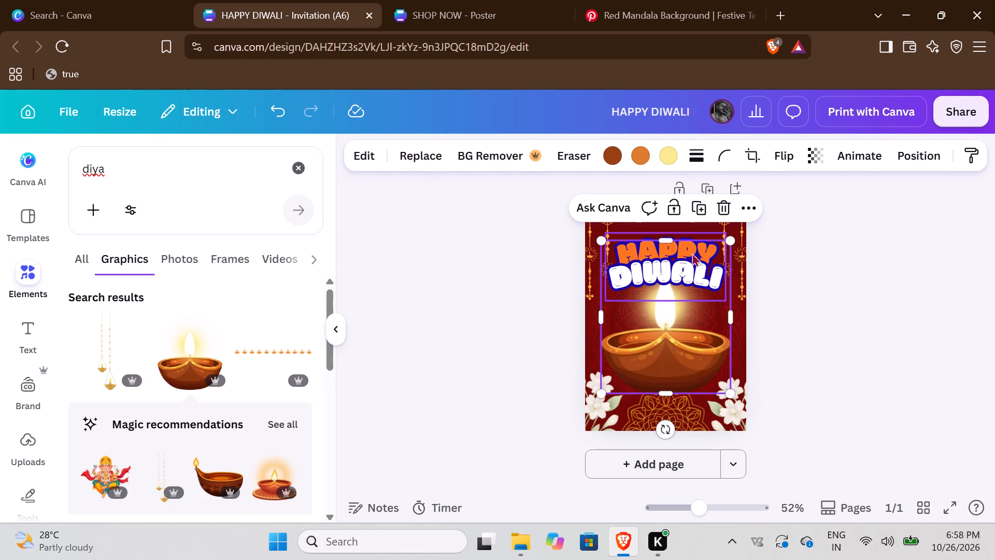
pyautogui.moveTo(733, 245); pyautogui.dragTo(685, 338)
pyautogui.moveTo(634, 352); pyautogui.dragTo(670, 405)
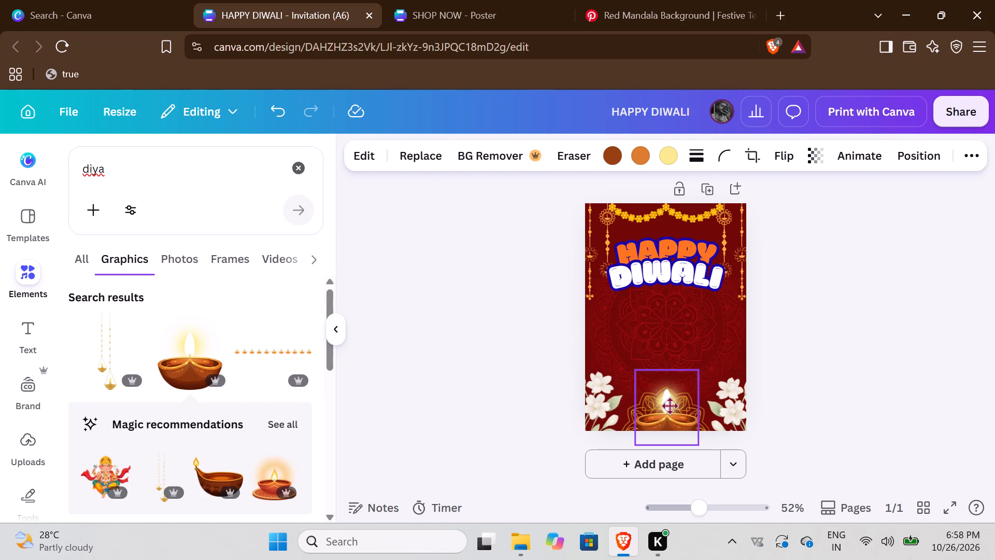
pyautogui.moveTo(670, 405); pyautogui.dragTo(670, 409)
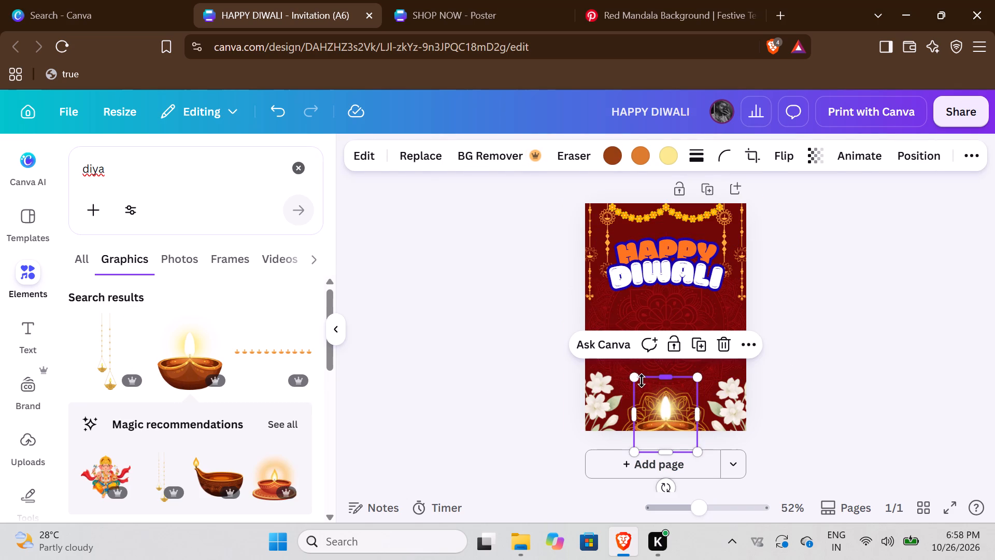
pyautogui.moveTo(634, 378); pyautogui.dragTo(641, 389)
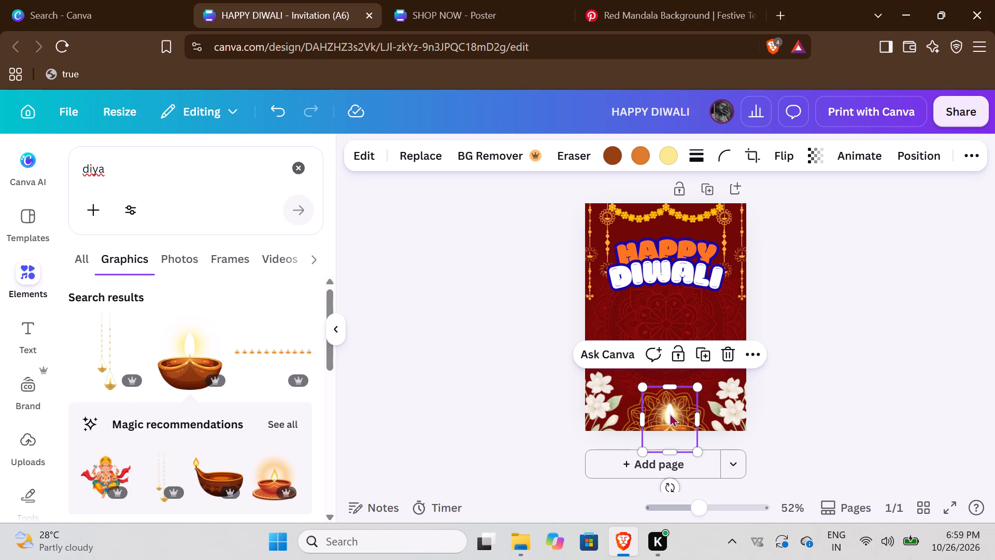
pyautogui.moveTo(670, 413); pyautogui.dragTo(665, 404)
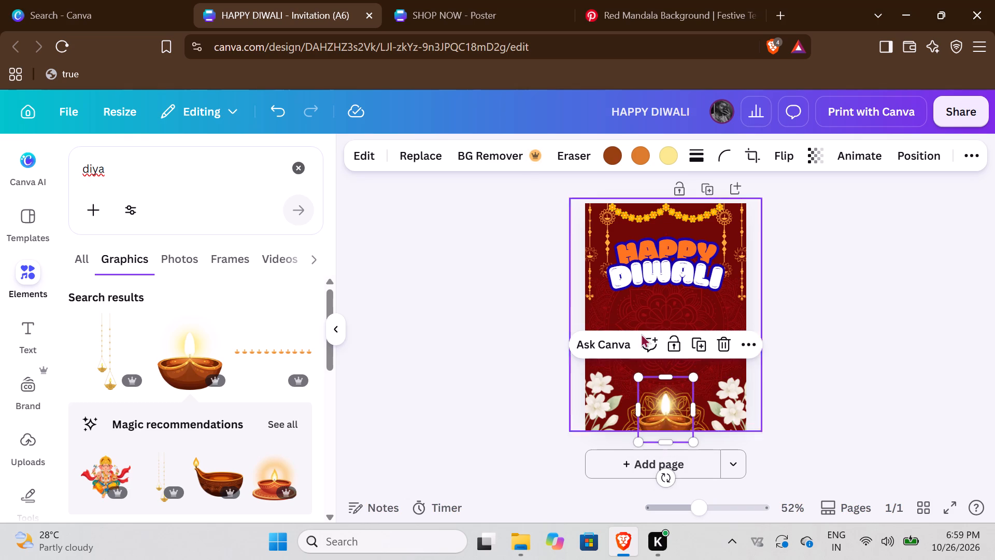
# Move the golden rangoli slightly up behind the diya, aligning its top with the diya graphic's top.
pyautogui.click(621, 361)
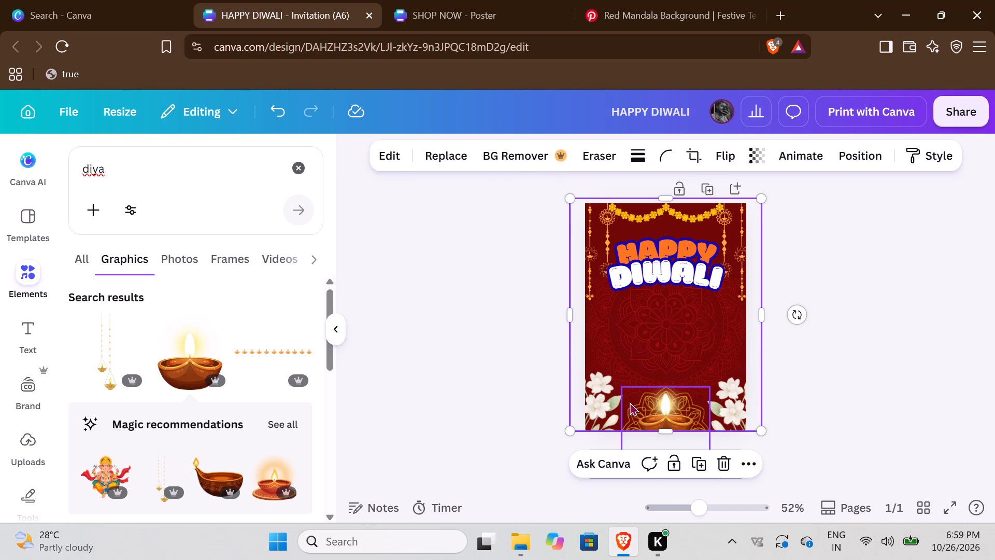
pyautogui.click(630, 402)
pyautogui.moveTo(630, 402); pyautogui.dragTo(630, 396)
pyautogui.click(531, 402)
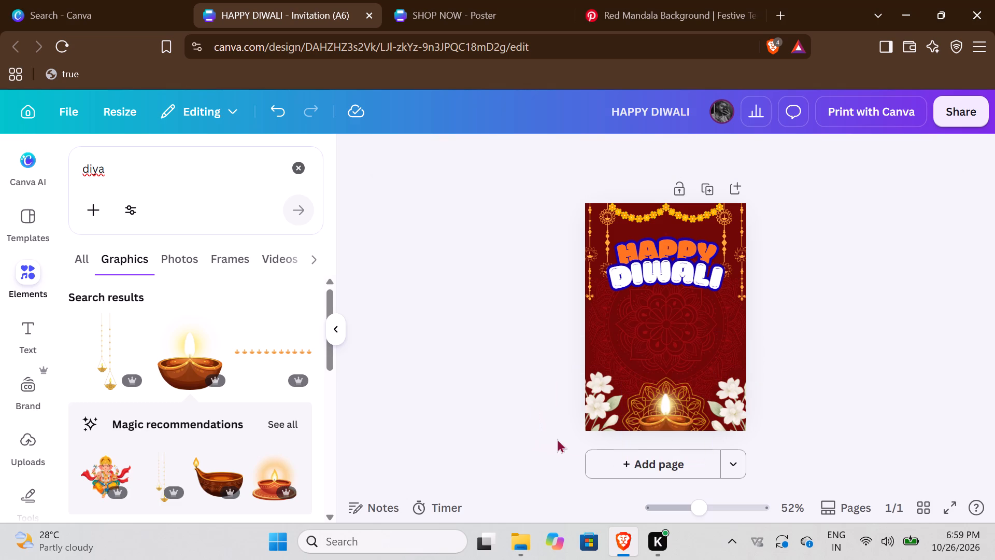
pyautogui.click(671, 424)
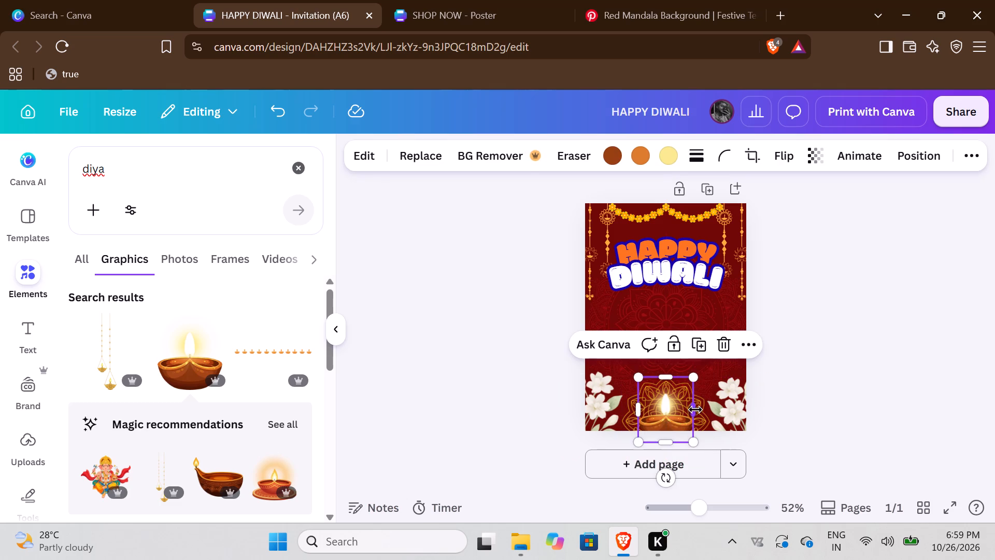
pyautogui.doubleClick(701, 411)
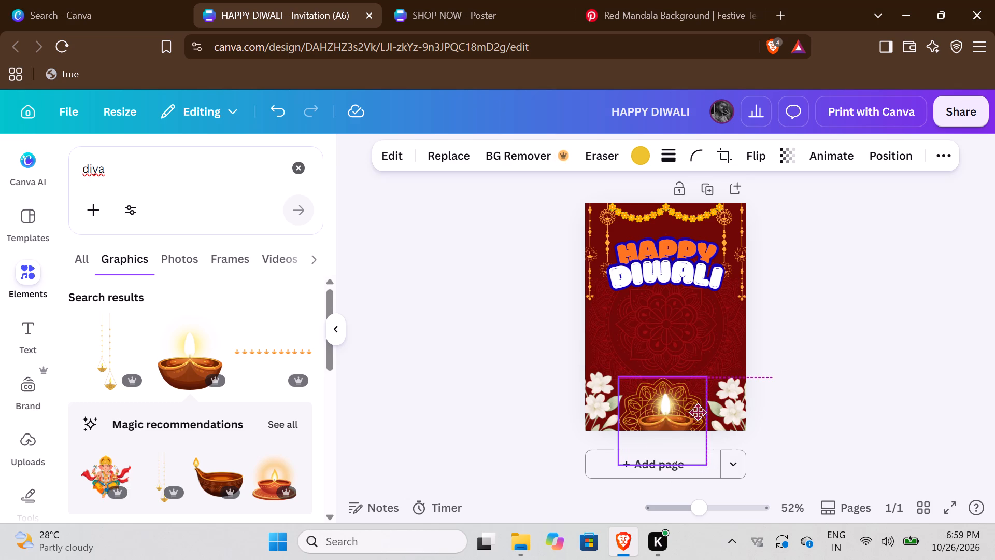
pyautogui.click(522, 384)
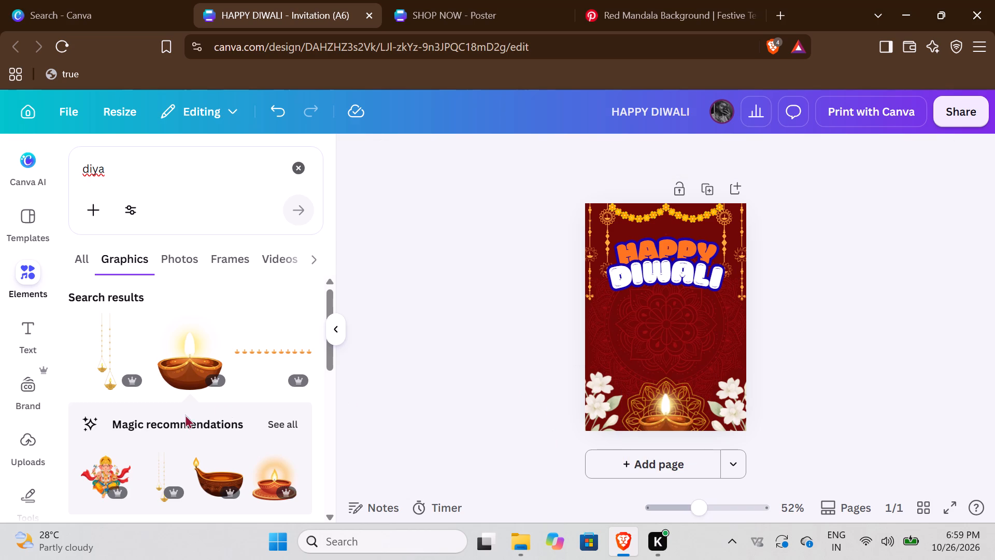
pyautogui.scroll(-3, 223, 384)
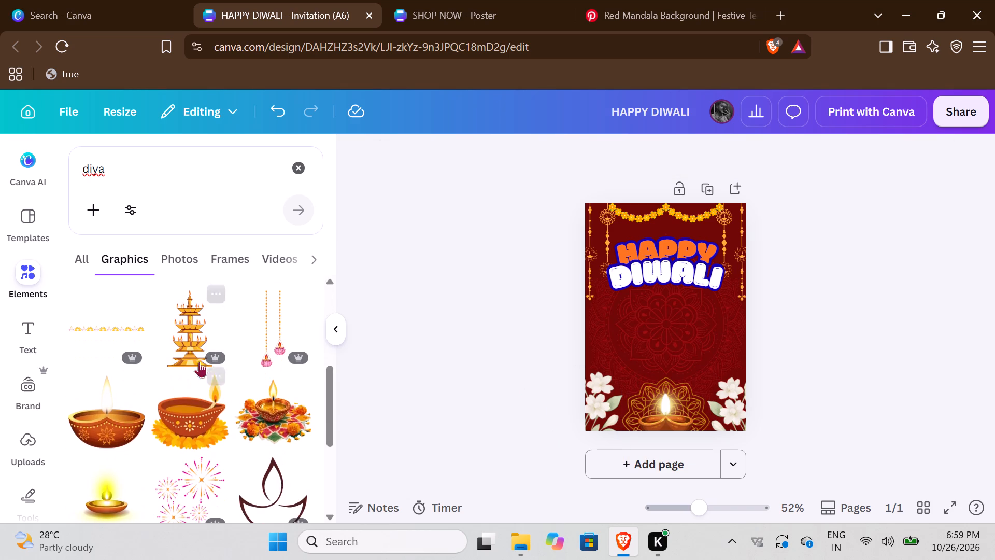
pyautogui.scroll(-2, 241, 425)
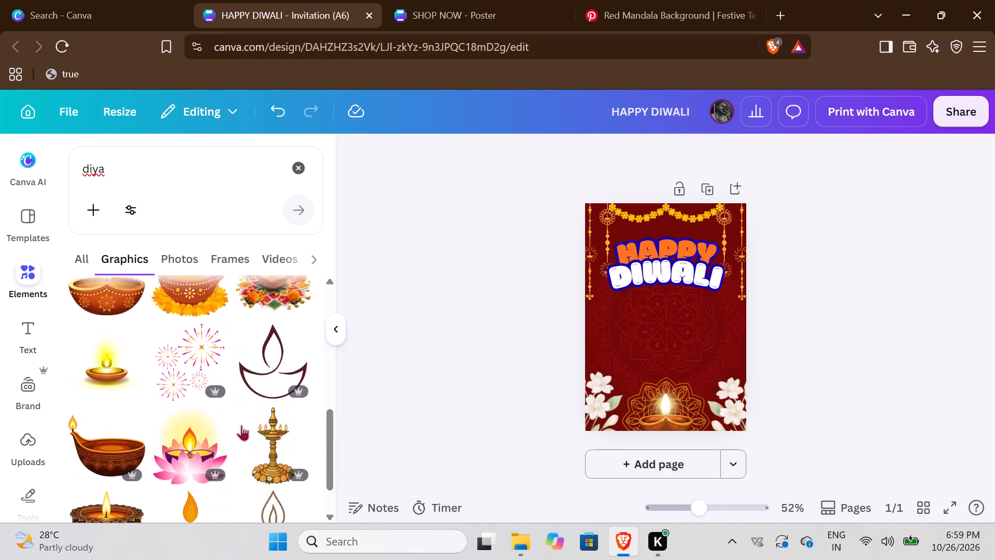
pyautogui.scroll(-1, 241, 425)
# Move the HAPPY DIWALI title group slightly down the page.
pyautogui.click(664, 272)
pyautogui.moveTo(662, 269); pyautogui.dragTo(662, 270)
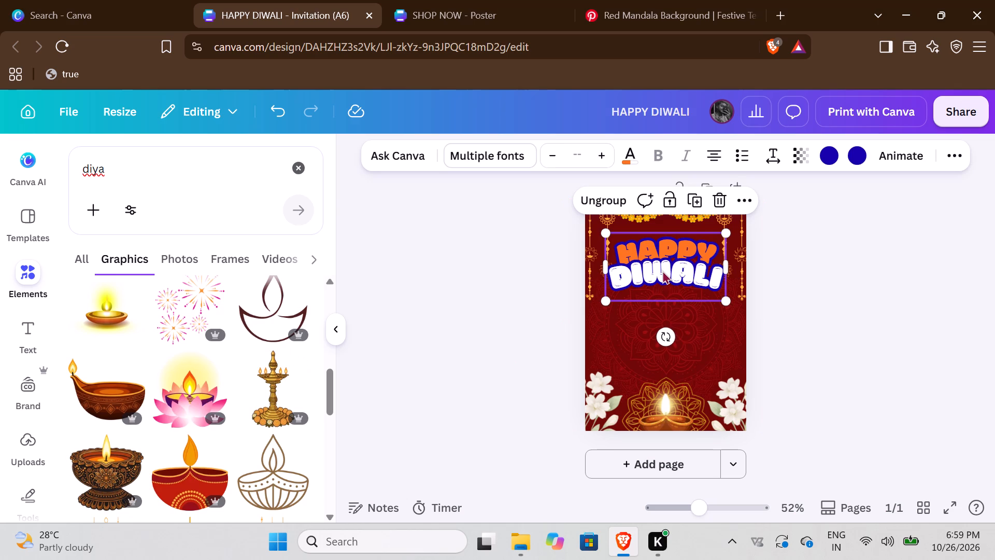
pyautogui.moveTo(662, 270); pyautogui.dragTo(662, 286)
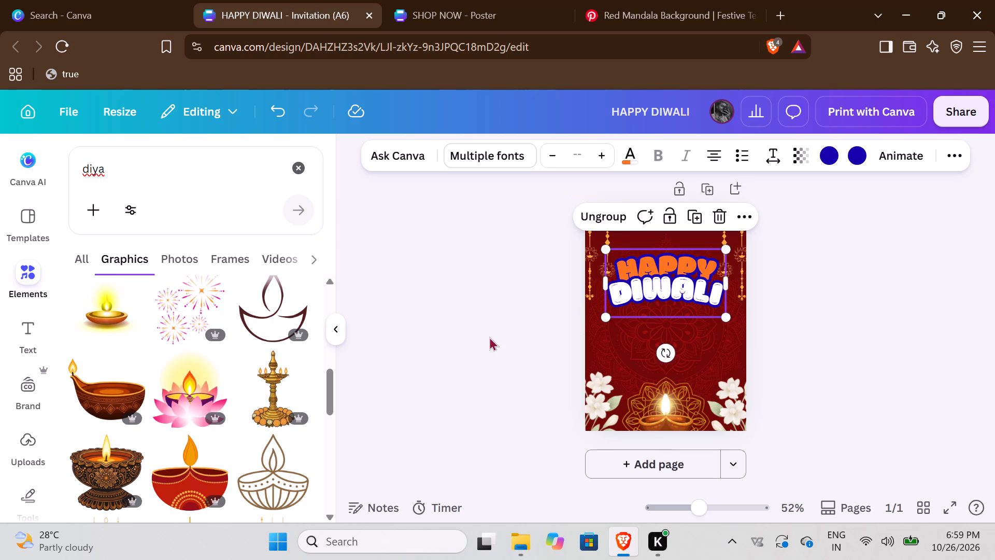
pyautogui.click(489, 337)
# Browse the remaining diya graphics for further decorations that suit the invitation.
pyautogui.scroll(-4, 231, 376)
pyautogui.scroll(2, 230, 377)
pyautogui.scroll(-2, 246, 413)
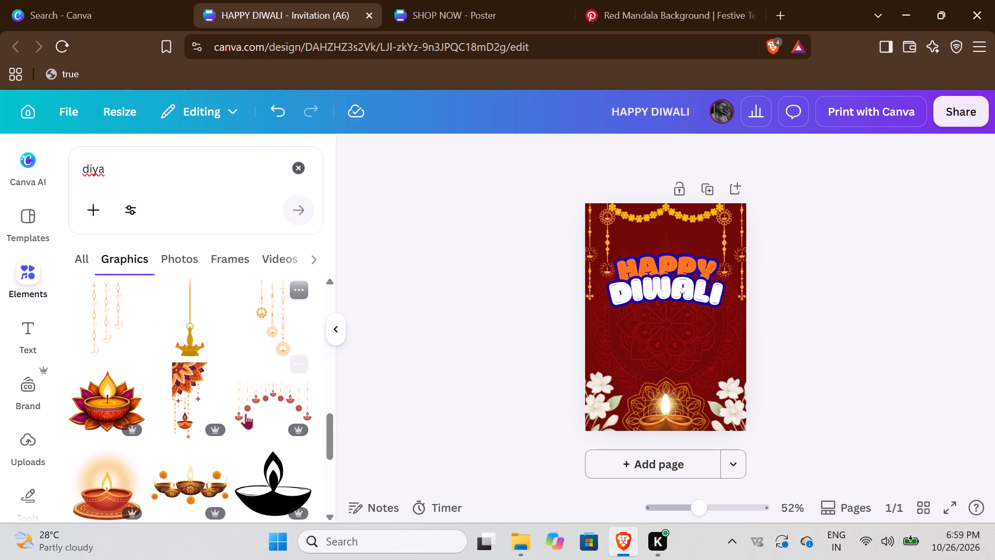
pyautogui.scroll(-2, 246, 413)
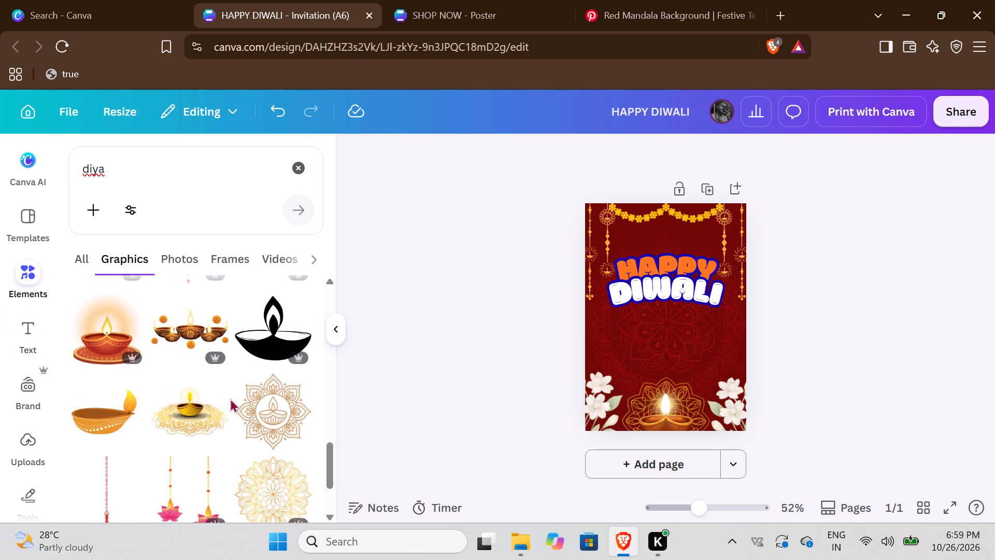
pyautogui.scroll(-1, 230, 398)
# Search the elements library for "line" graphics.
pyautogui.moveTo(165, 180); pyautogui.dragTo(90, 176)
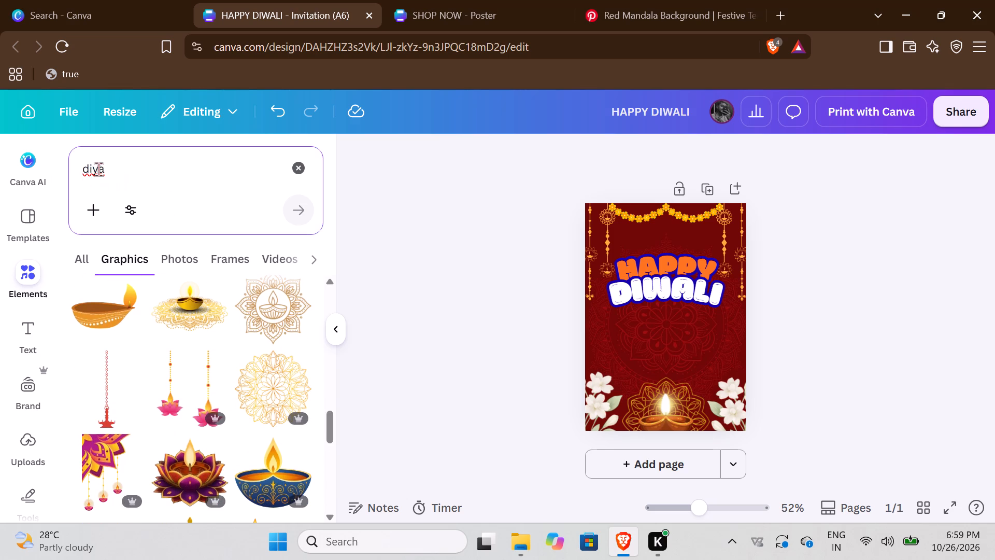
pyautogui.moveTo(102, 165); pyautogui.dragTo(65, 176)
pyautogui.press('BackSpace')
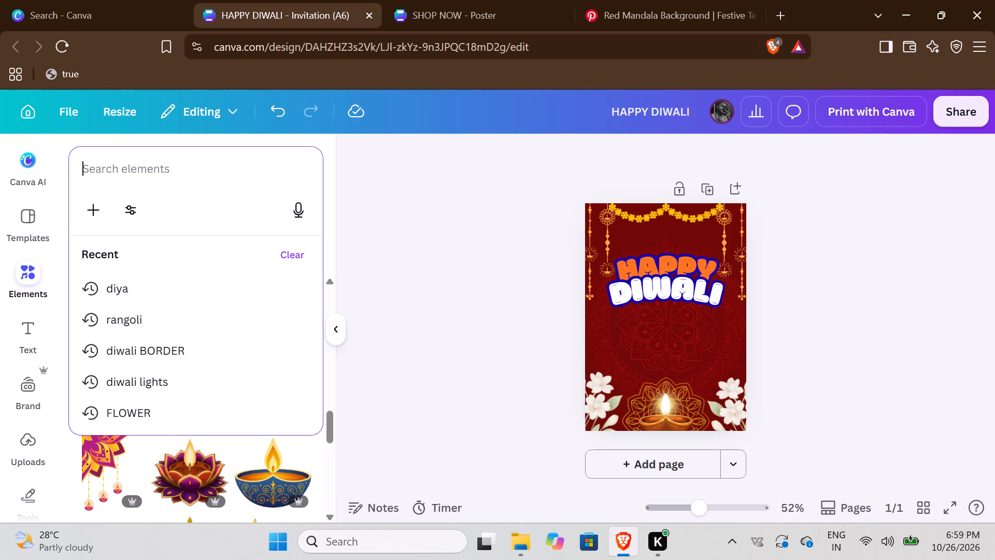
pyautogui.write('line')
pyautogui.press('Return')
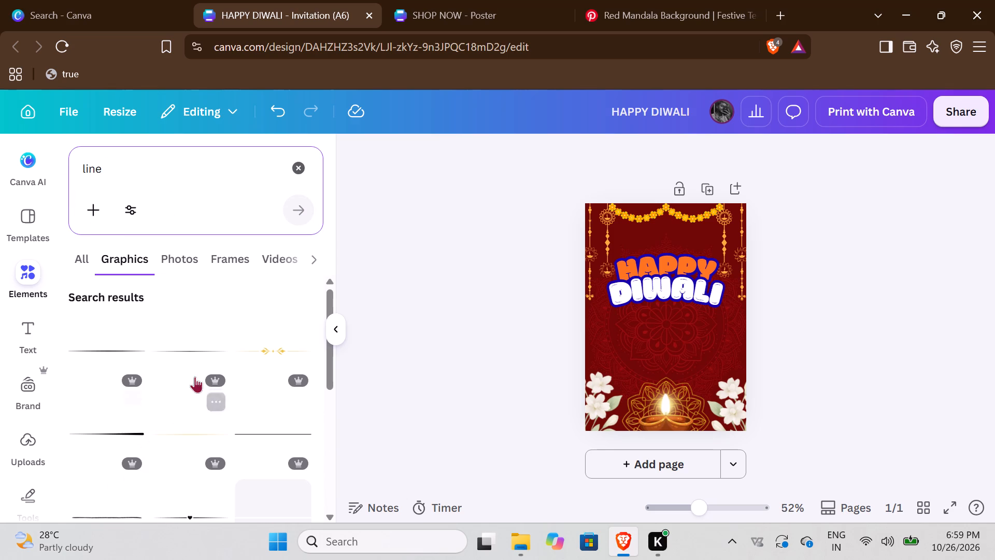
# Add the golden ornamental divider line, lengthen it to about the title's width and centre it just below the HAPPY DIWALI title.
pyautogui.click(279, 349)
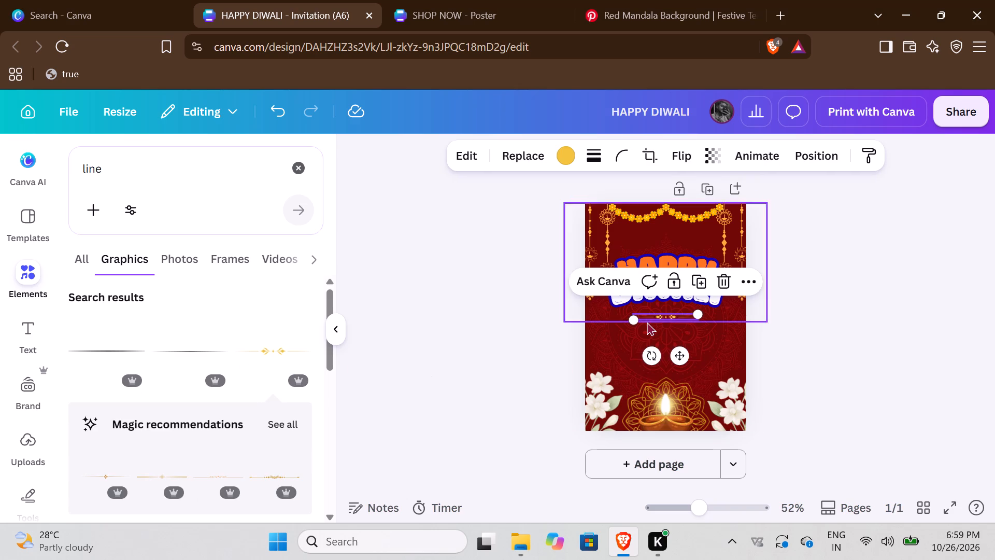
pyautogui.moveTo(635, 321); pyautogui.dragTo(603, 331)
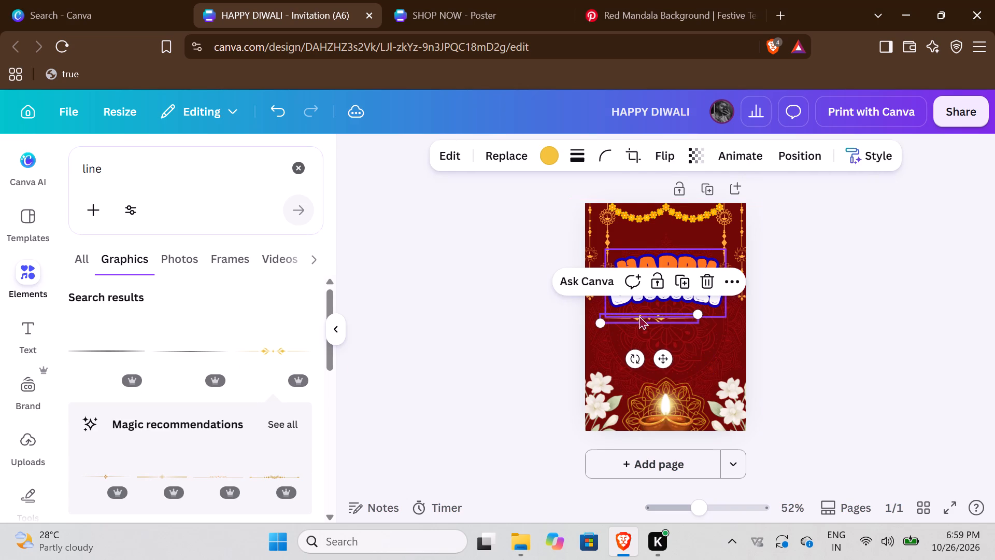
pyautogui.moveTo(667, 362); pyautogui.dragTo(674, 357)
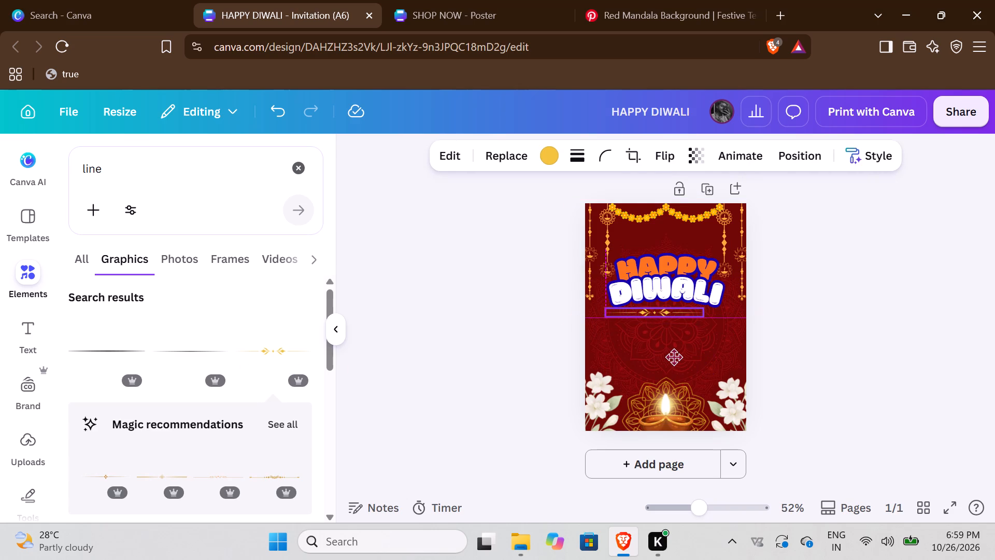
pyautogui.moveTo(674, 357); pyautogui.dragTo(684, 359)
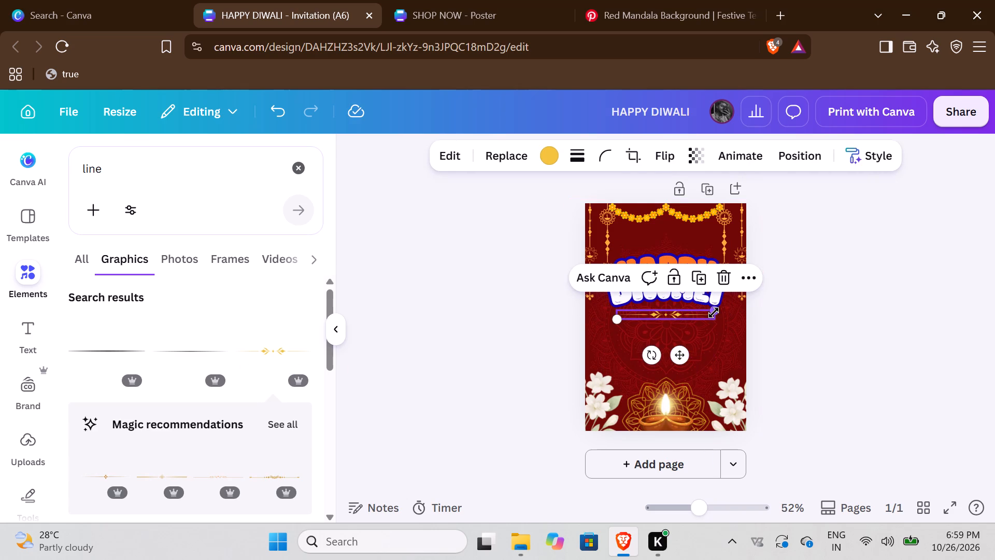
pyautogui.moveTo(714, 313); pyautogui.dragTo(742, 313)
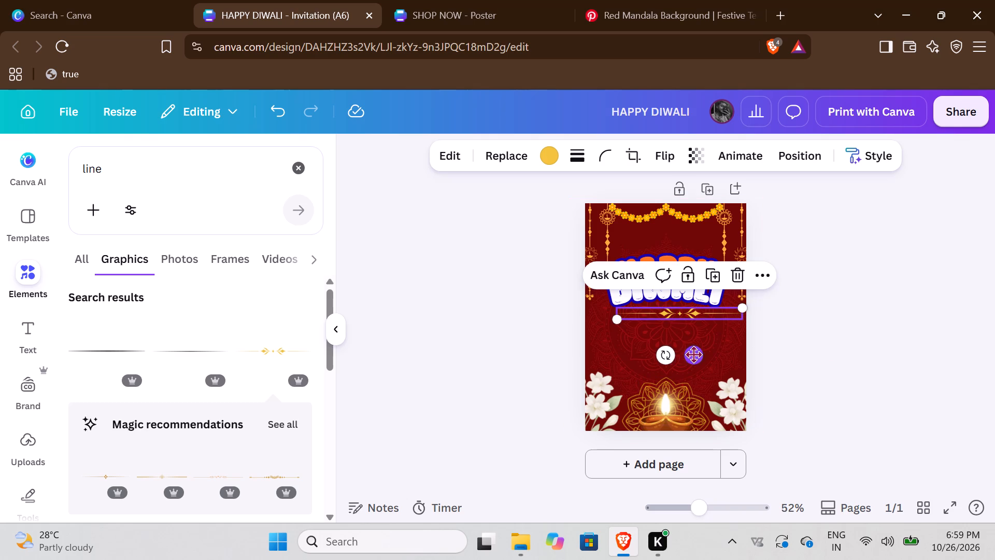
pyautogui.moveTo(693, 354); pyautogui.dragTo(680, 359)
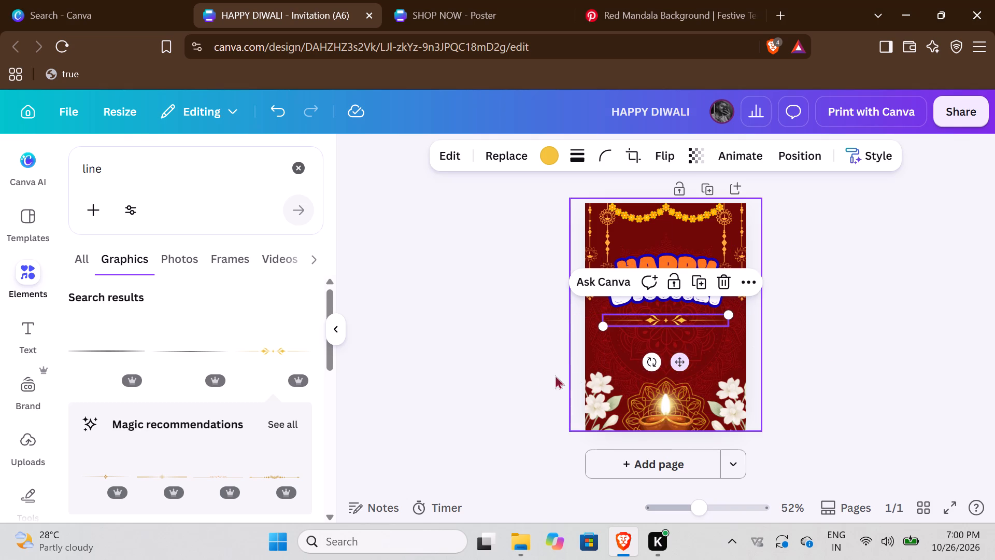
pyautogui.click(528, 376)
# Delete the HAPPY DIWALI title group from the page.
pyautogui.click(650, 292)
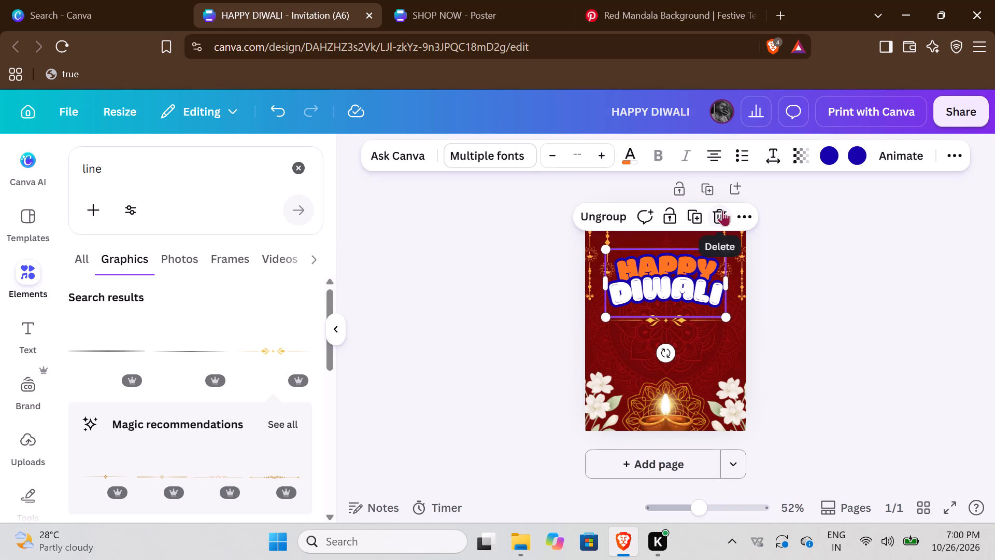
pyautogui.click(722, 210)
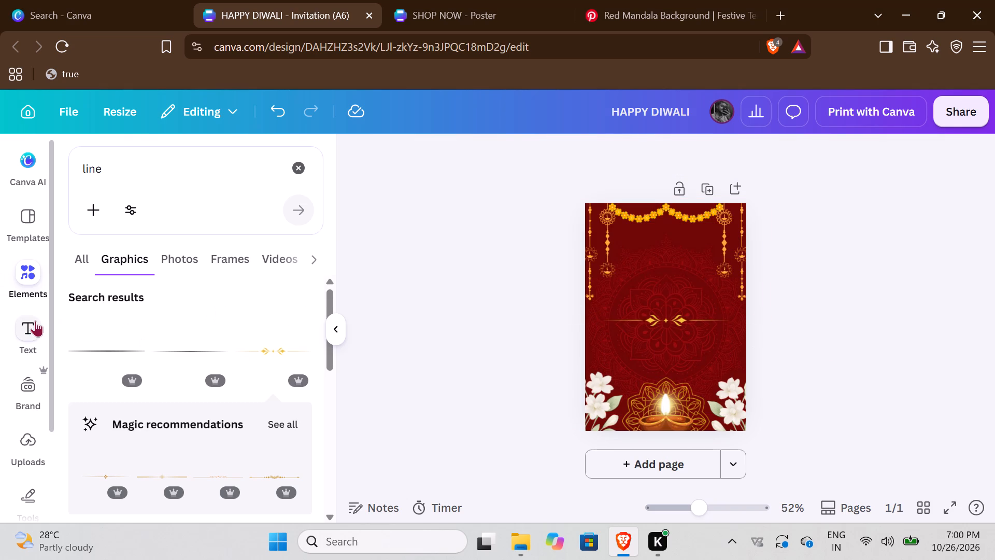
# Browse the text font combinations for a new title style for the invitation.
pyautogui.click(35, 320)
pyautogui.scroll(-2, 187, 367)
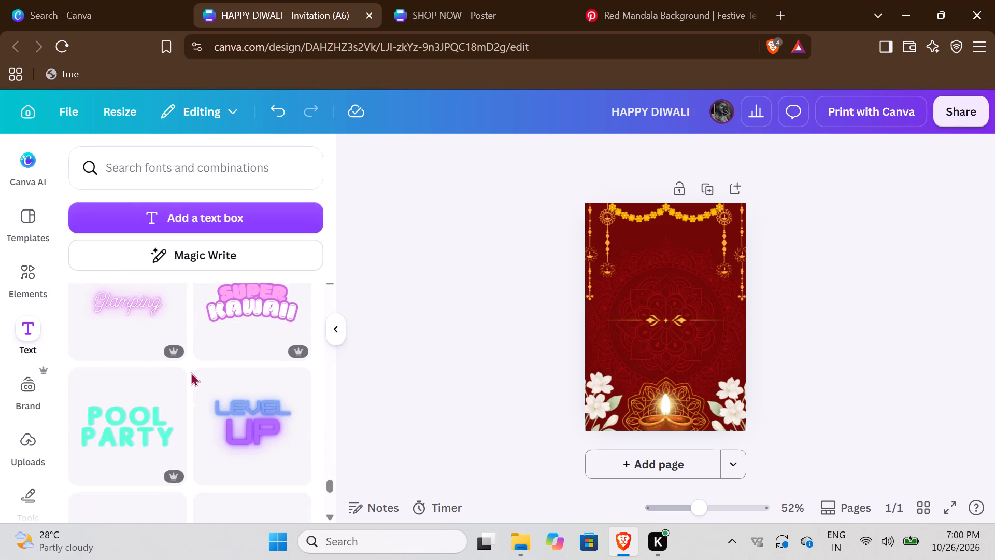
pyautogui.scroll(-1, 191, 372)
pyautogui.scroll(-3, 179, 415)
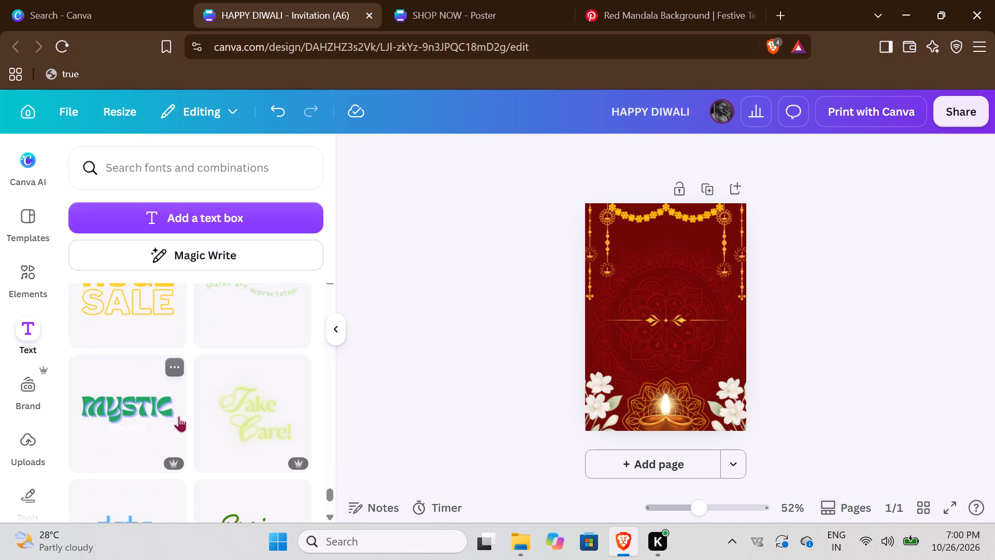
pyautogui.scroll(-4, 179, 416)
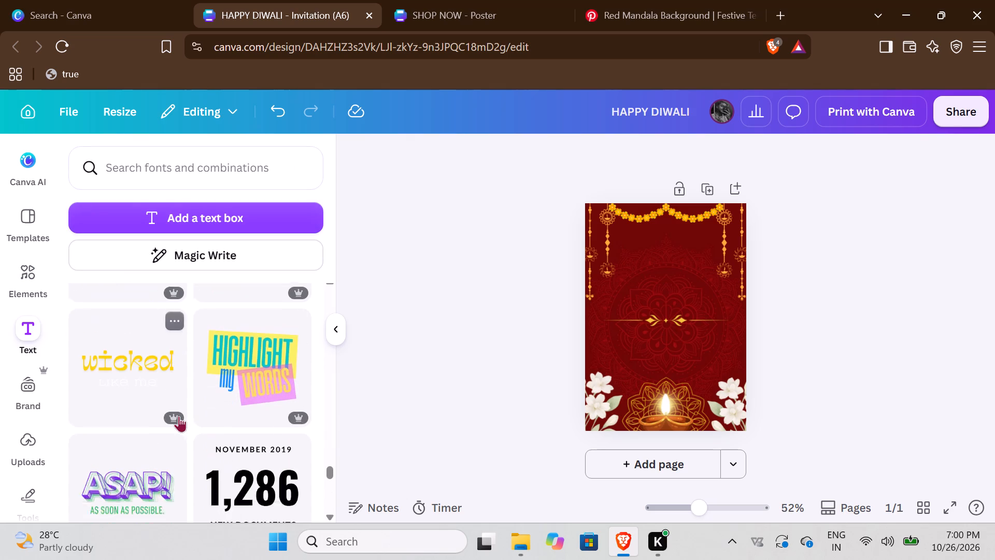
pyautogui.scroll(20, 179, 416)
pyautogui.scroll(4, 179, 416)
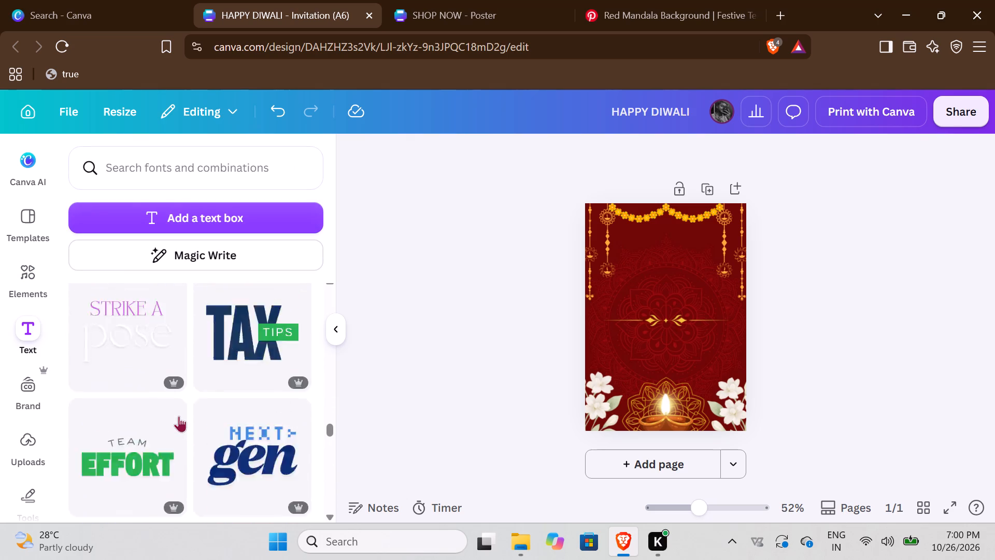
pyautogui.scroll(16, 179, 416)
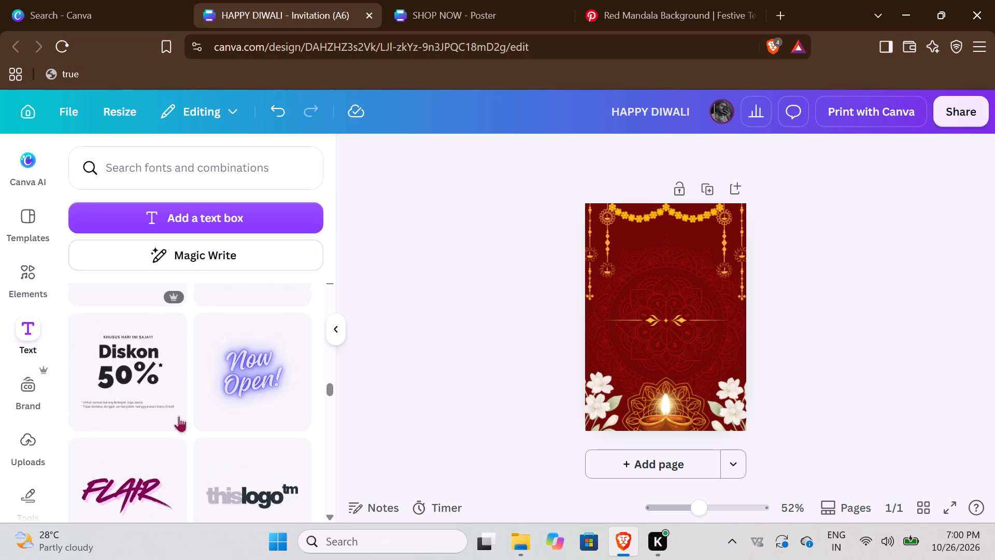
pyautogui.scroll(15, 179, 416)
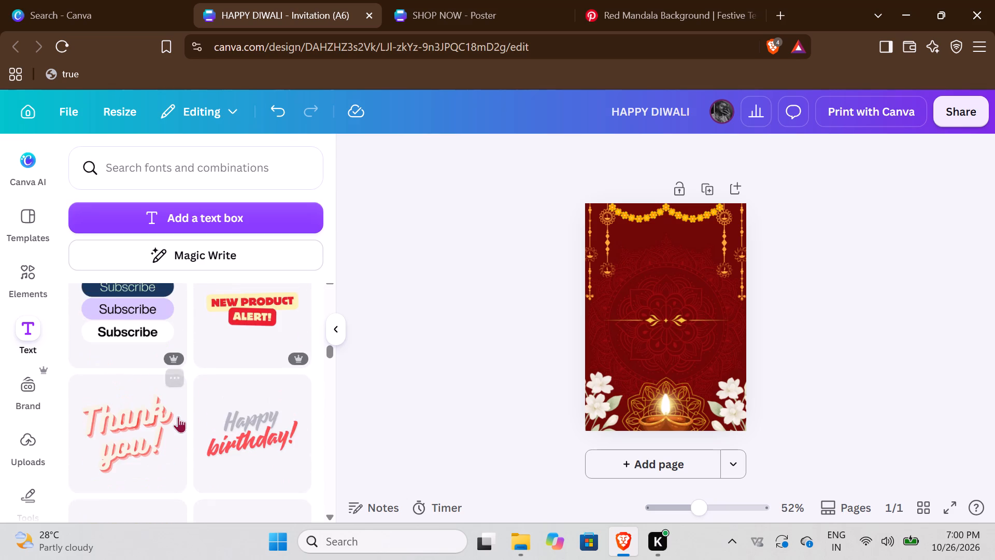
pyautogui.scroll(7, 178, 416)
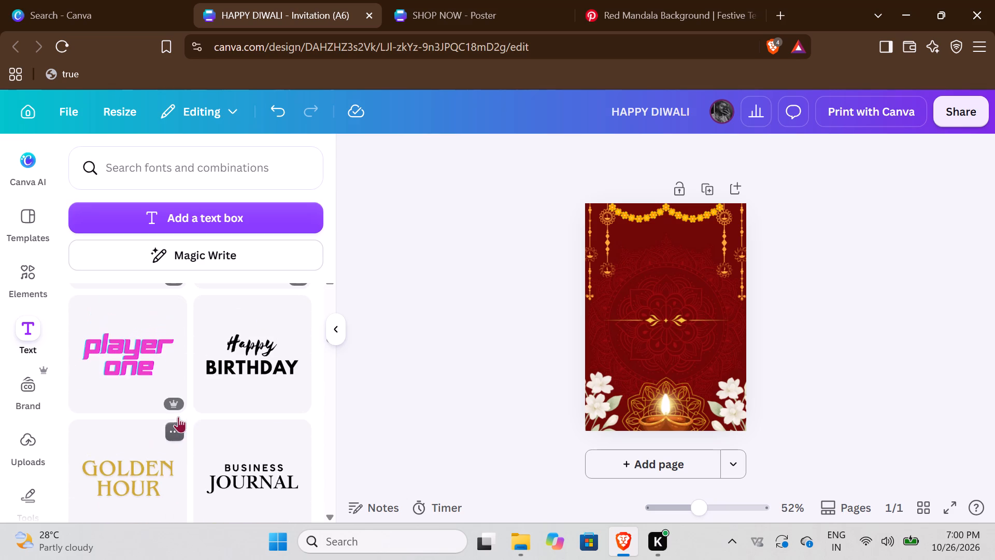
pyautogui.scroll(8, 178, 416)
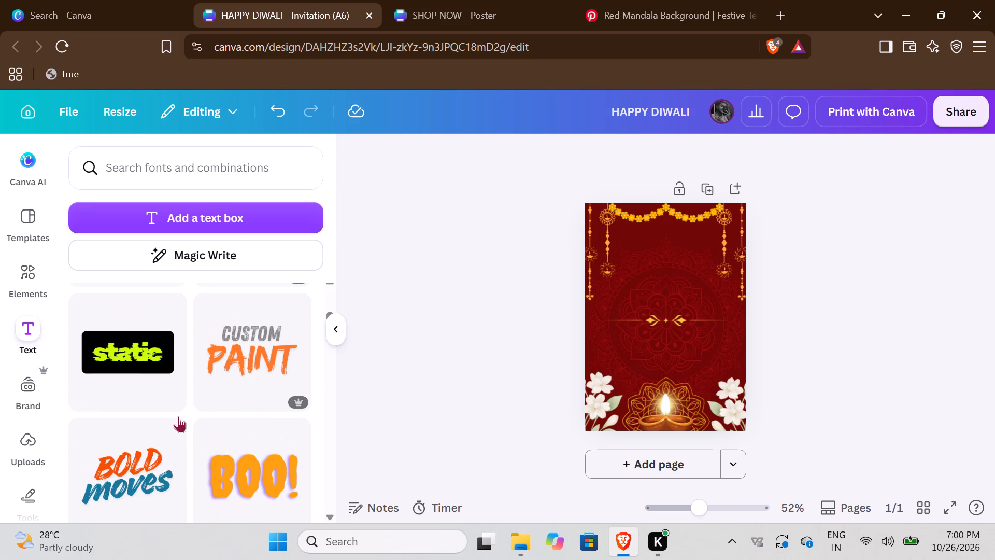
pyautogui.scroll(3, 236, 472)
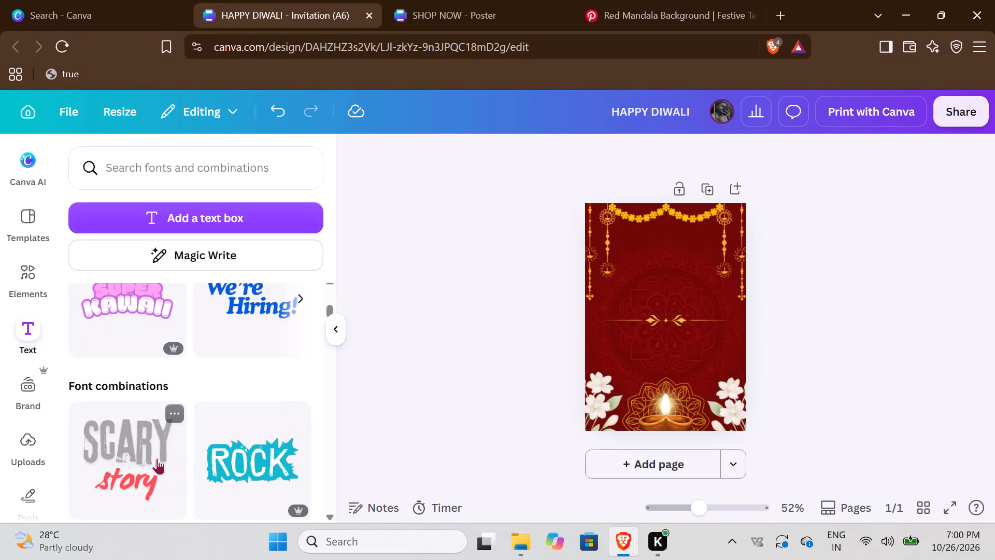
pyautogui.scroll(6, 157, 458)
pyautogui.scroll(-4, 157, 458)
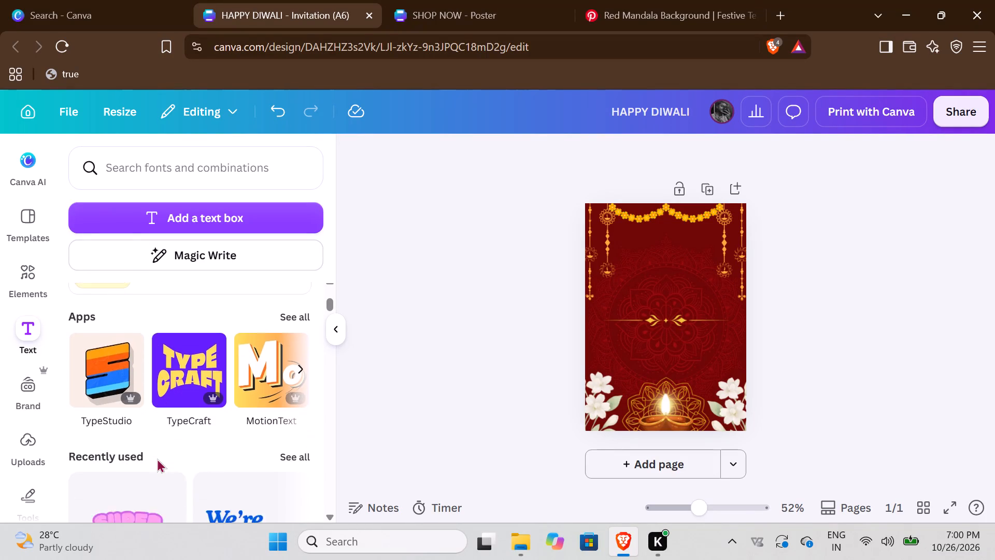
pyautogui.scroll(1, 285, 373)
# Look through the full list of text apps and return to the text options.
pyautogui.click(293, 322)
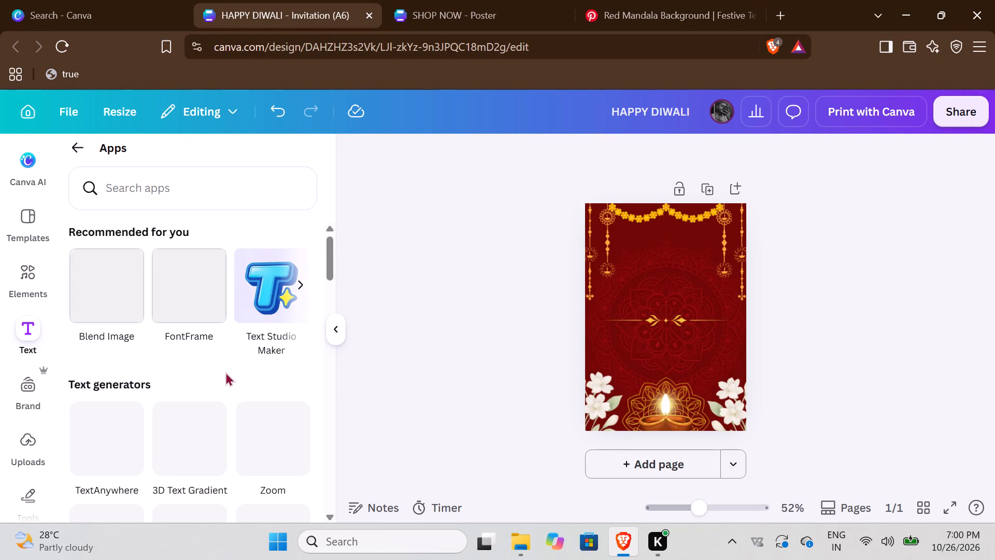
pyautogui.scroll(-8, 225, 372)
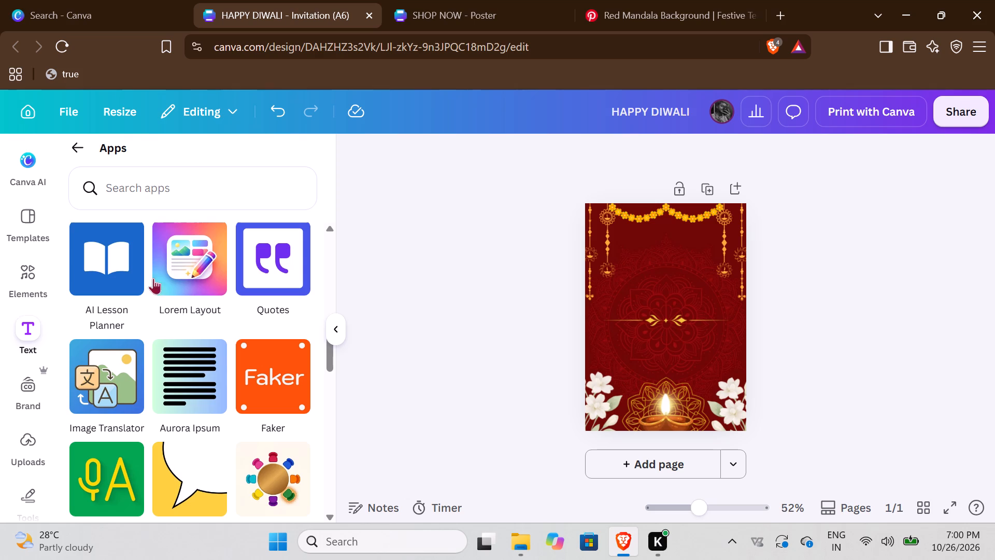
pyautogui.click(79, 155)
# Add the brush-style "FIRE away" font combination to the middle of the page and move its orange FIRE text slightly up.
pyautogui.scroll(-3, 227, 398)
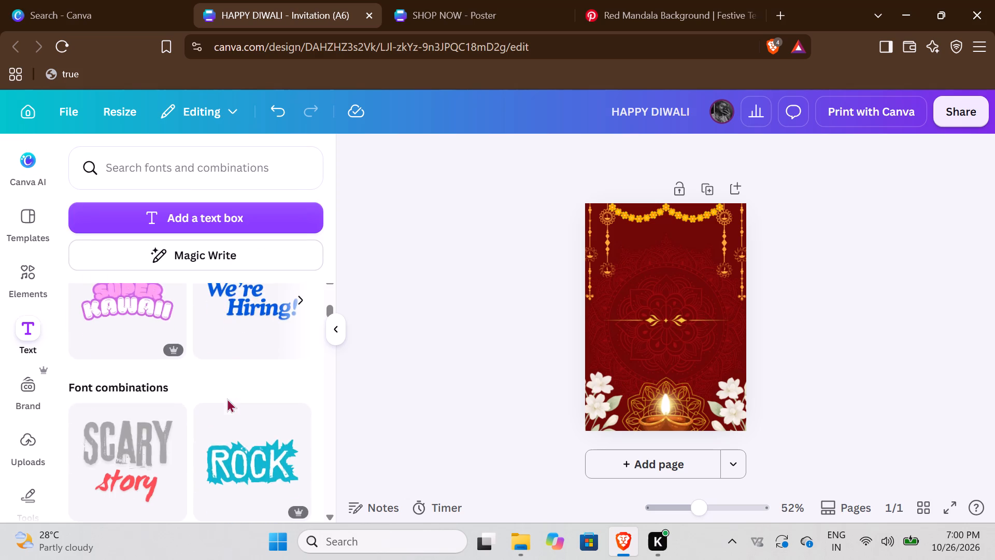
pyautogui.scroll(-7, 227, 398)
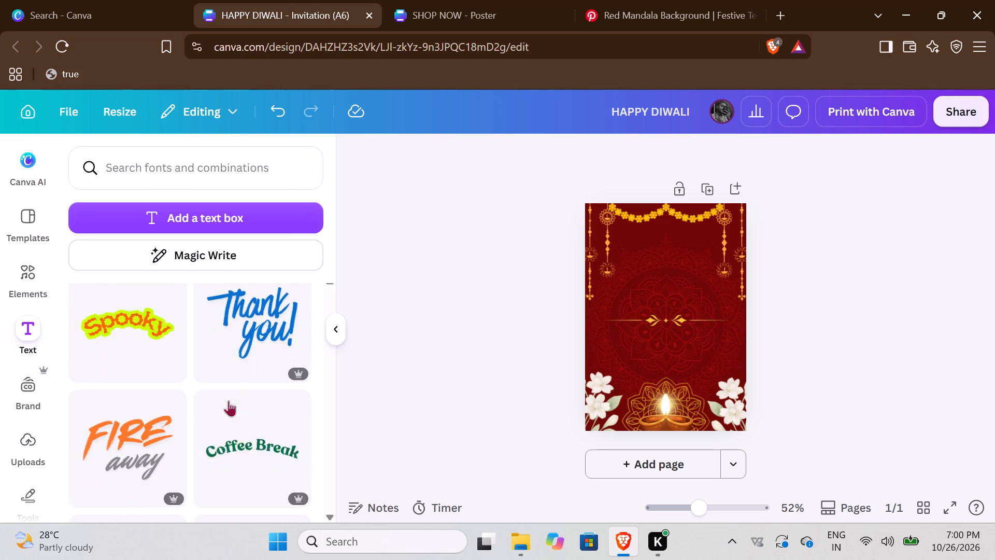
pyautogui.scroll(1, 229, 400)
pyautogui.scroll(-2, 229, 400)
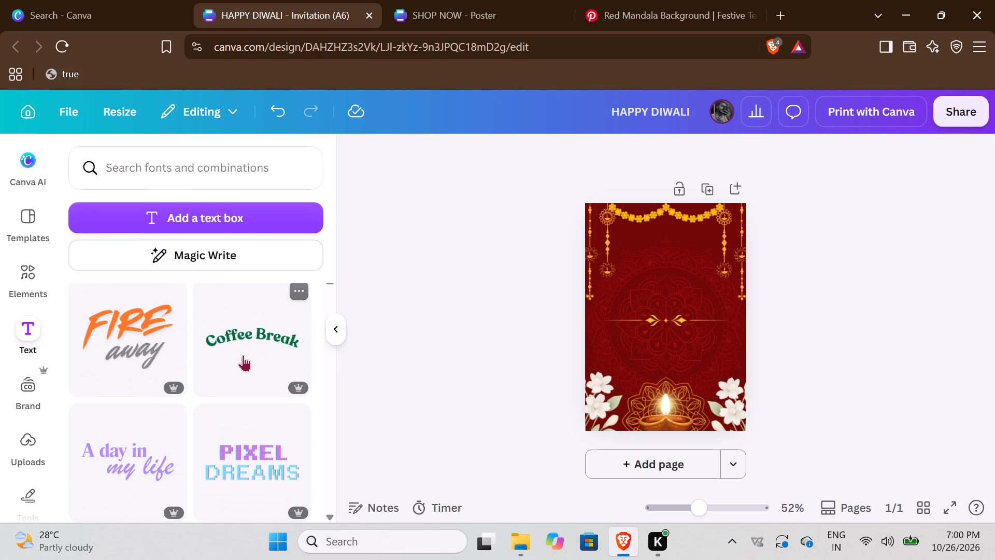
pyautogui.scroll(-2, 243, 356)
pyautogui.scroll(2, 243, 356)
pyautogui.click(145, 326)
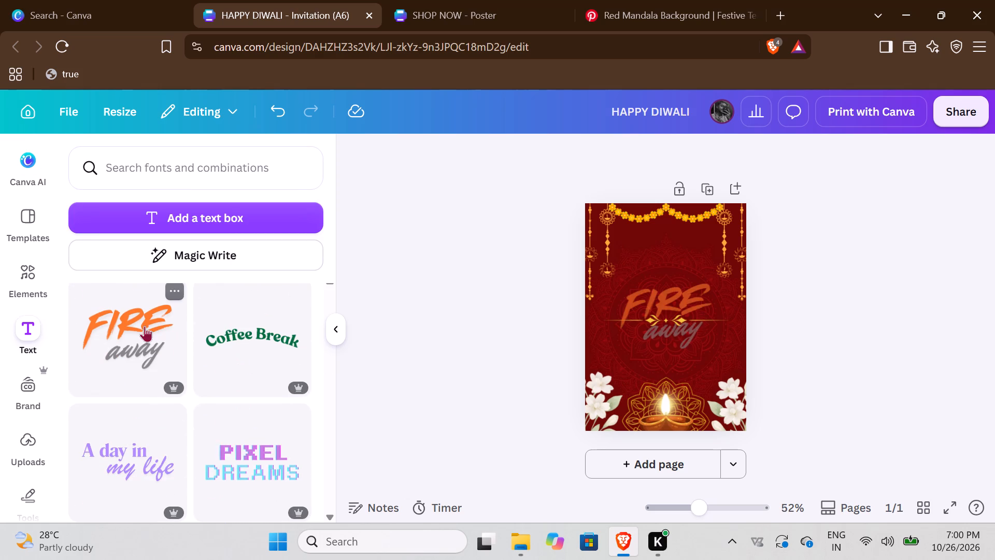
pyautogui.click(669, 299)
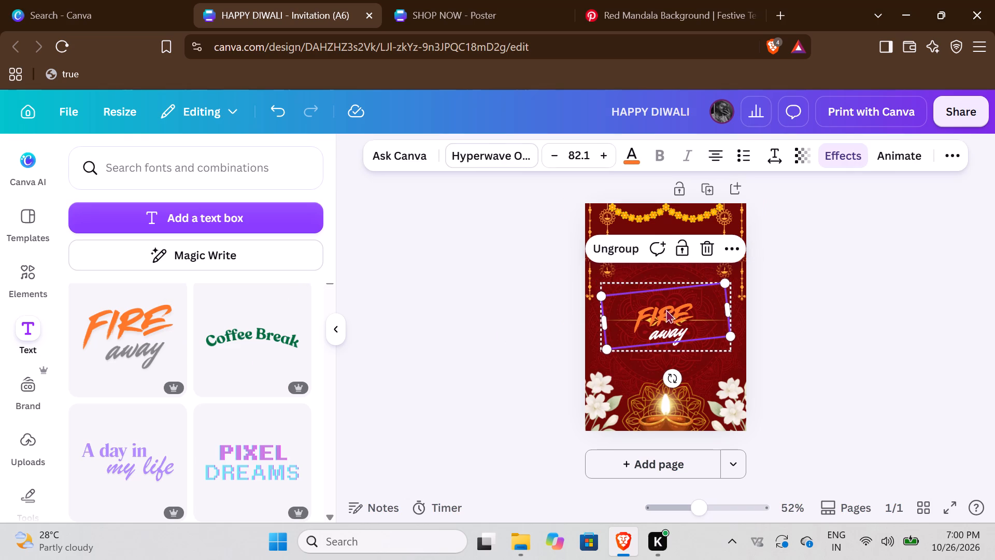
pyautogui.moveTo(666, 315); pyautogui.dragTo(666, 307)
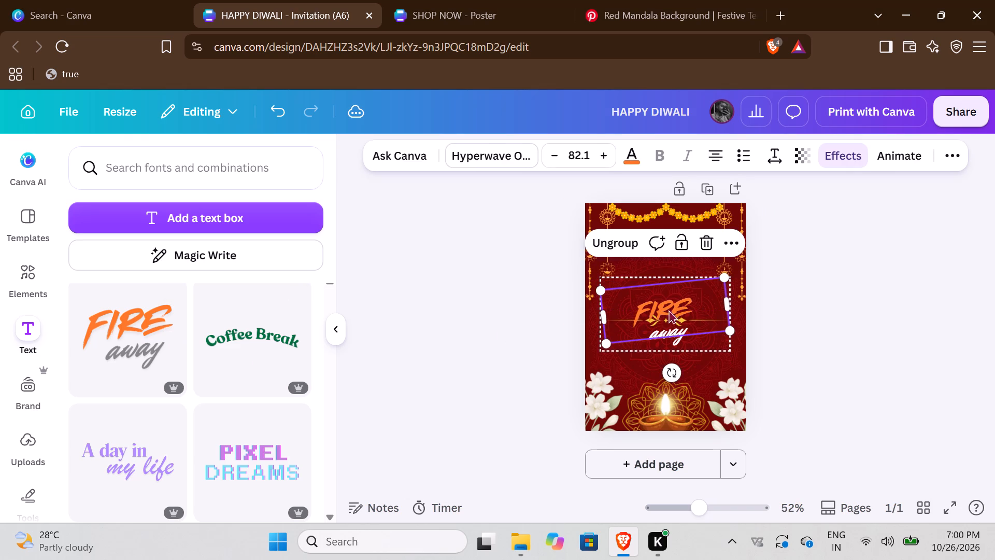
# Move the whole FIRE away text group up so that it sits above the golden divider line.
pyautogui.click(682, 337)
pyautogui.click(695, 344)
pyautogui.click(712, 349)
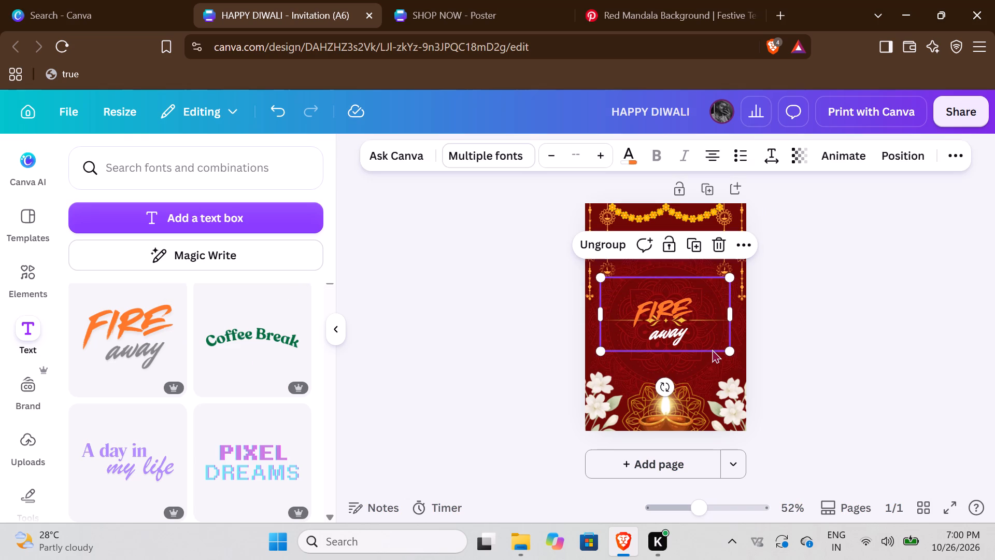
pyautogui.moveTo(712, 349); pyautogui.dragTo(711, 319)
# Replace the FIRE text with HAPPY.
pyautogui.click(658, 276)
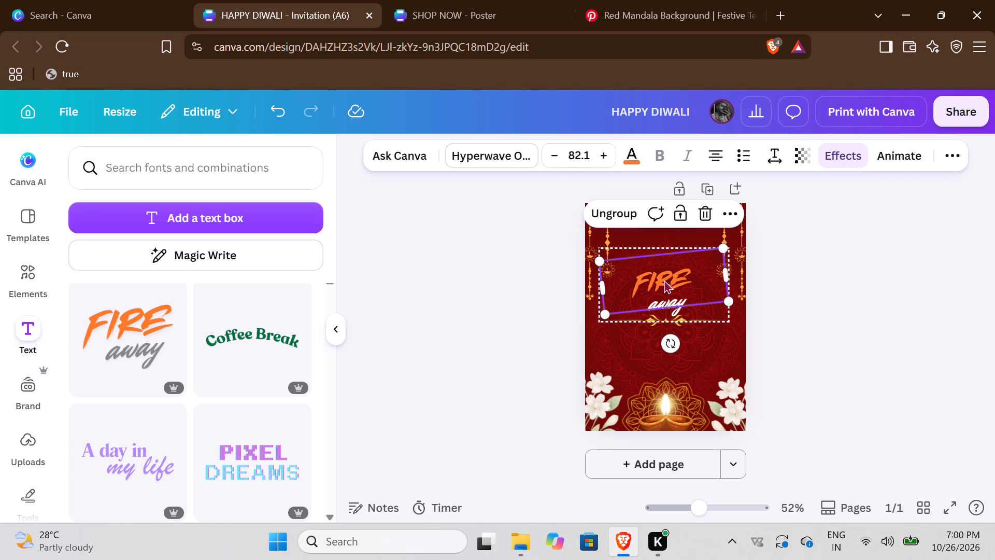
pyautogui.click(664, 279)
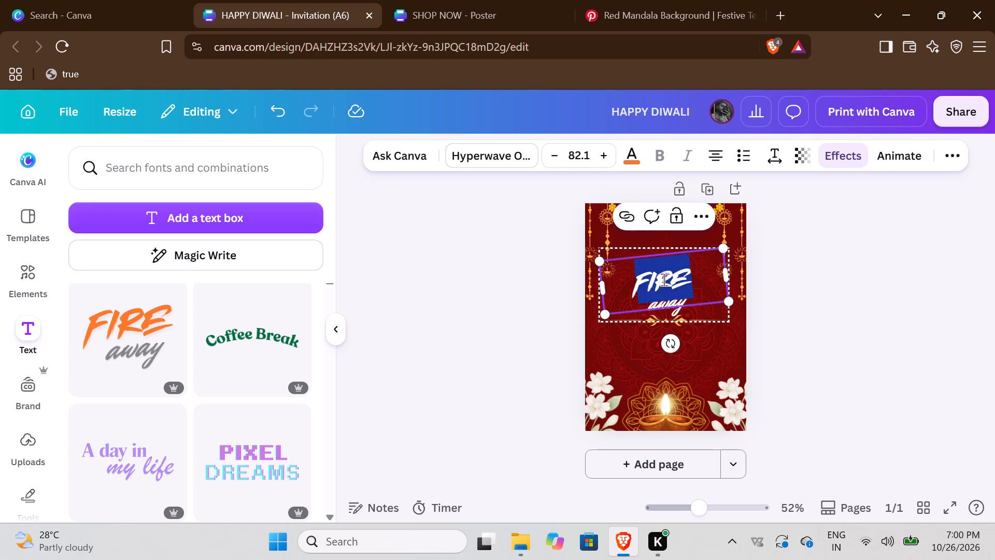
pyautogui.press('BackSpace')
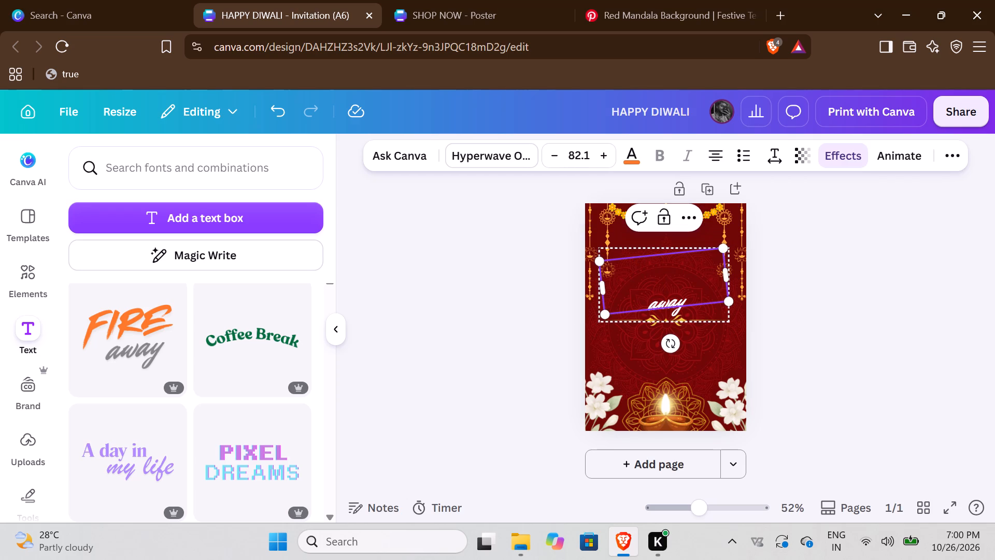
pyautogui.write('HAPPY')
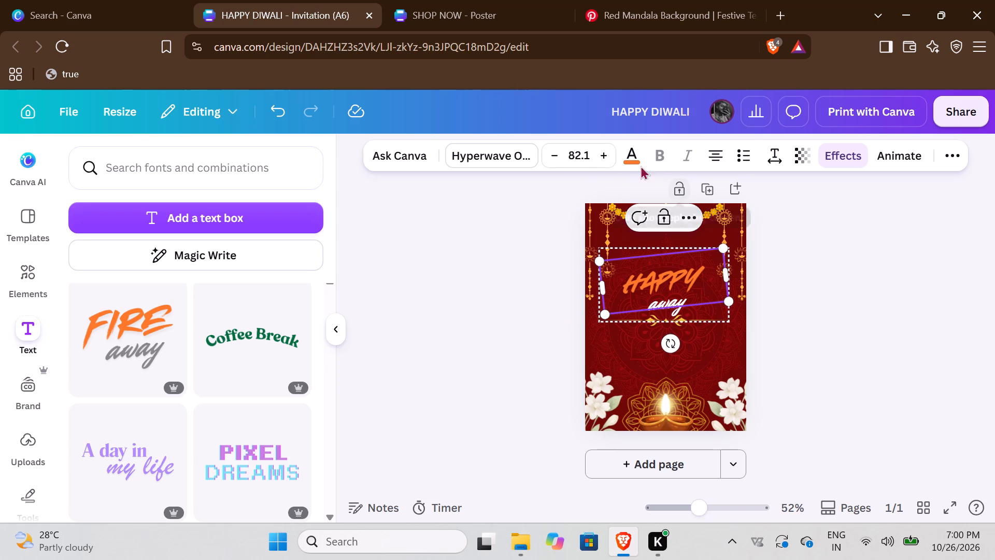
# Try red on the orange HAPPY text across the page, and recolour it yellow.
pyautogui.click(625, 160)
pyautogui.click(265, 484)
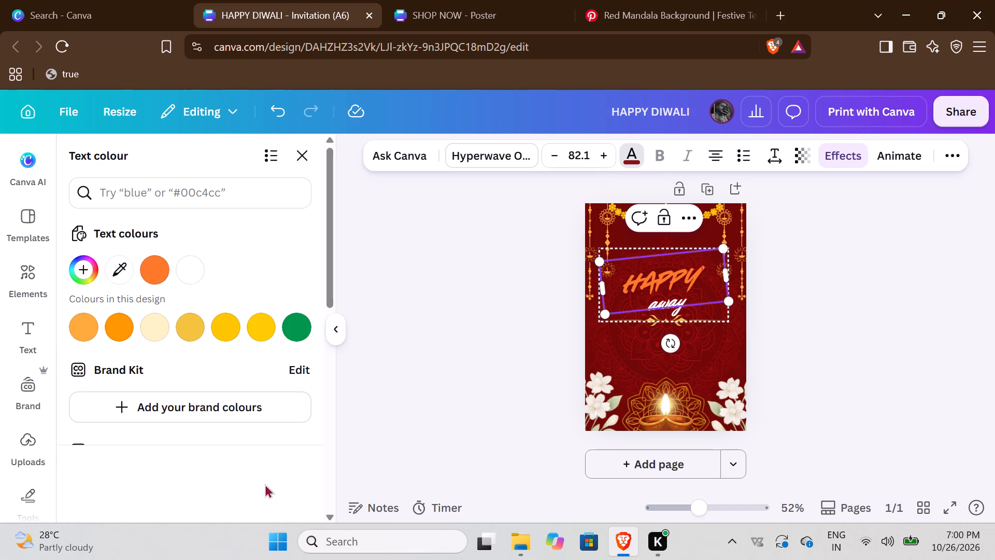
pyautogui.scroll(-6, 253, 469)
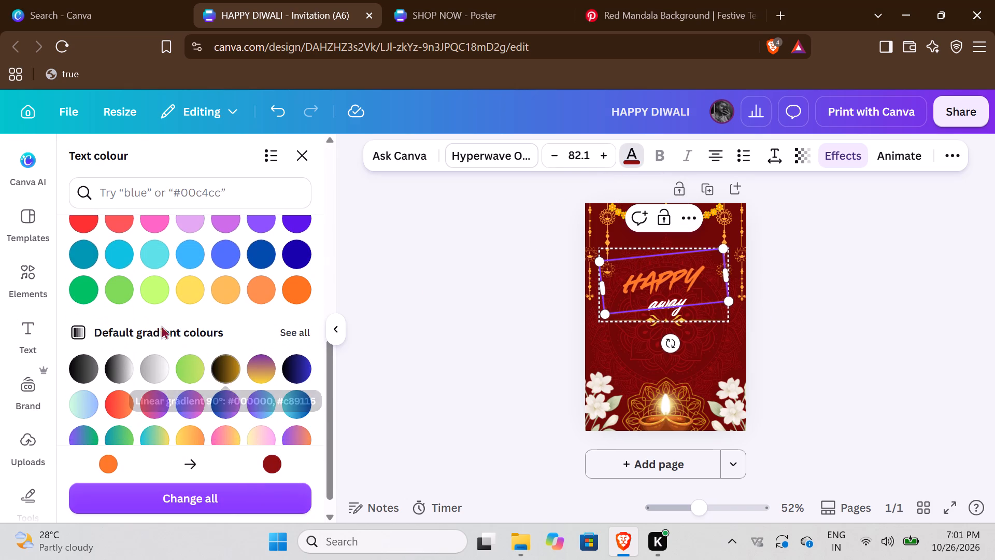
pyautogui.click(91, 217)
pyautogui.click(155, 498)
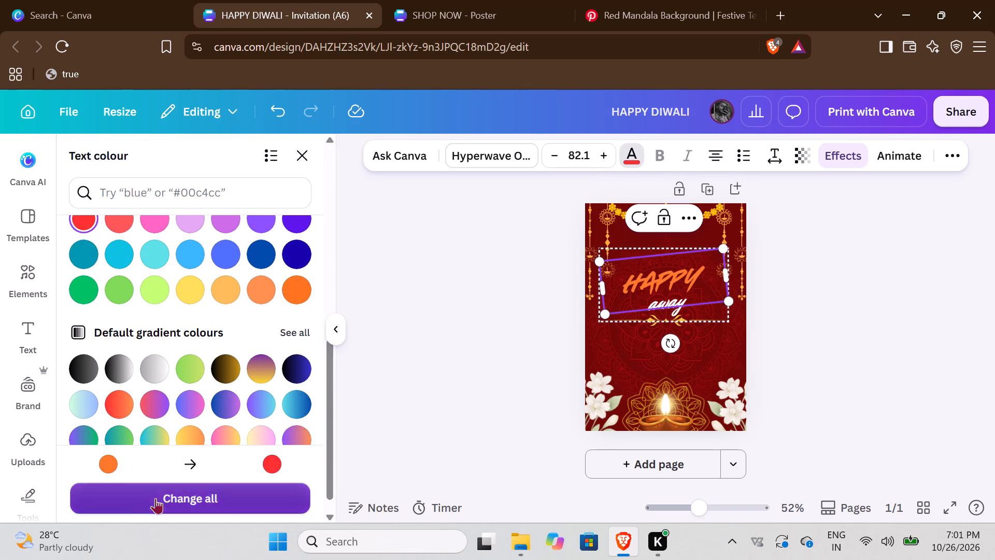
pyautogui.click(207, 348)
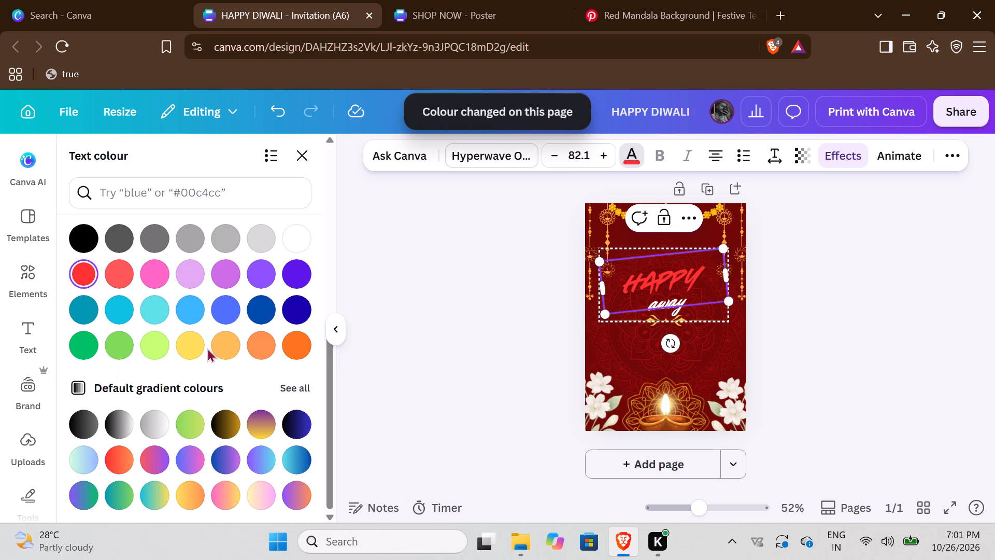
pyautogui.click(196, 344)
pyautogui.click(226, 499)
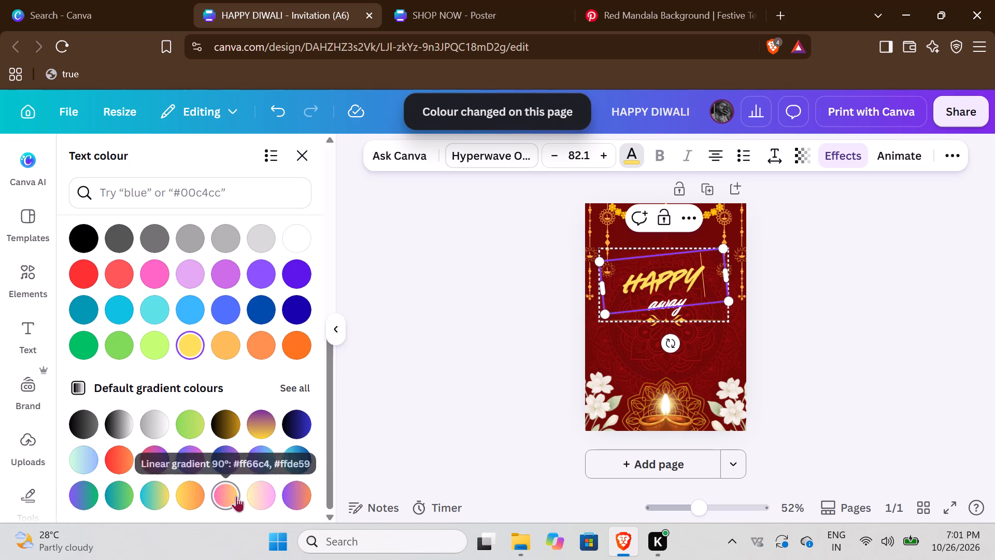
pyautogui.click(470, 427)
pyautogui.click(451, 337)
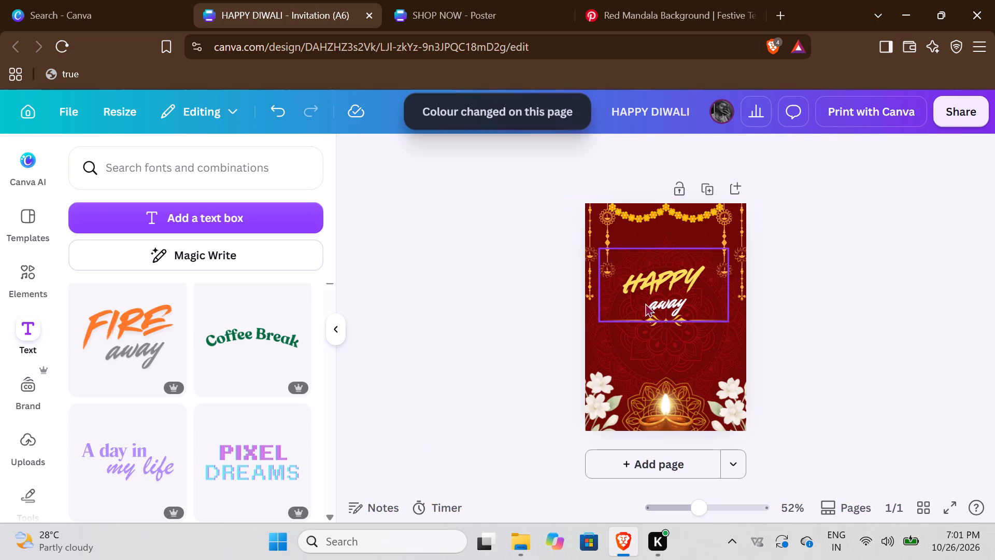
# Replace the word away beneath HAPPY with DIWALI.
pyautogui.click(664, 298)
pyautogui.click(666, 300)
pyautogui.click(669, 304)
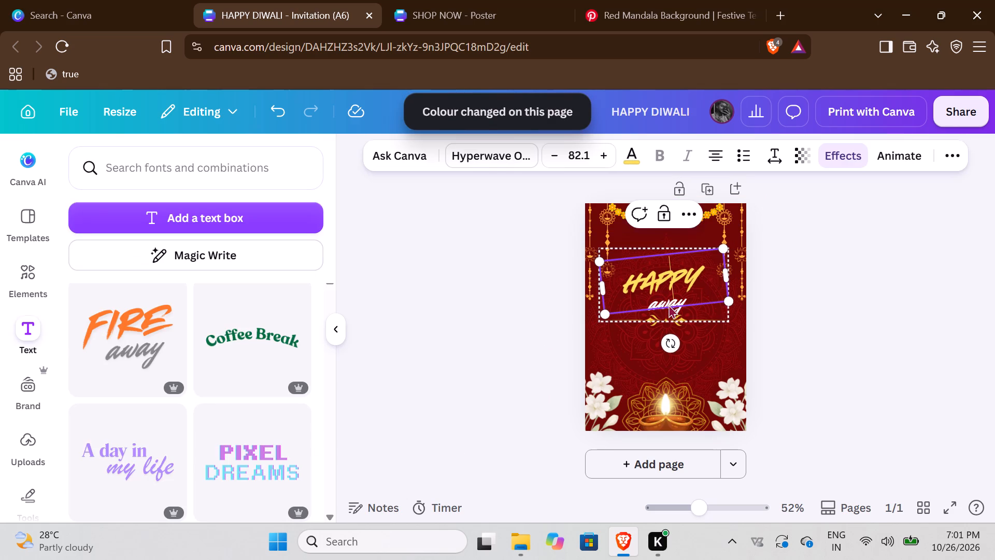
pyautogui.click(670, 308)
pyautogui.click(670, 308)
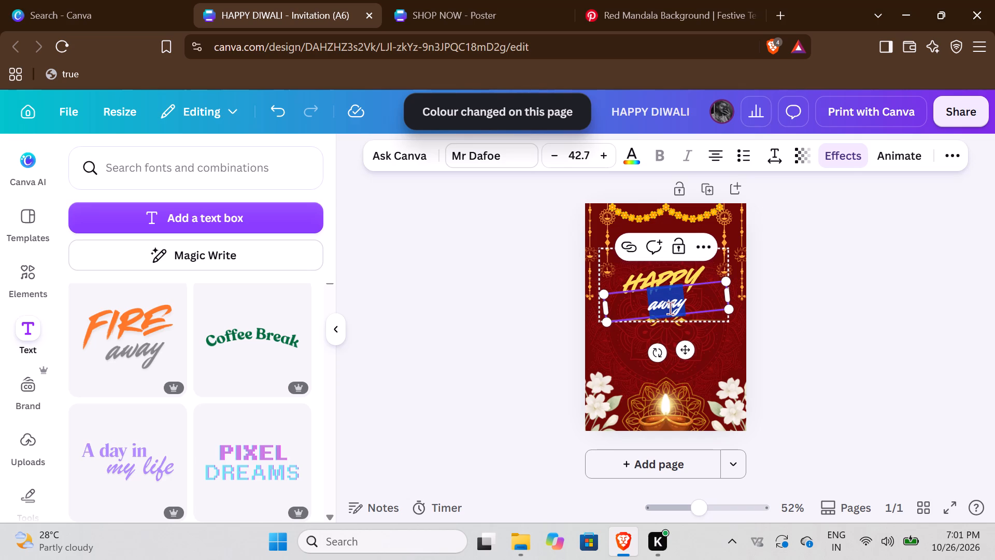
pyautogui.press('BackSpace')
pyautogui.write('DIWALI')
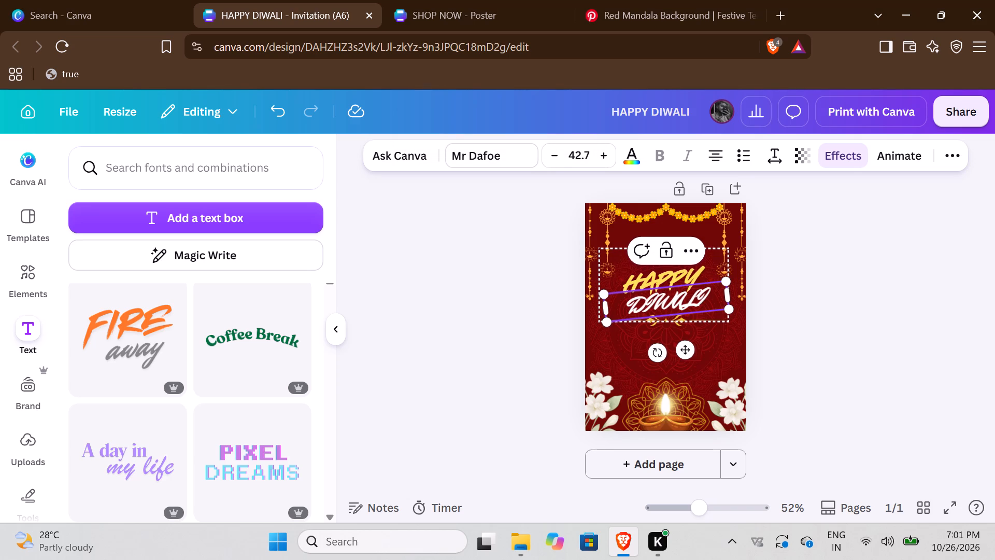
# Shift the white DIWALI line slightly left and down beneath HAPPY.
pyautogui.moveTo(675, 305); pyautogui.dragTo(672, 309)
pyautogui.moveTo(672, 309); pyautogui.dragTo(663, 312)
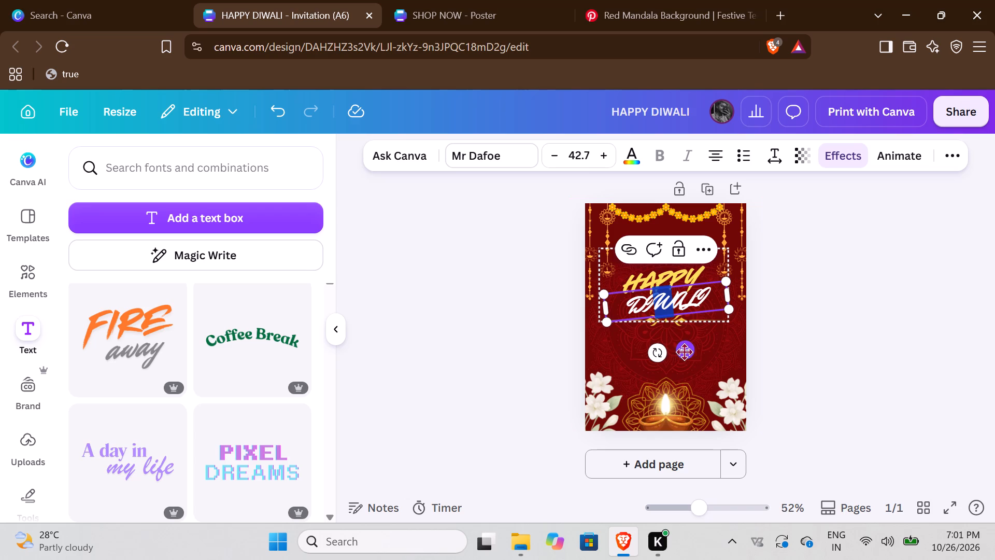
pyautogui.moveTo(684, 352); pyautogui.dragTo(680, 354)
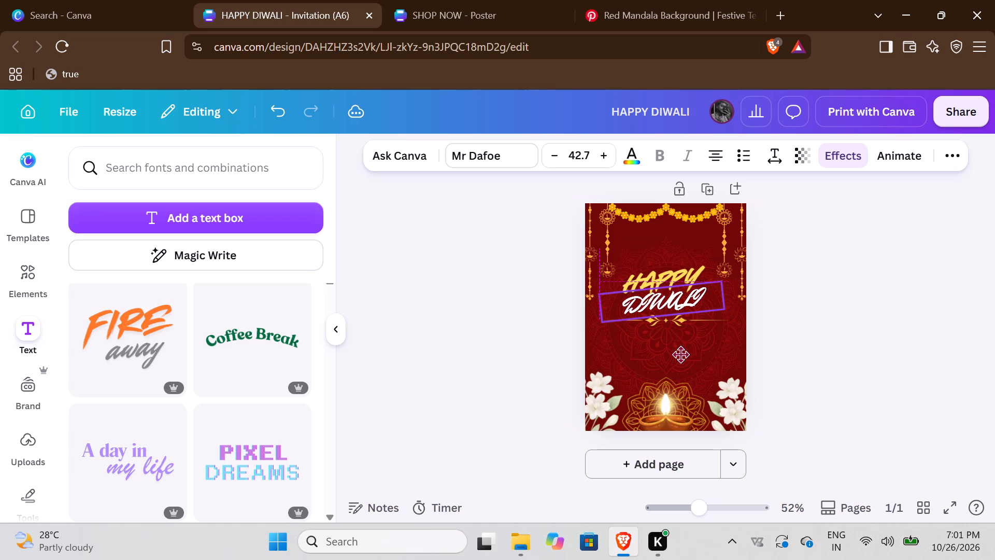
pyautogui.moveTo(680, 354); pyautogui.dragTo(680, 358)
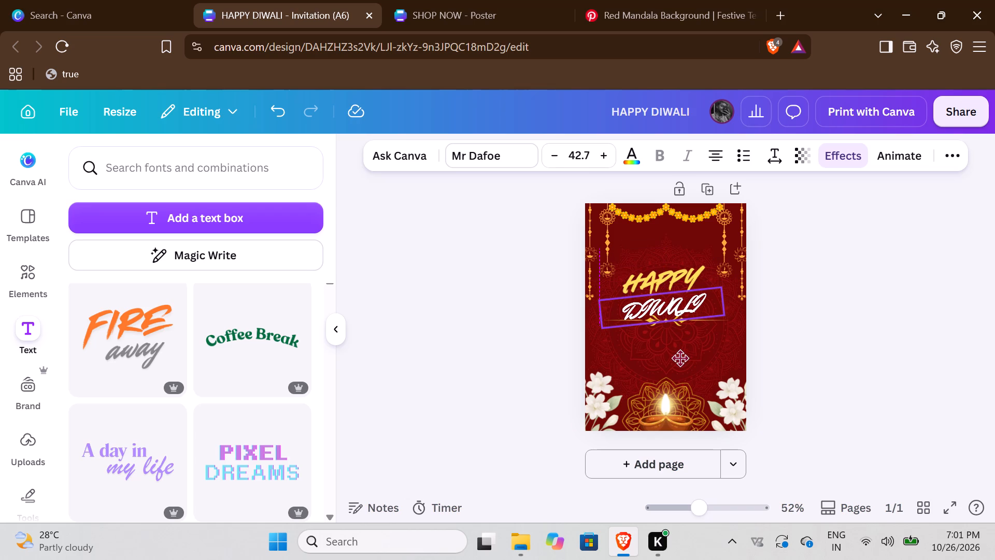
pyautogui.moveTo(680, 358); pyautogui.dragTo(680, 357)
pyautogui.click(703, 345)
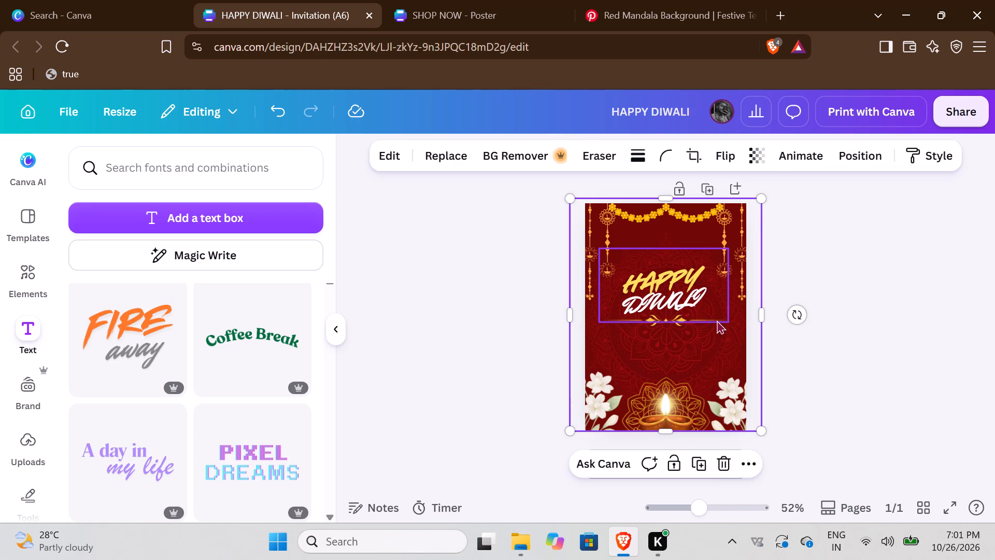
# Delete the brush-style HAPPY DIWALI text group from the page.
pyautogui.click(717, 320)
pyautogui.click(720, 216)
# Add the BUSINESS JOURNAL font combination to the page and move it just above the golden divider line.
pyautogui.scroll(-1, 300, 398)
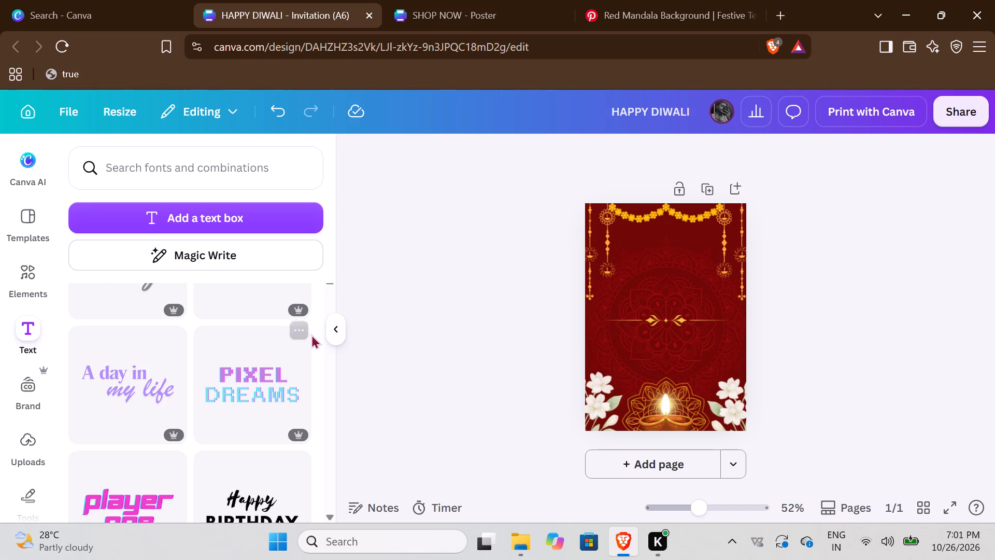
pyautogui.scroll(-2, 184, 428)
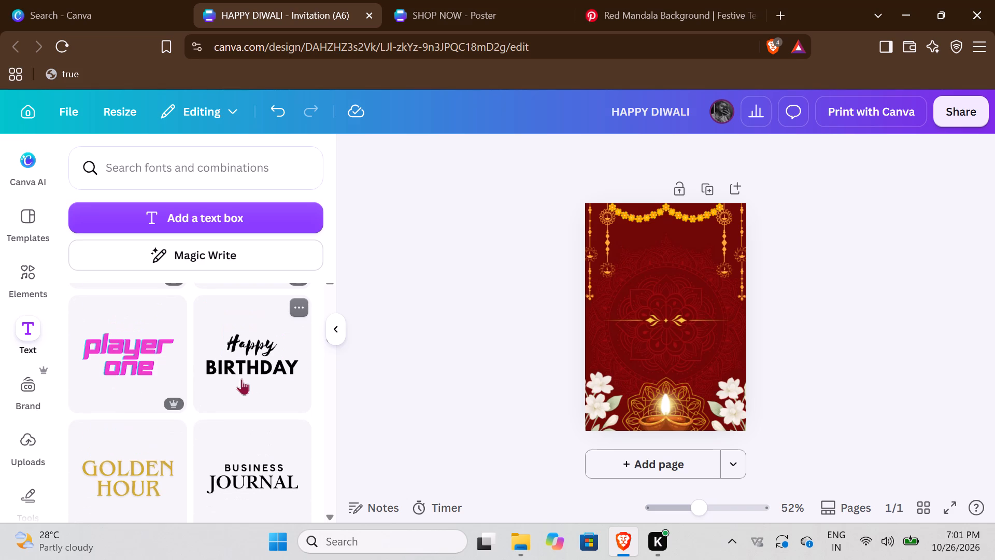
pyautogui.click(252, 483)
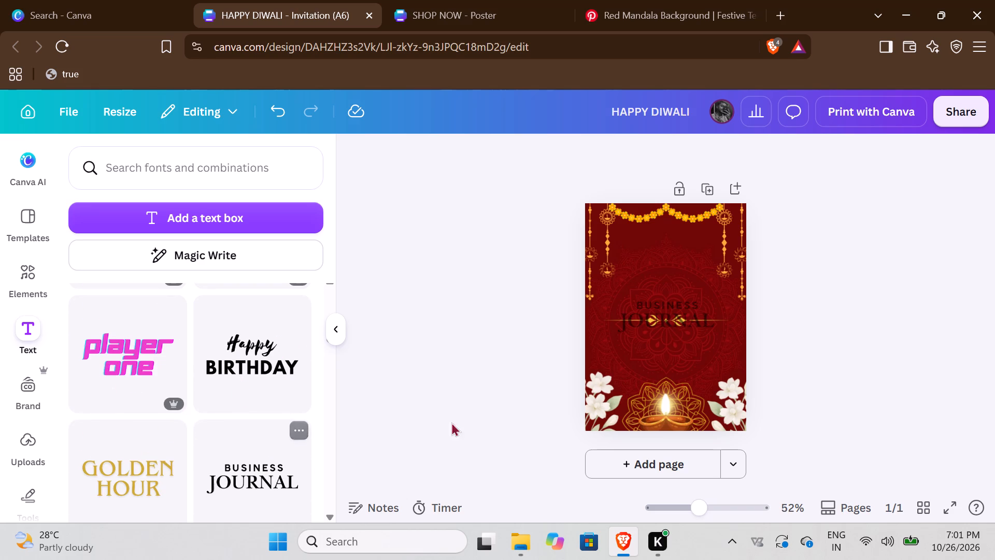
pyautogui.click(676, 309)
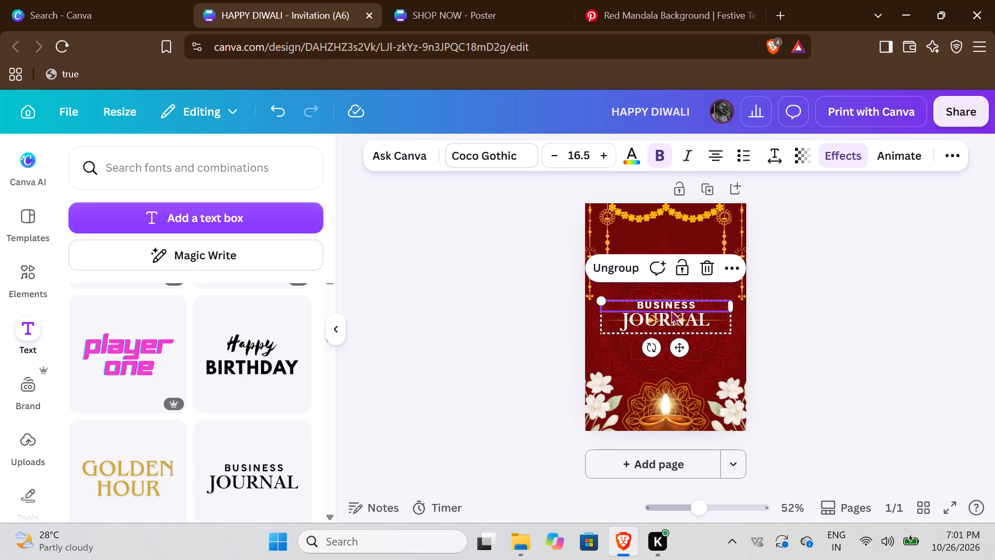
pyautogui.click(725, 333)
pyautogui.click(721, 327)
pyautogui.moveTo(721, 327); pyautogui.dragTo(721, 320)
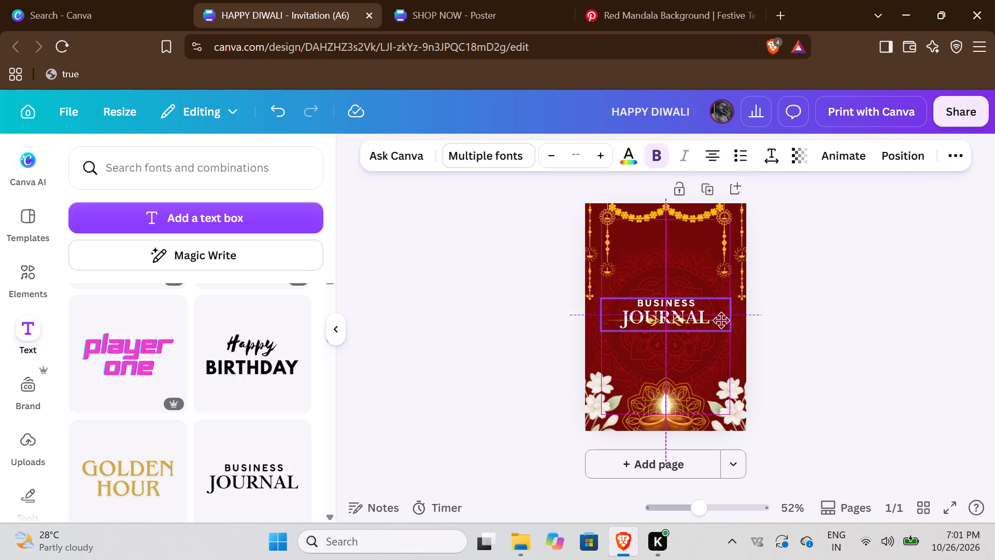
pyautogui.moveTo(721, 320); pyautogui.dragTo(720, 306)
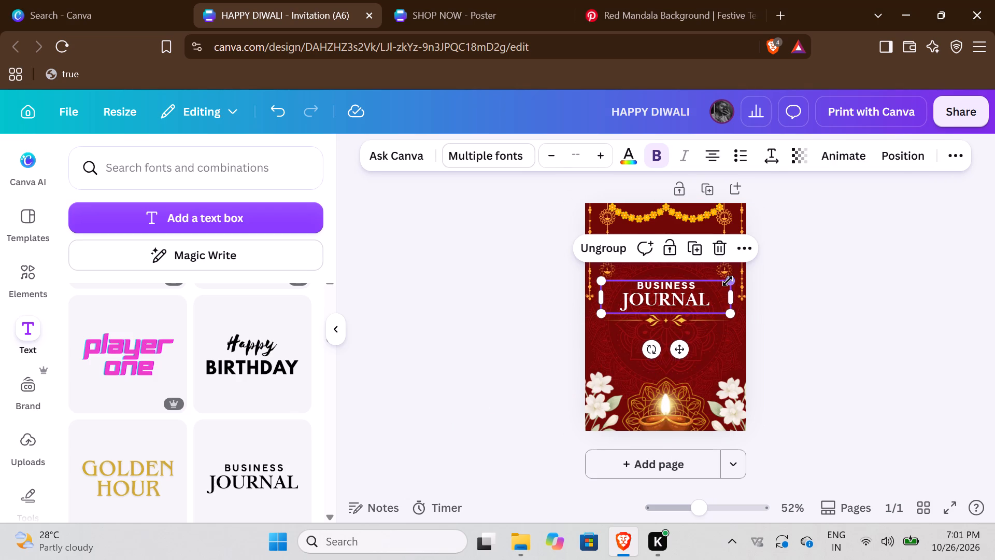
# Enlarge the BUSINESS JOURNAL text group to nearly the page width and shift it left to roughly centre it.
pyautogui.moveTo(728, 281); pyautogui.dragTo(745, 245)
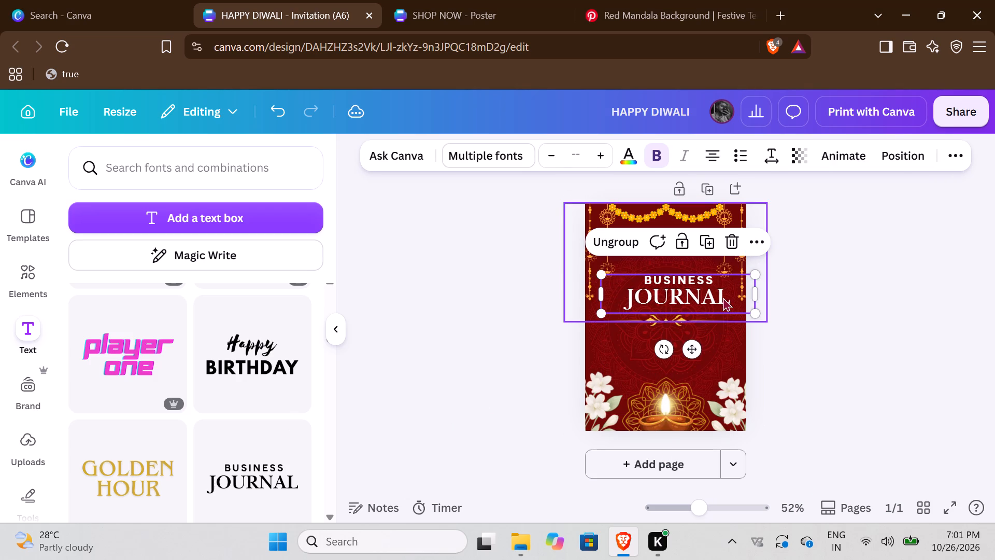
pyautogui.moveTo(731, 289); pyautogui.dragTo(722, 287)
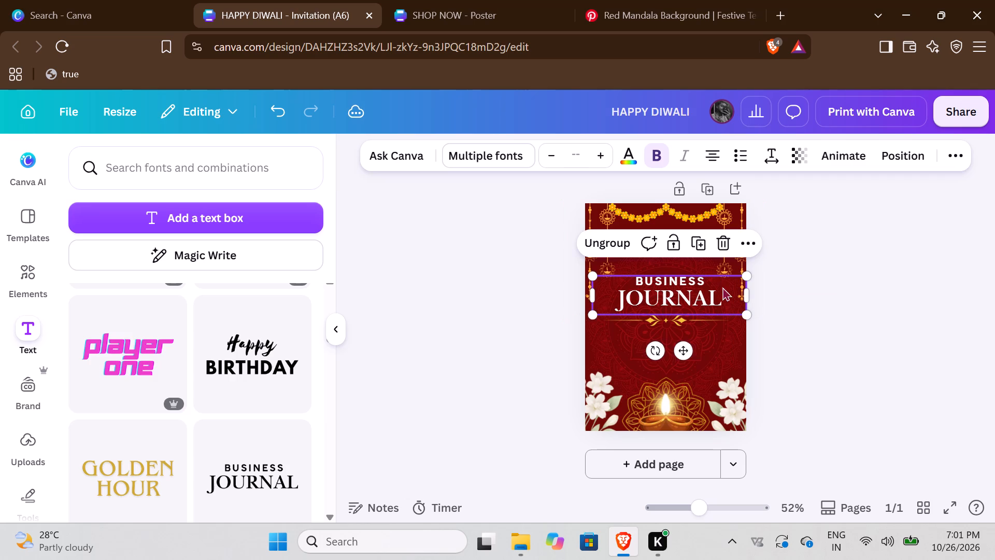
# Replace the BUSINESS text in the title group with HAPPY.
pyautogui.click(661, 283)
pyautogui.click(671, 279)
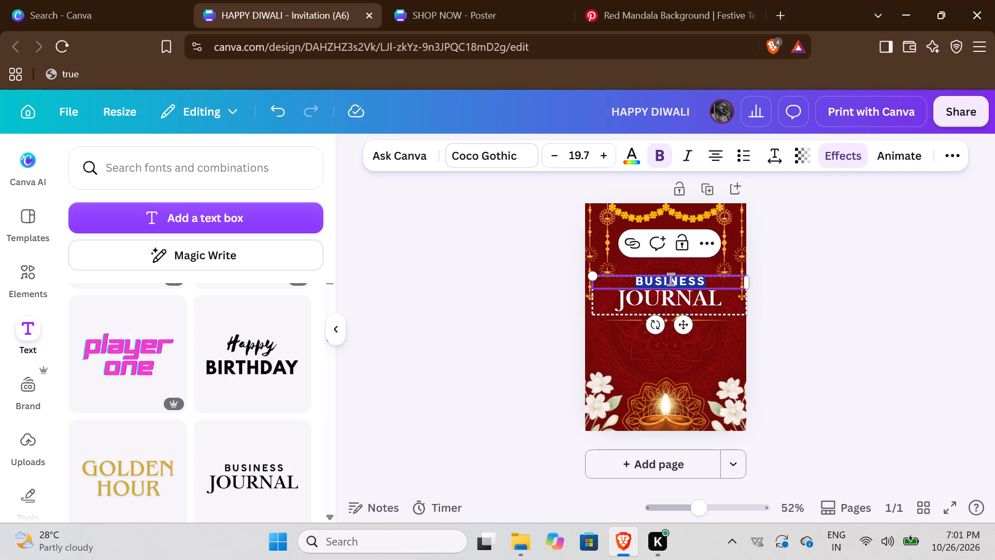
pyautogui.press('BackSpace')
pyautogui.write('HAPPY')
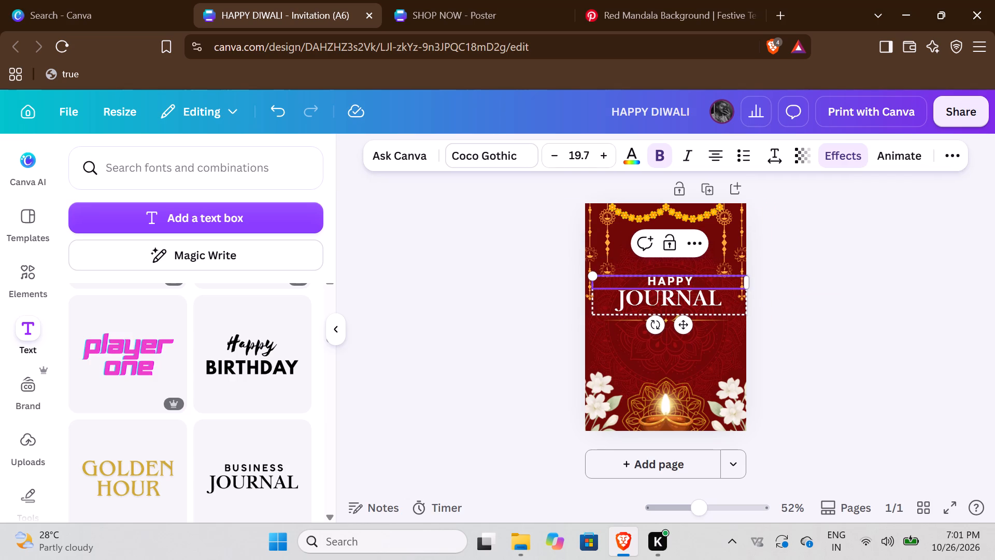
# Replace the JOURNAL text in the title group with DIWALI.
pyautogui.click(651, 292)
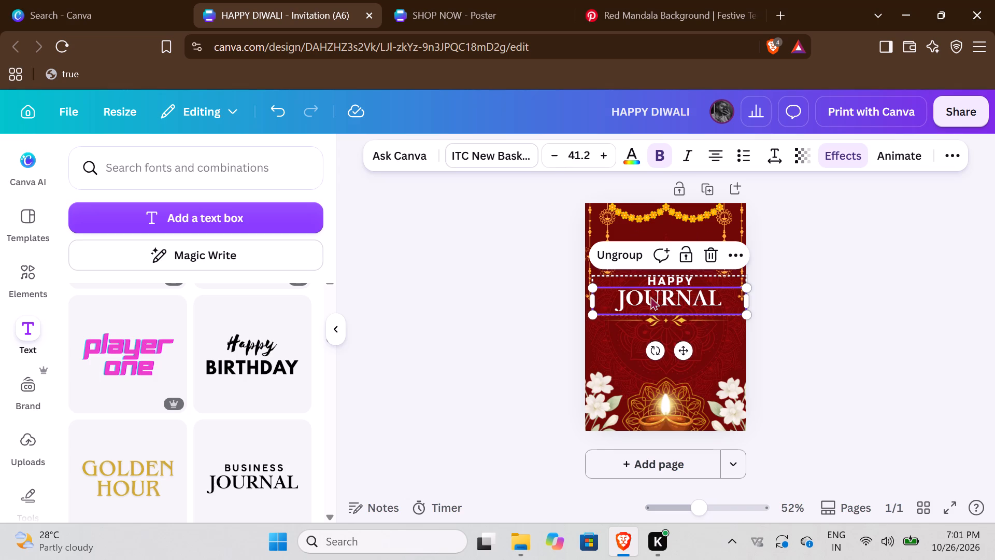
pyautogui.click(650, 296)
pyautogui.press('BackSpace')
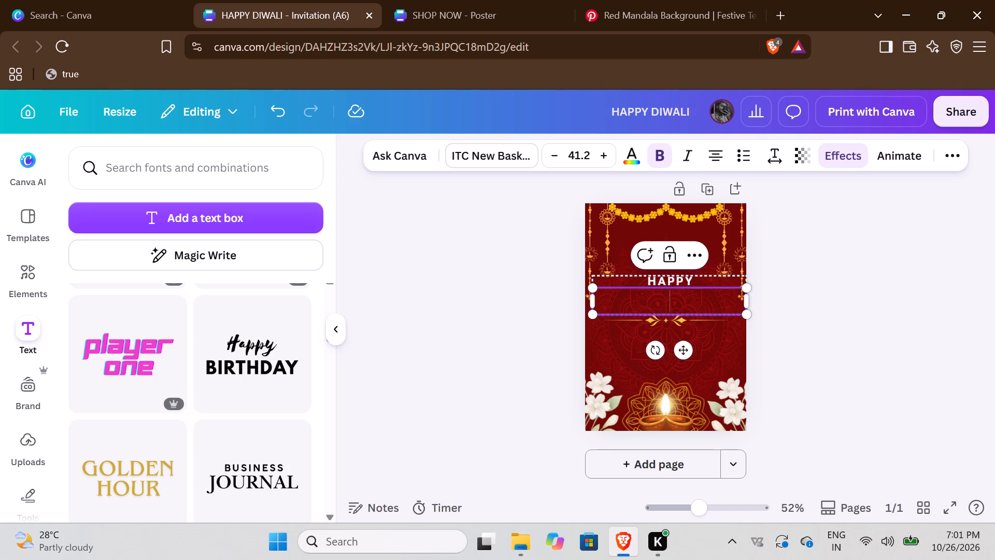
pyautogui.write('DI')
pyautogui.press('e')
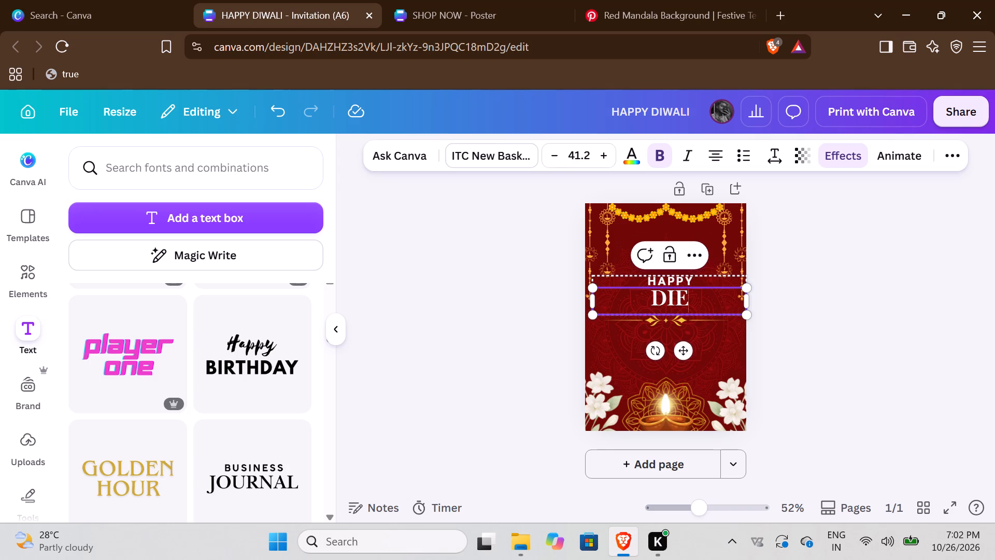
pyautogui.press('BackSpace')
pyautogui.write('WALO')
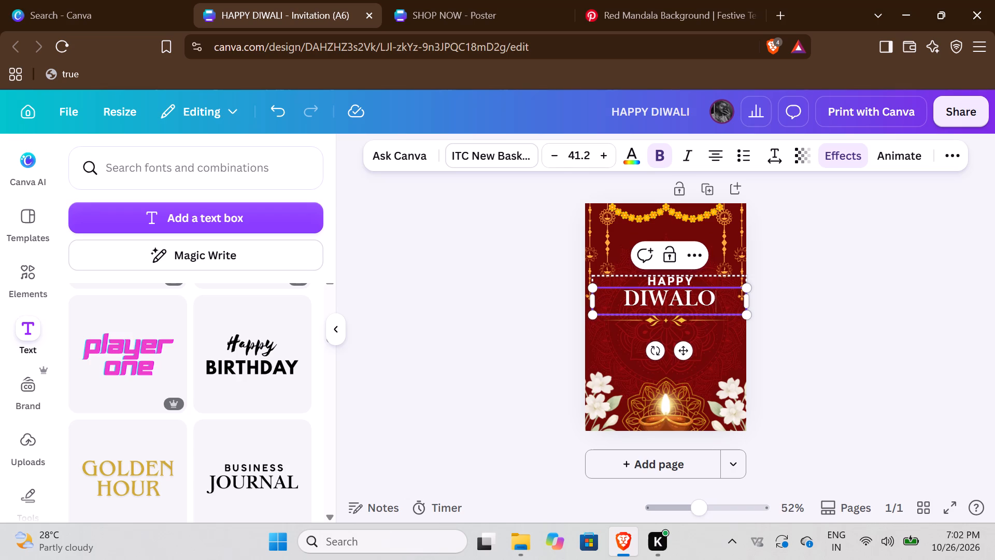
pyautogui.press('BackSpace')
pyautogui.press('i')
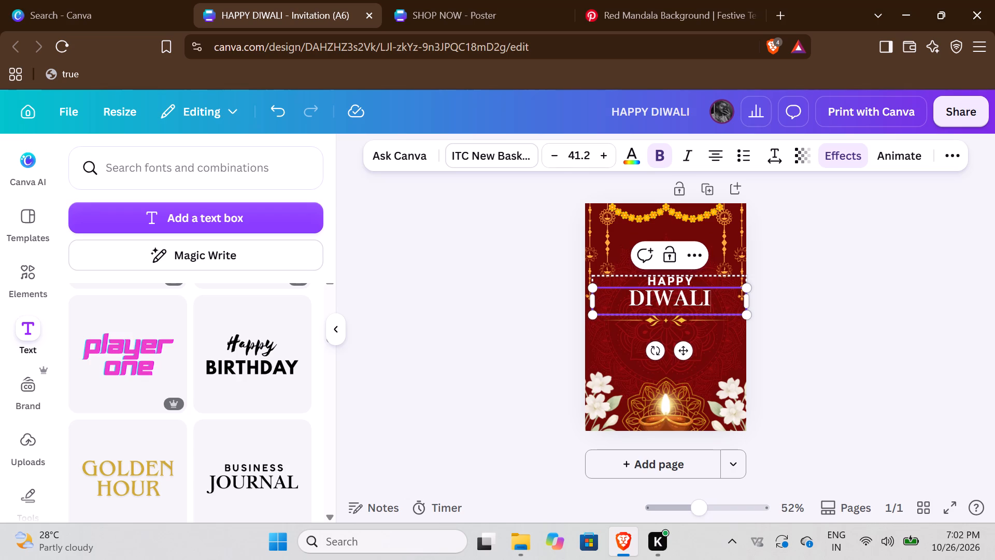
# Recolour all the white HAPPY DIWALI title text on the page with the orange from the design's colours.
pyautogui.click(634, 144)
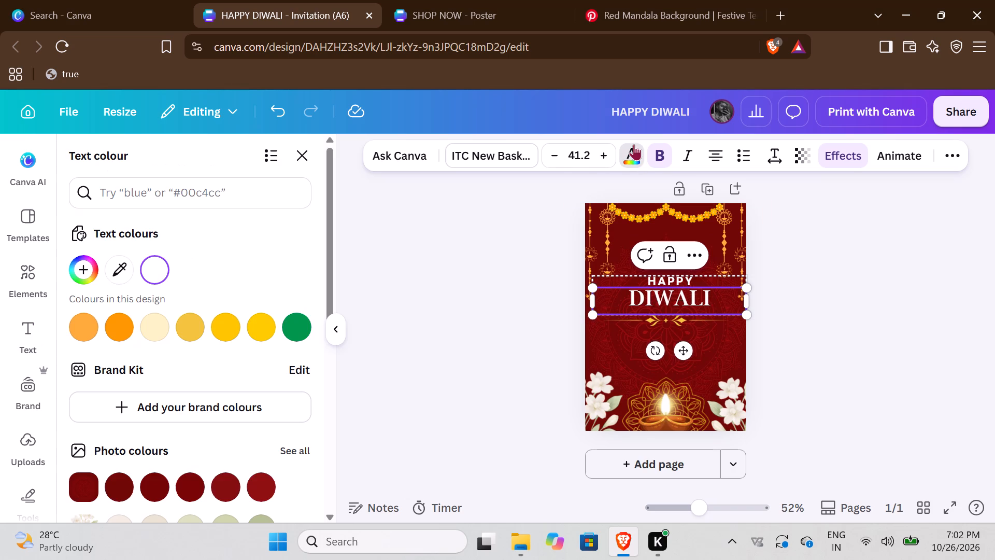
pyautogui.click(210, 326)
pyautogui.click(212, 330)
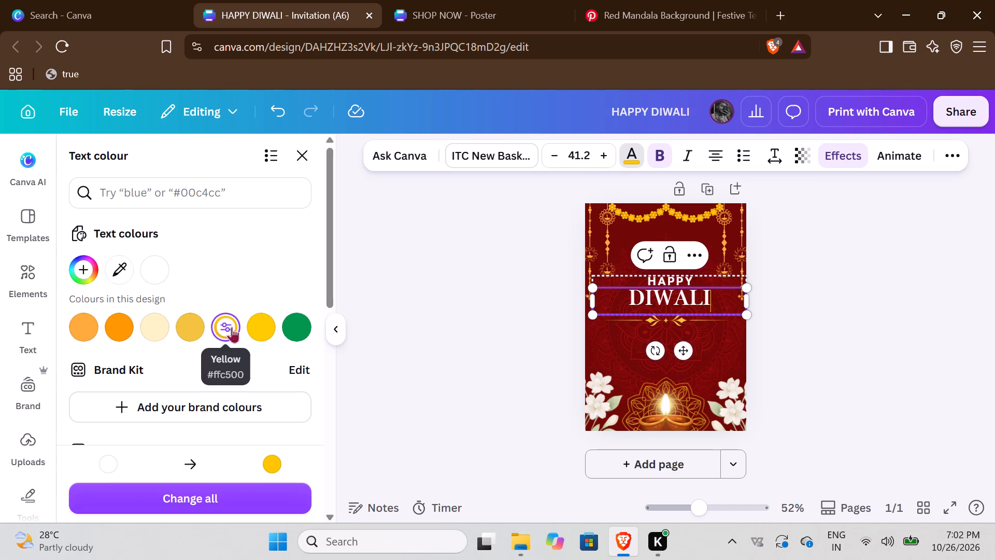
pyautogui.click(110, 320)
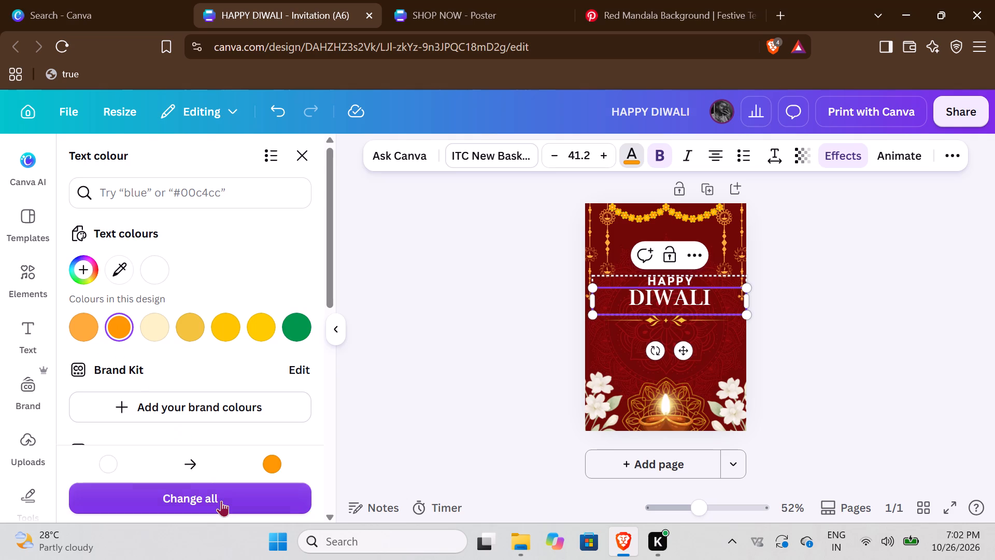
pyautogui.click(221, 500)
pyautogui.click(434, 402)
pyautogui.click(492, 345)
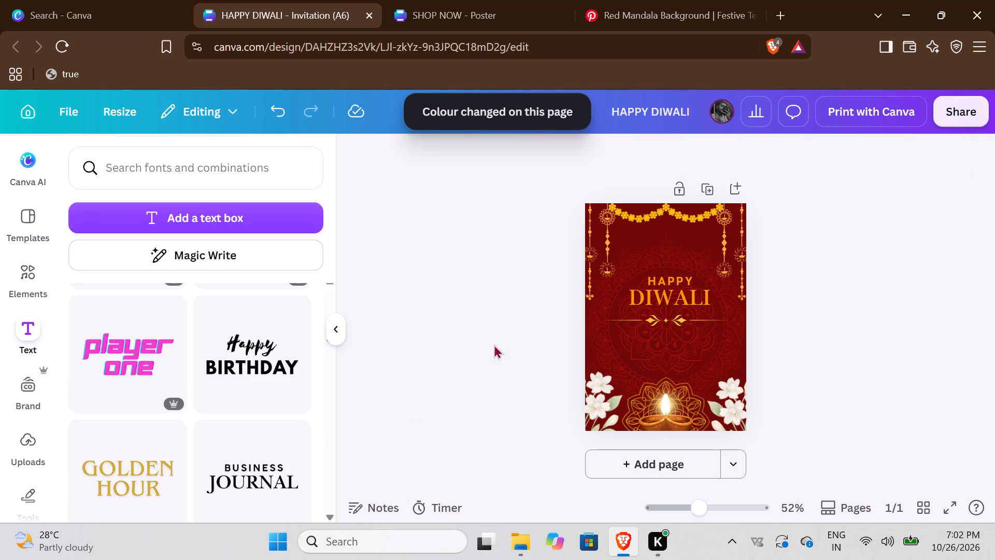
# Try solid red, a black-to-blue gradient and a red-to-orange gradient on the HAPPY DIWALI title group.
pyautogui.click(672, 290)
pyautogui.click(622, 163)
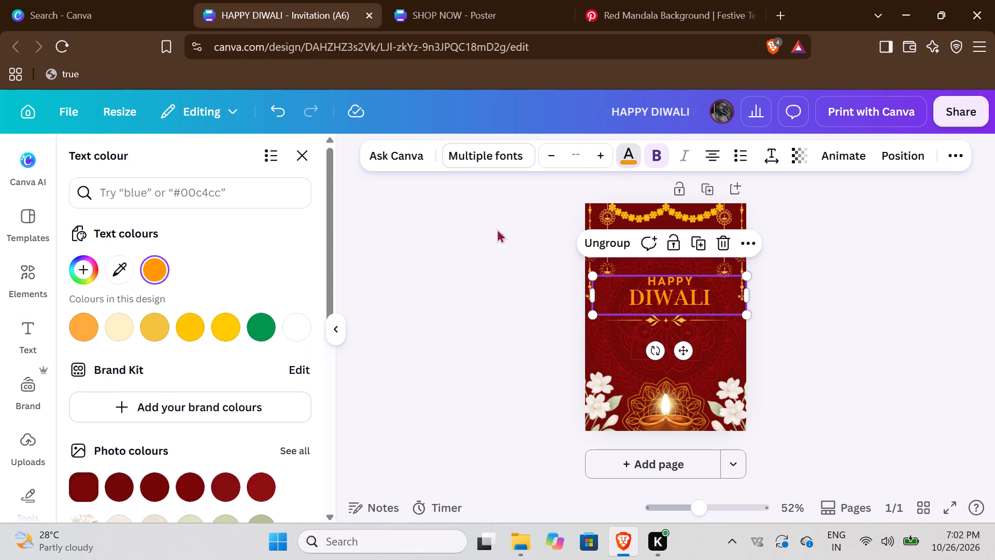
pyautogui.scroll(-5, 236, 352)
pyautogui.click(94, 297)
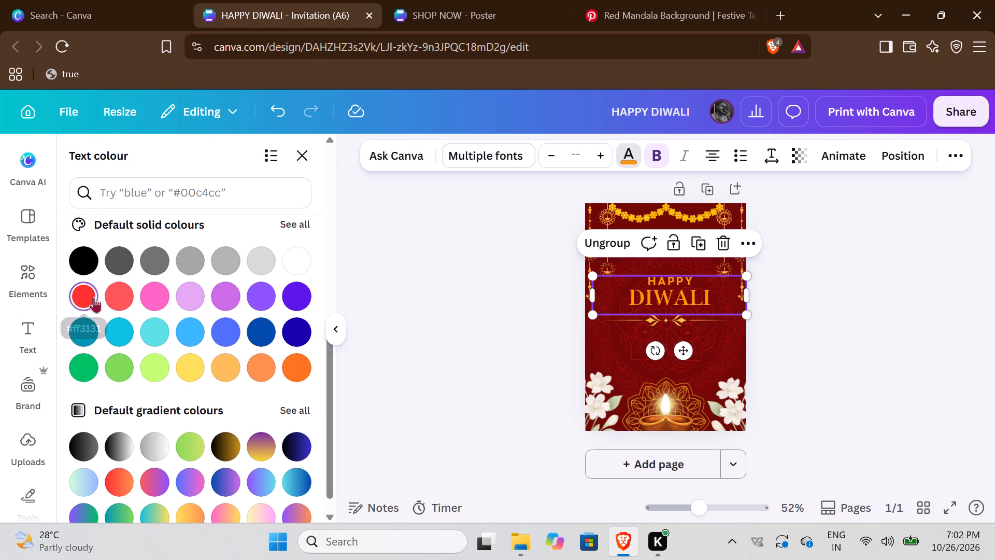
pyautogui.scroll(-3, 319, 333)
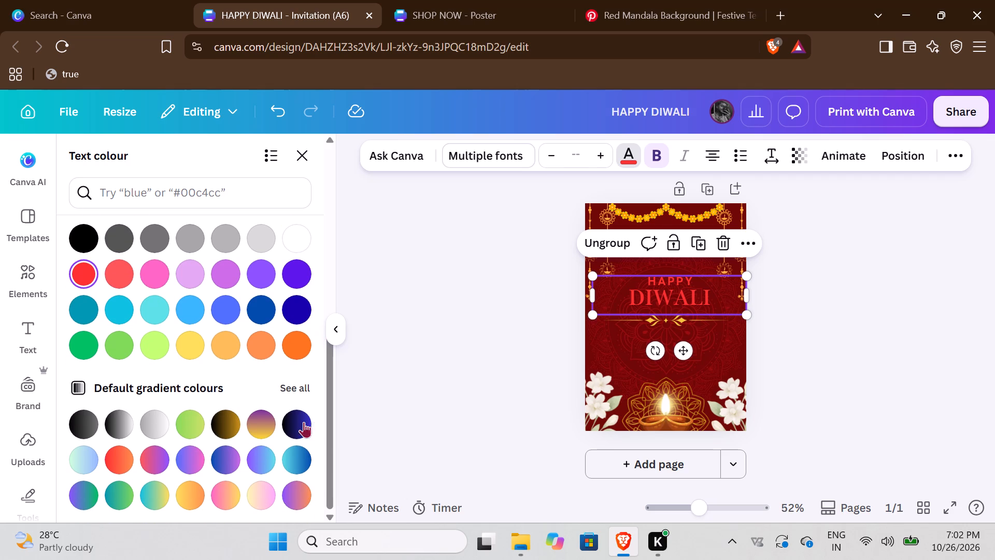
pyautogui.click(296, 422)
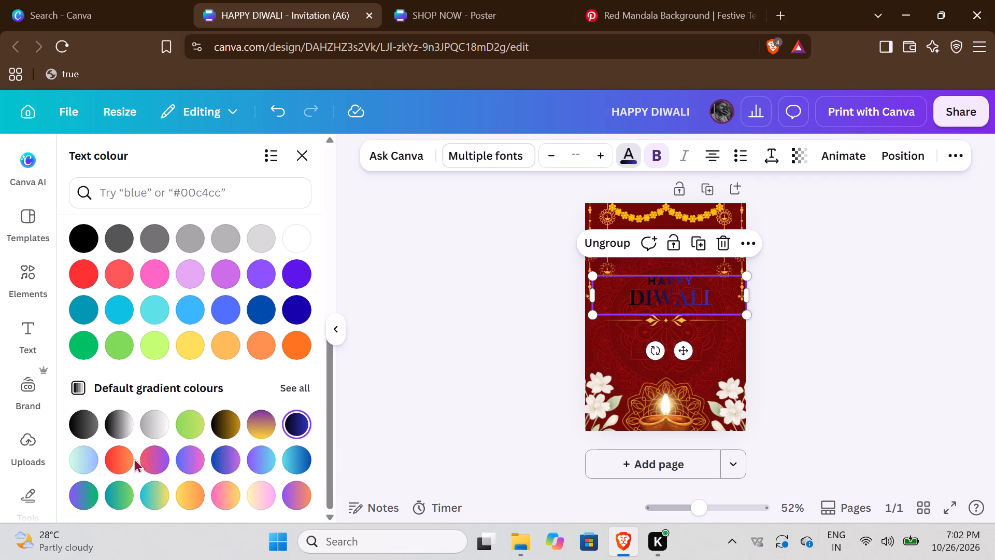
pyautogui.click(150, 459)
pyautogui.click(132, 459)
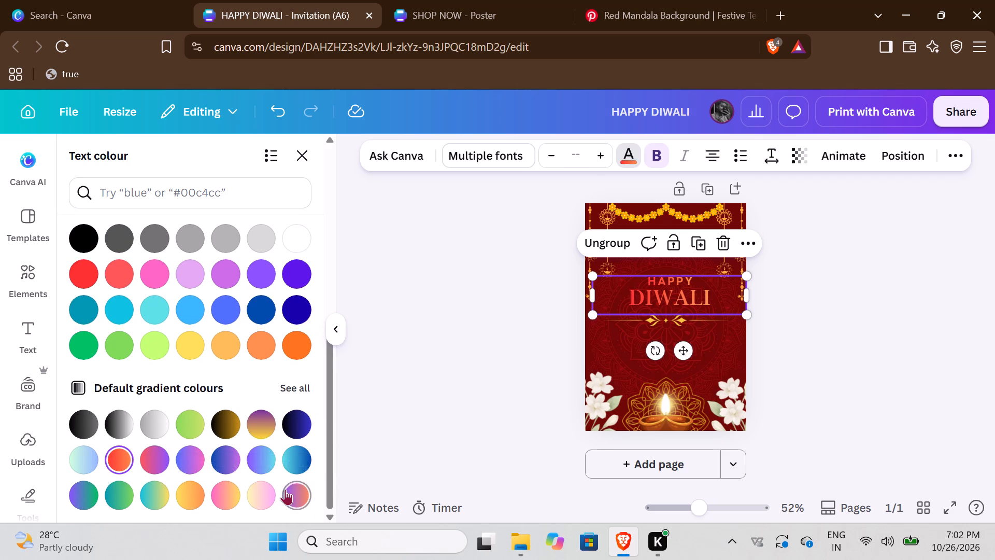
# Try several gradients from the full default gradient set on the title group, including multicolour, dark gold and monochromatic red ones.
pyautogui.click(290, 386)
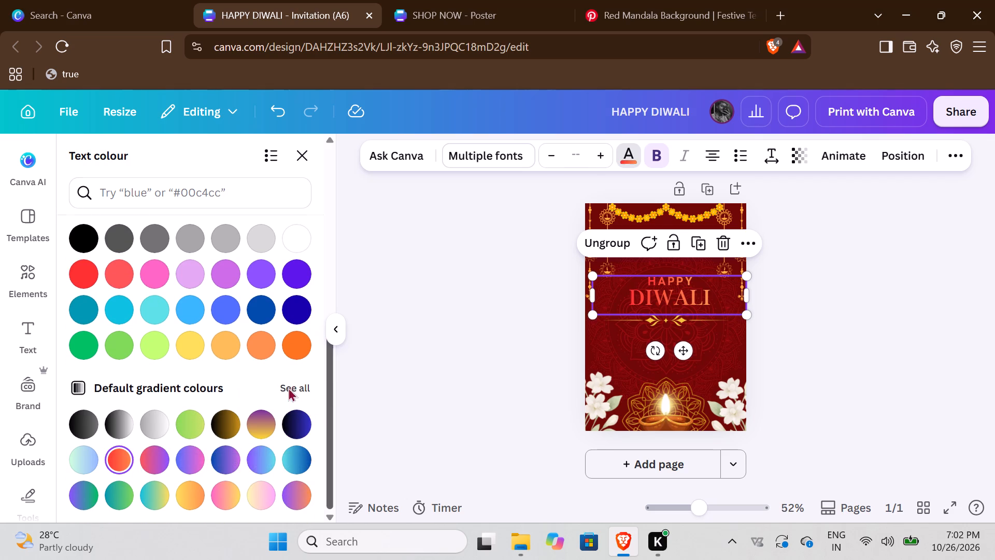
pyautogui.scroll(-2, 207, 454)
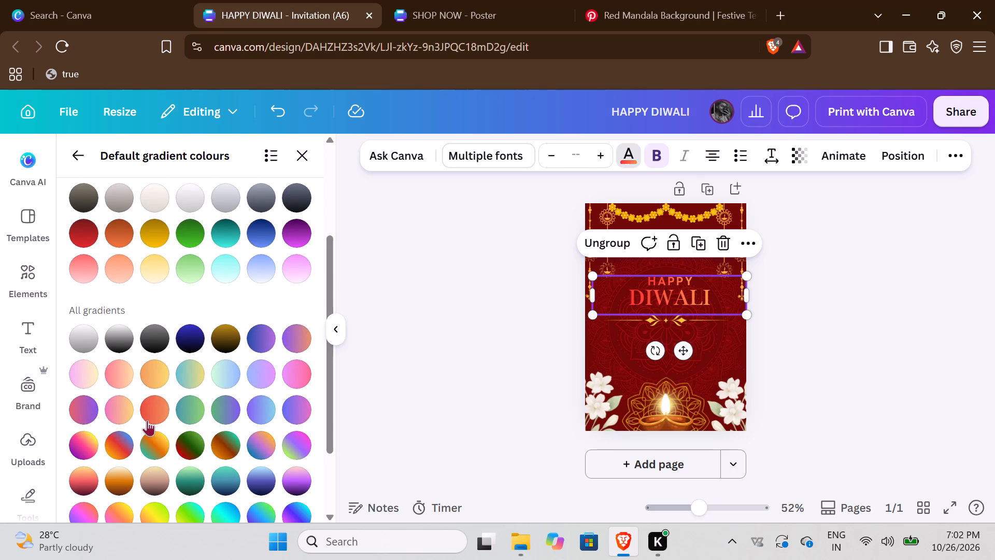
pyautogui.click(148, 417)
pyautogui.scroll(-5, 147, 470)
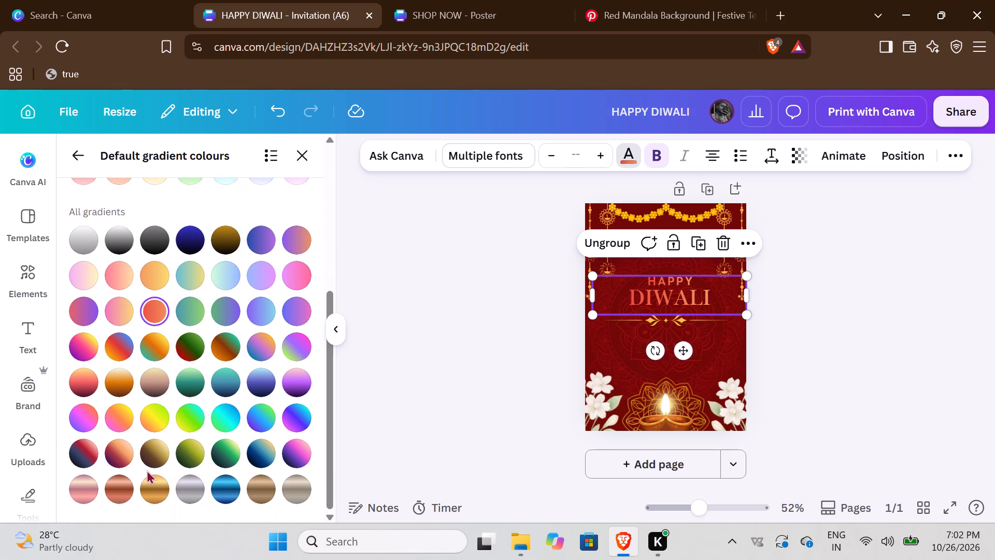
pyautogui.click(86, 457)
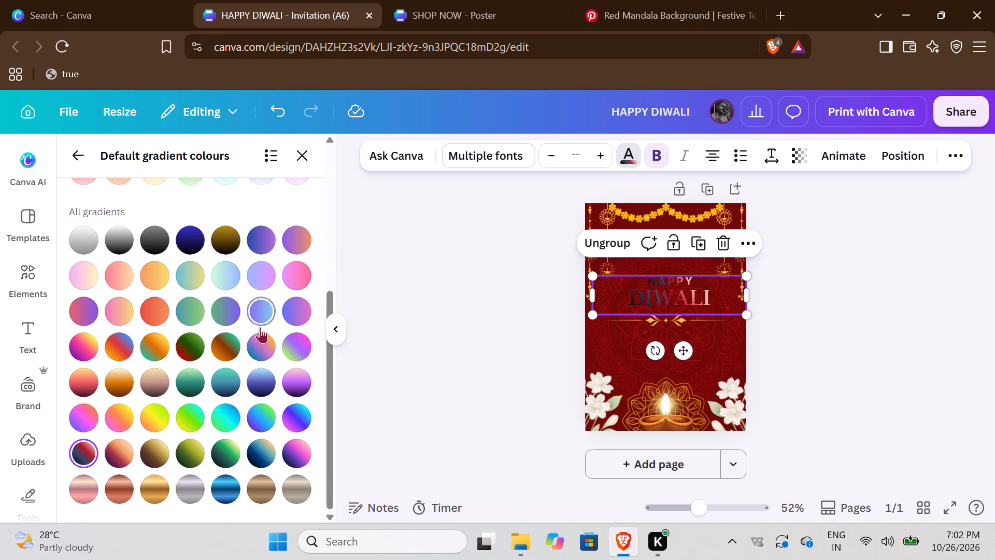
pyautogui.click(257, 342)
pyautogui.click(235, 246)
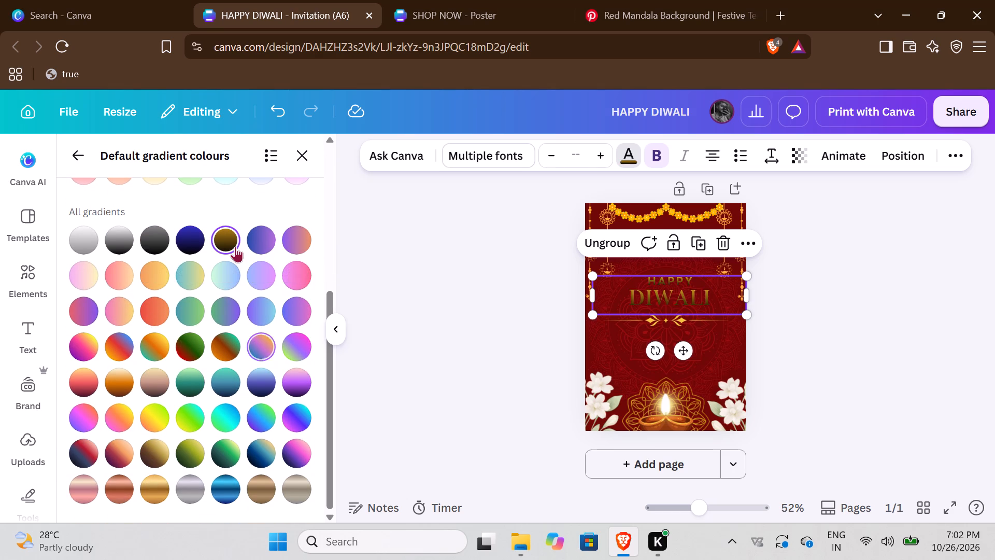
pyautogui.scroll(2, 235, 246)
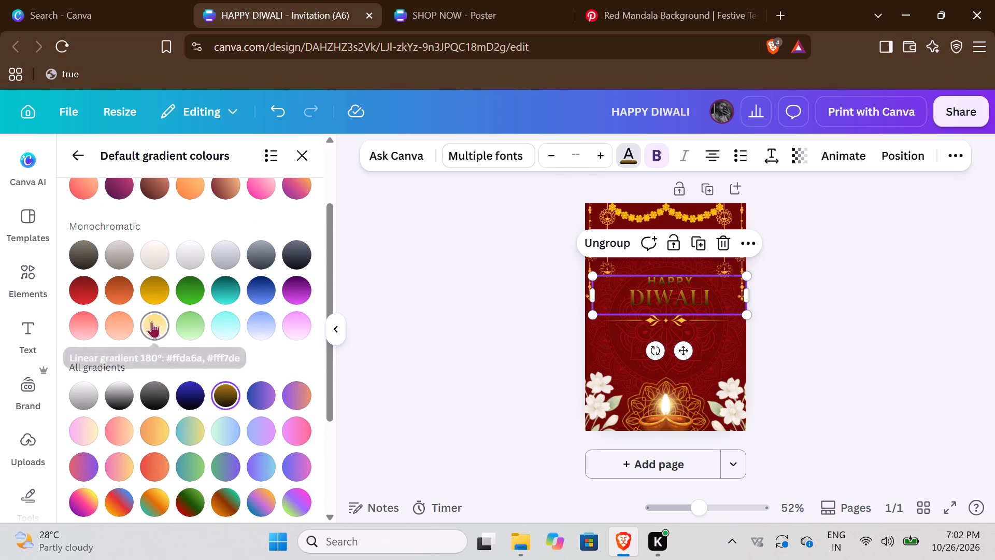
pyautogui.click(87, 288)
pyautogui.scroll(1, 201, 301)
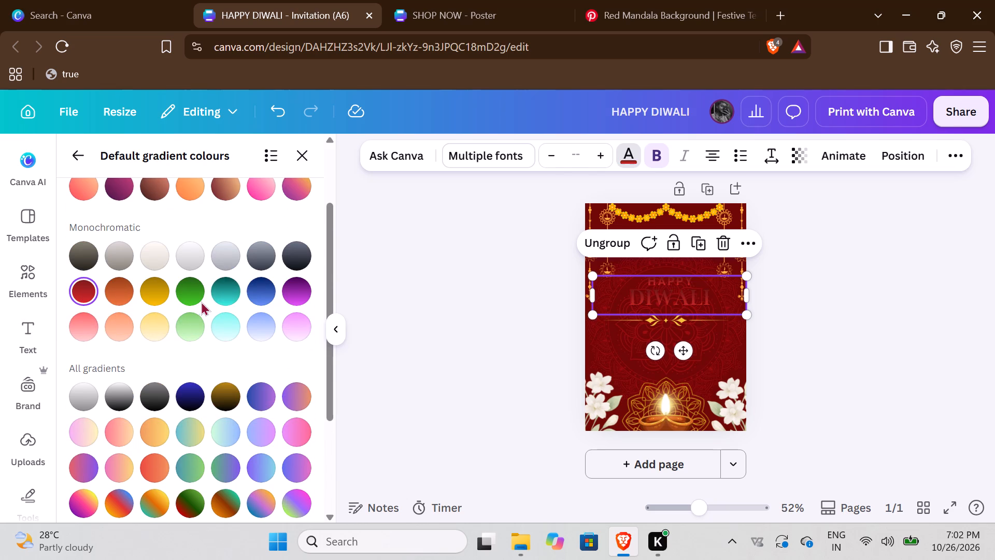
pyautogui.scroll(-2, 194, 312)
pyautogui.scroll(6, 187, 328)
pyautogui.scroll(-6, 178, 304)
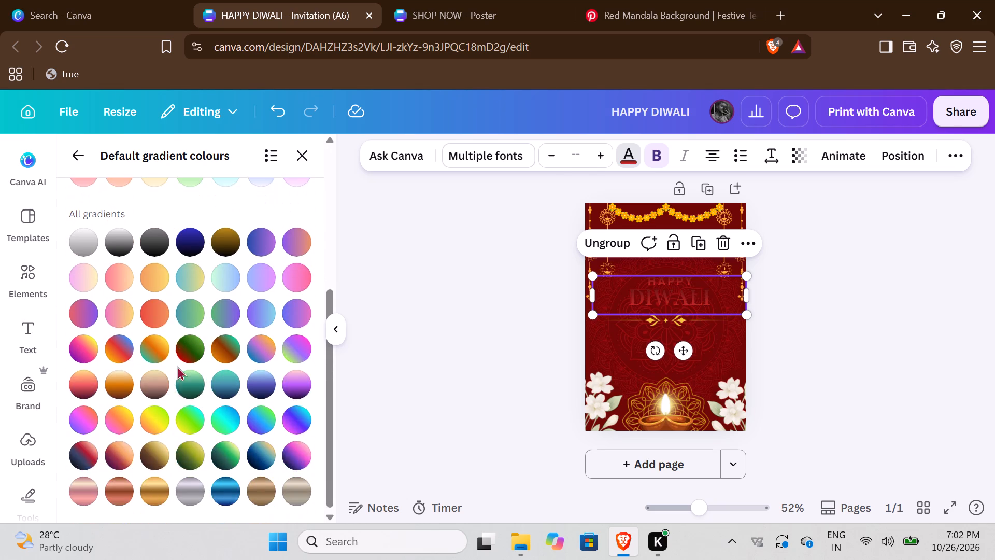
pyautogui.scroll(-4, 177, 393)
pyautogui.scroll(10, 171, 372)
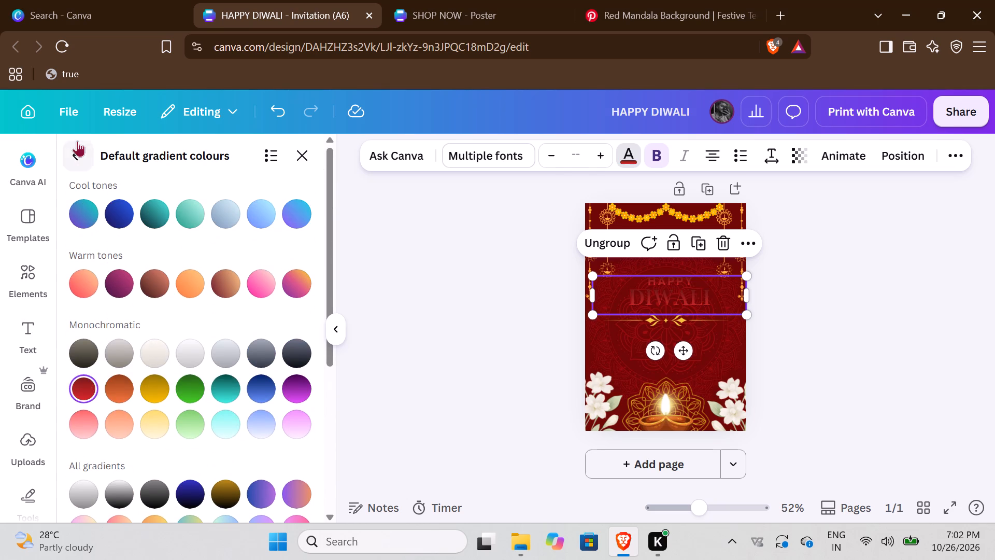
# Apply the default red-to-orange gradient to the HAPPY DIWALI title group, after trying solid dark blue and red.
pyautogui.click(77, 141)
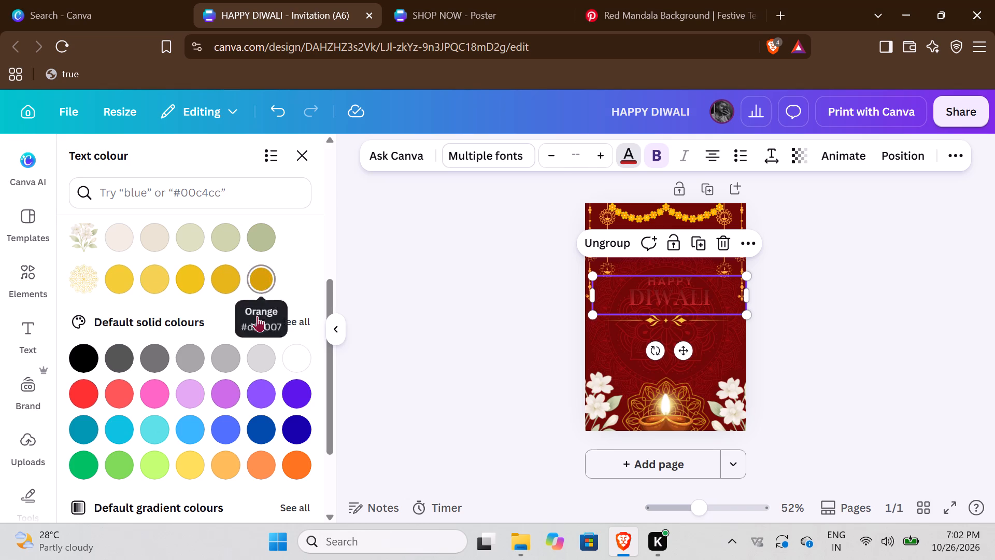
pyautogui.click(308, 427)
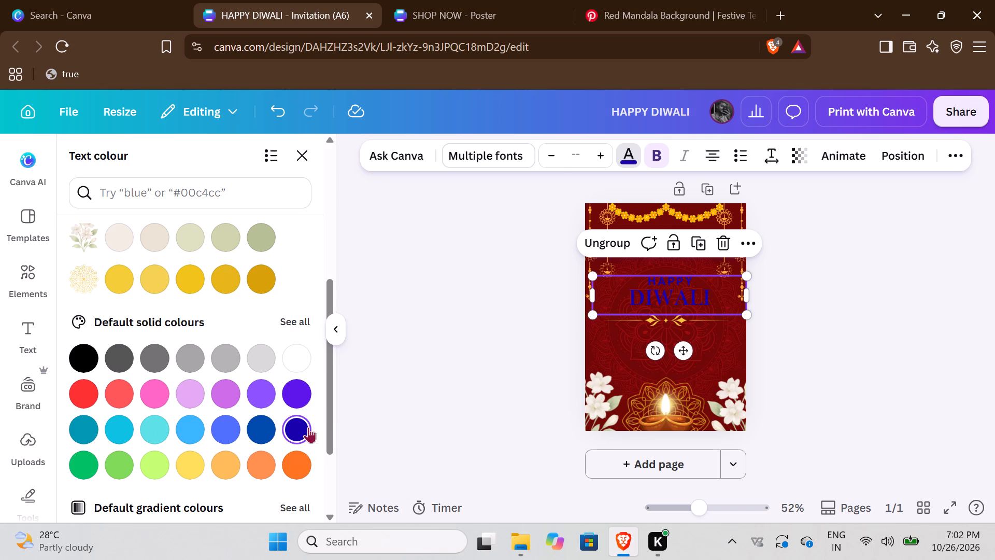
pyautogui.click(79, 387)
pyautogui.scroll(-4, 188, 410)
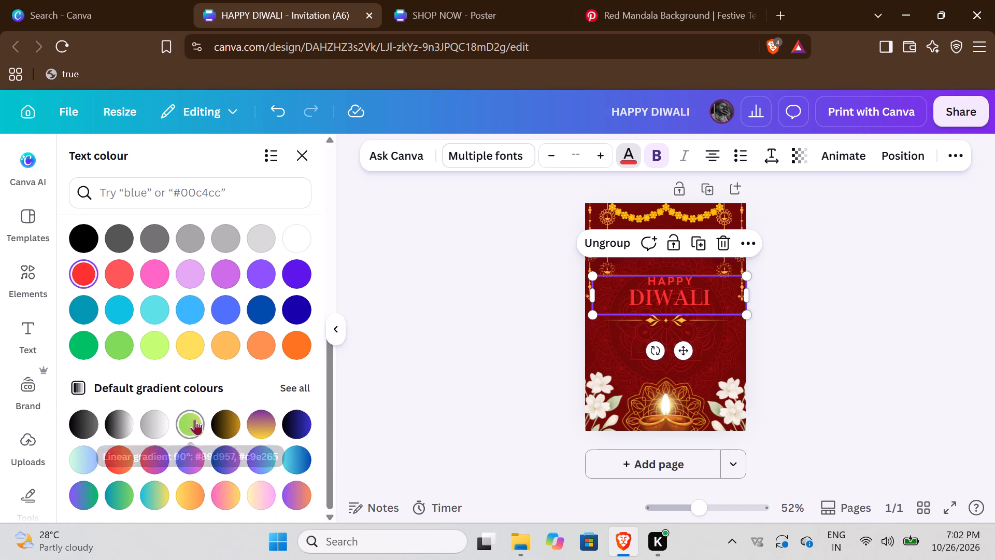
pyautogui.click(116, 470)
pyautogui.click(465, 371)
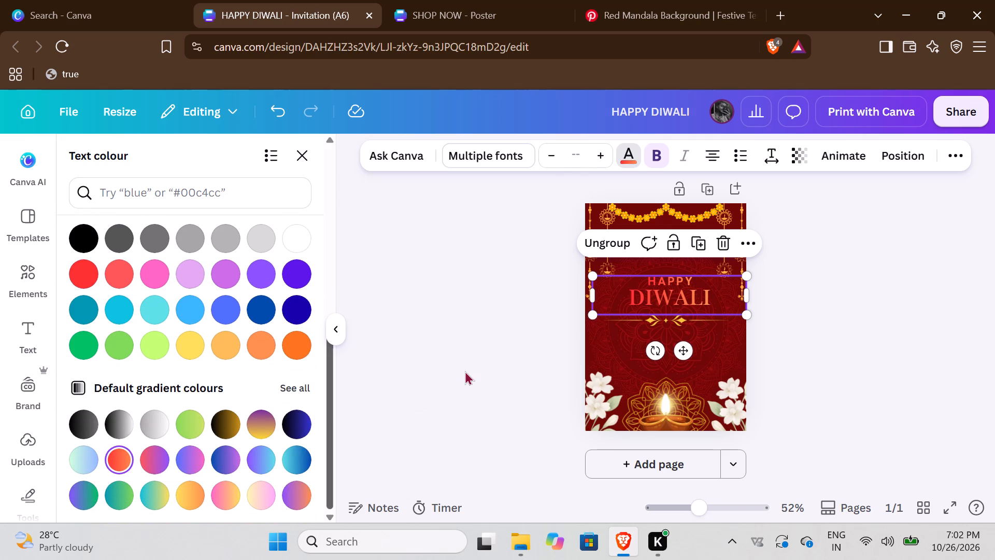
pyautogui.click(465, 371)
# Enlarge the HAPPY DIWALI title group to about 119 by 30 and move it up, centred between the hanging decorations.
pyautogui.click(676, 295)
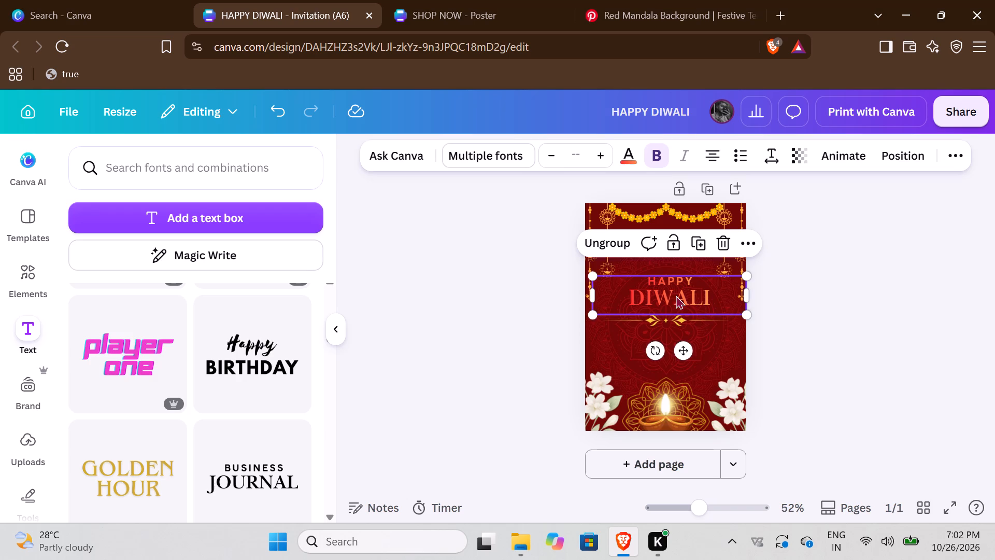
pyautogui.moveTo(592, 273); pyautogui.dragTo(566, 245)
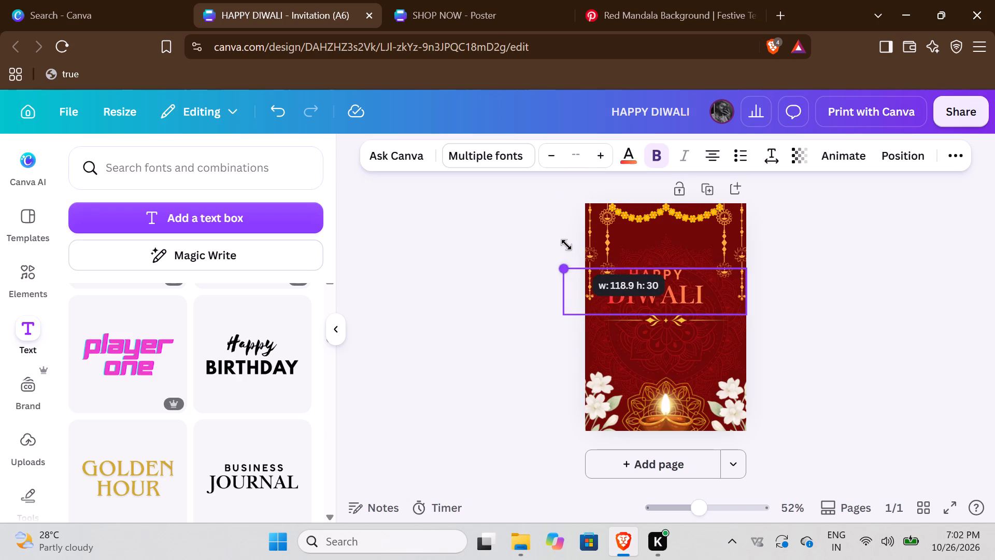
pyautogui.moveTo(566, 245); pyautogui.dragTo(568, 248)
pyautogui.moveTo(660, 289); pyautogui.dragTo(674, 282)
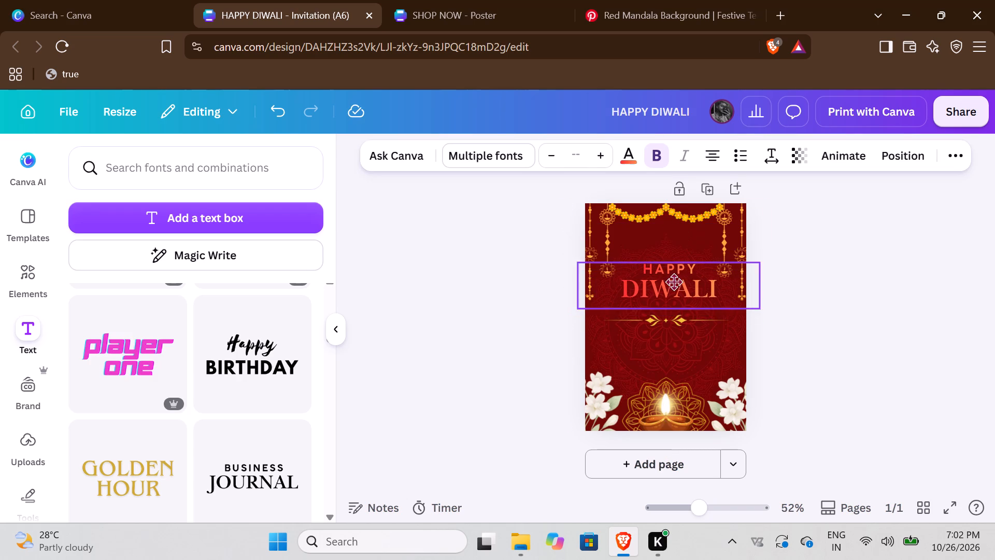
pyautogui.moveTo(674, 282); pyautogui.dragTo(669, 271)
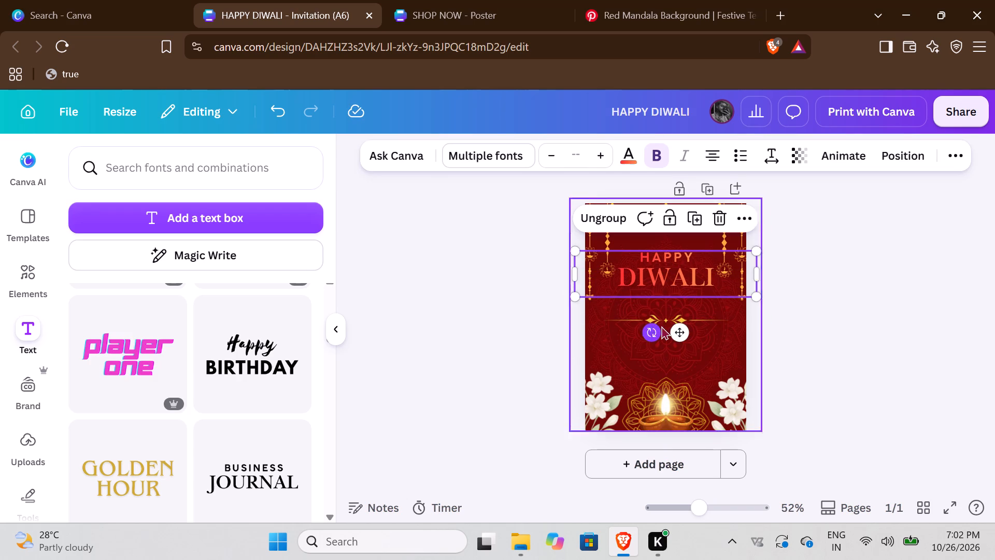
# Move the golden divider up to just below the title, widen it to nearly the page width and recentre it.
pyautogui.click(665, 322)
pyautogui.moveTo(665, 322); pyautogui.dragTo(665, 309)
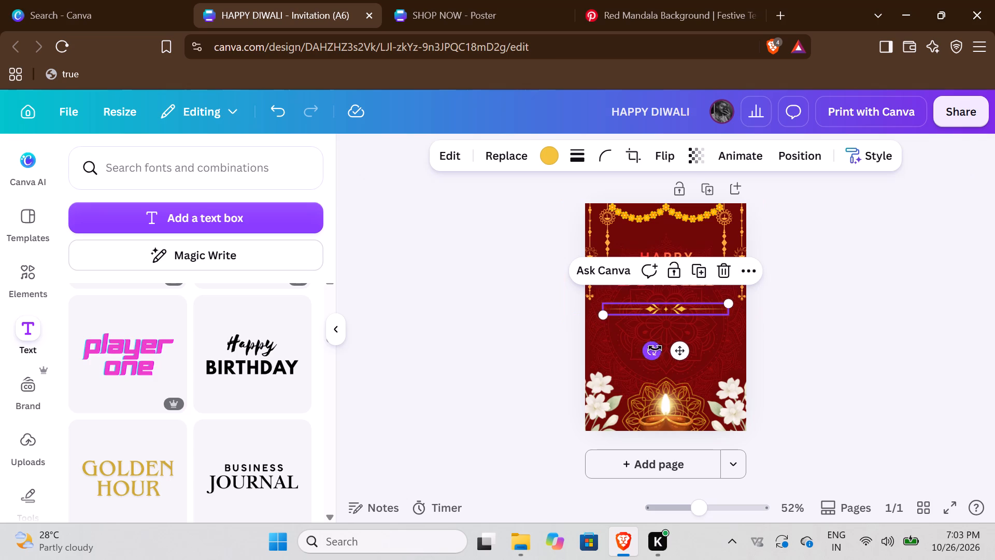
pyautogui.moveTo(602, 314); pyautogui.dragTo(591, 319)
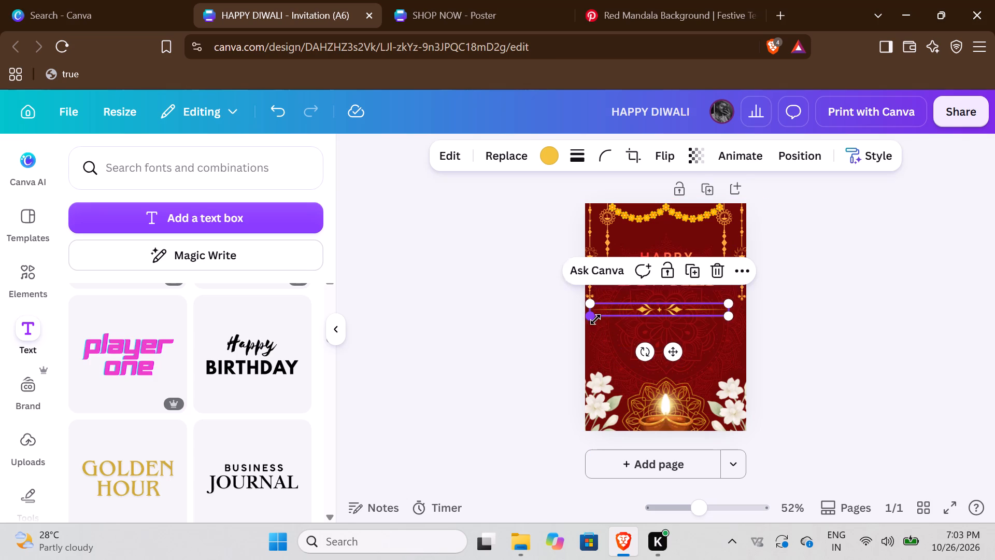
pyautogui.moveTo(671, 310); pyautogui.dragTo(676, 311)
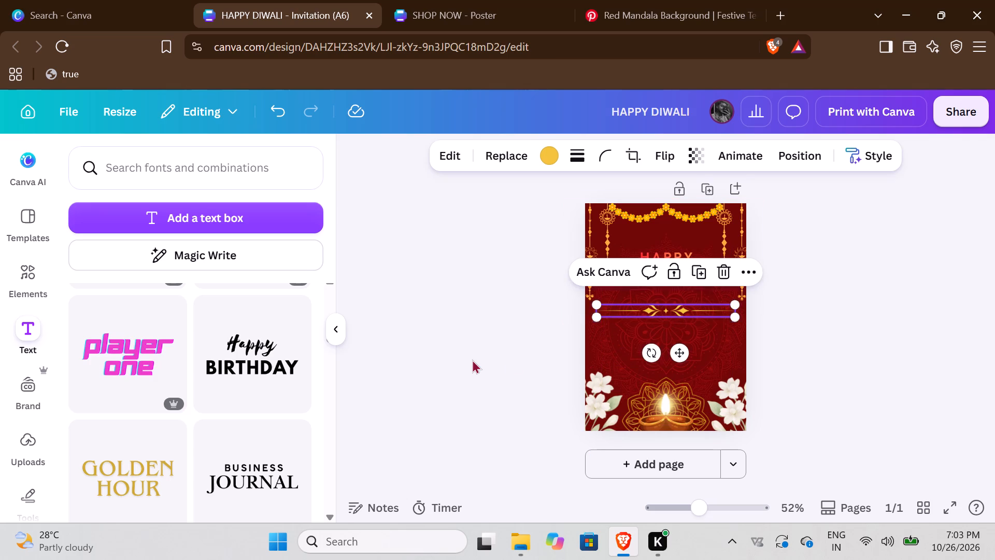
pyautogui.click(472, 359)
pyautogui.click(681, 266)
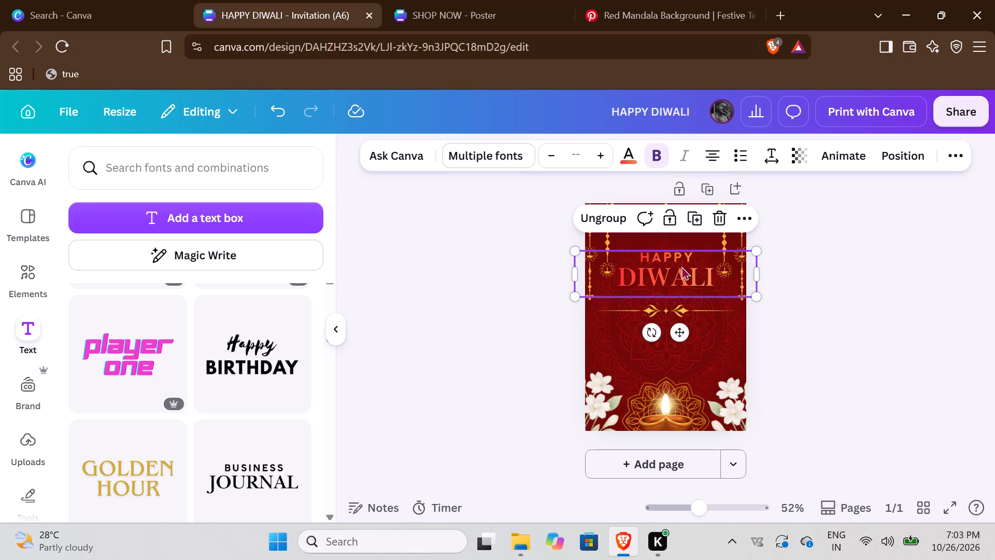
pyautogui.click(421, 351)
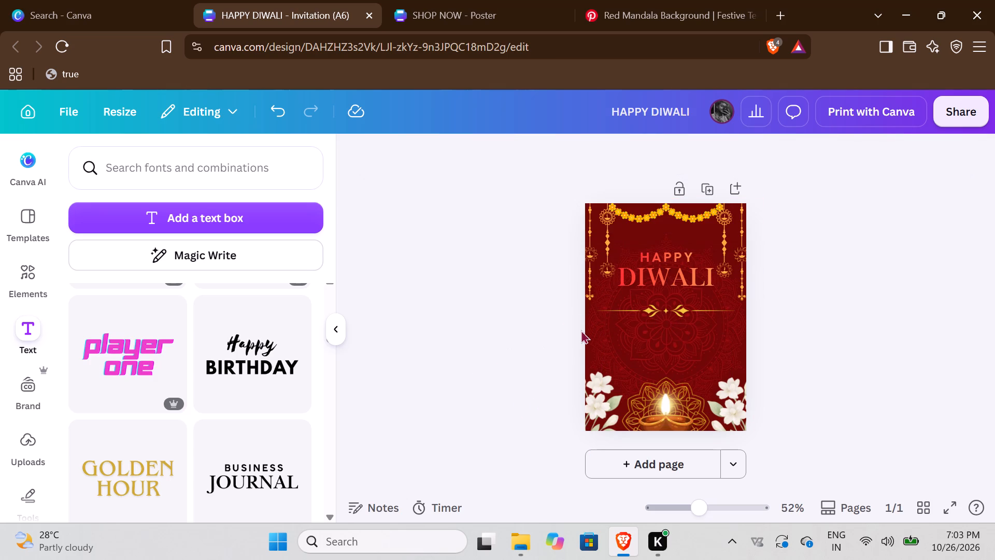
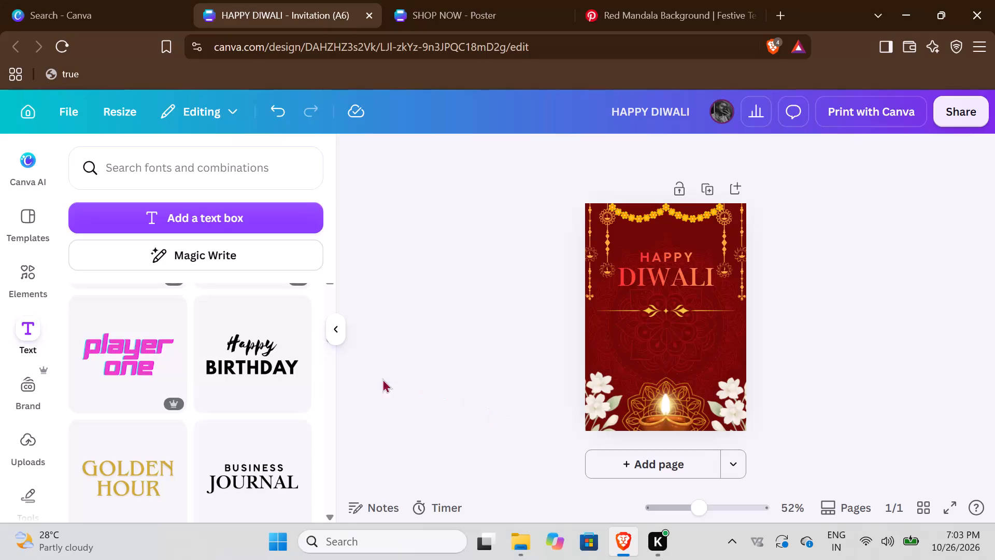
# Search the elements for "diwali lights" and add the graphic of two golden star sparkles to the invitation.
pyautogui.click(29, 260)
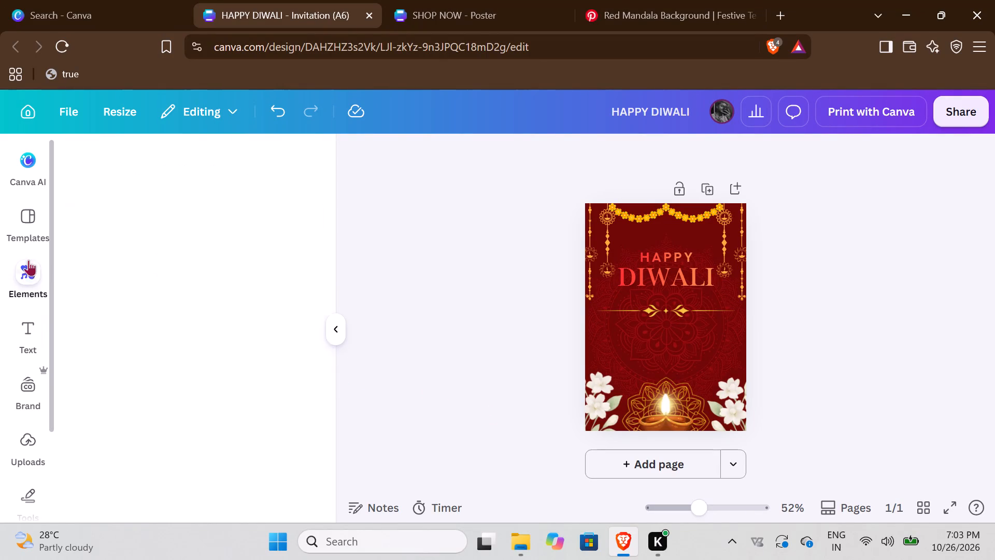
pyautogui.scroll(-1, 141, 369)
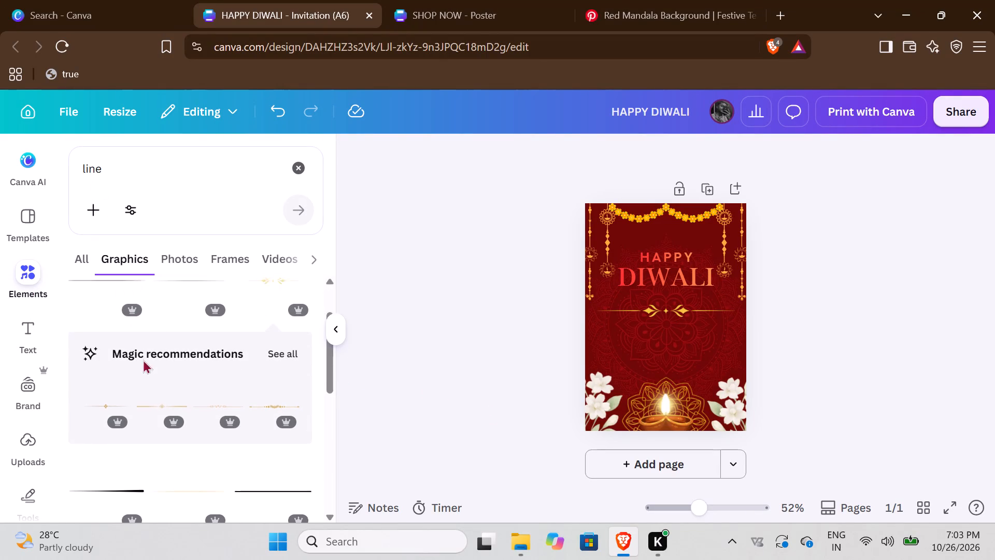
pyautogui.click(304, 166)
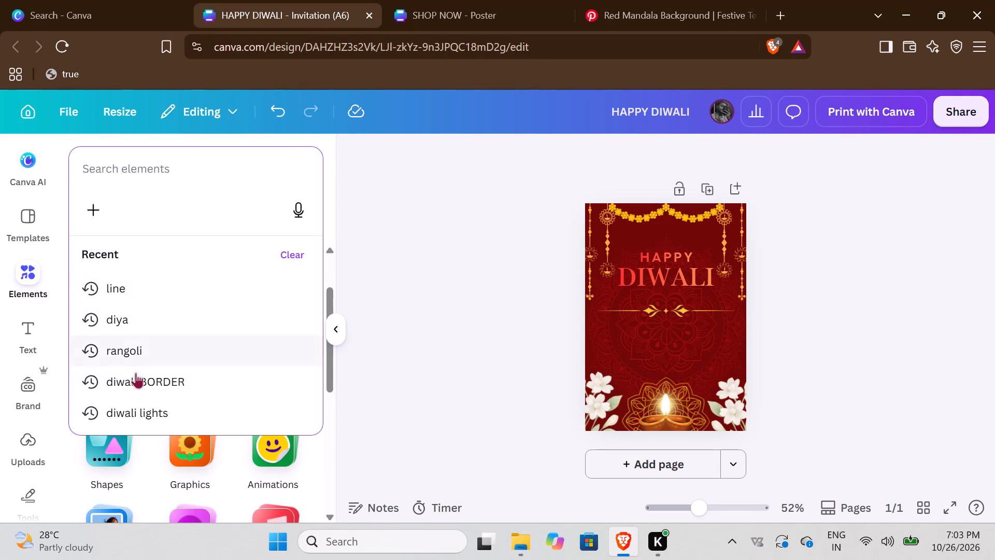
pyautogui.click(137, 416)
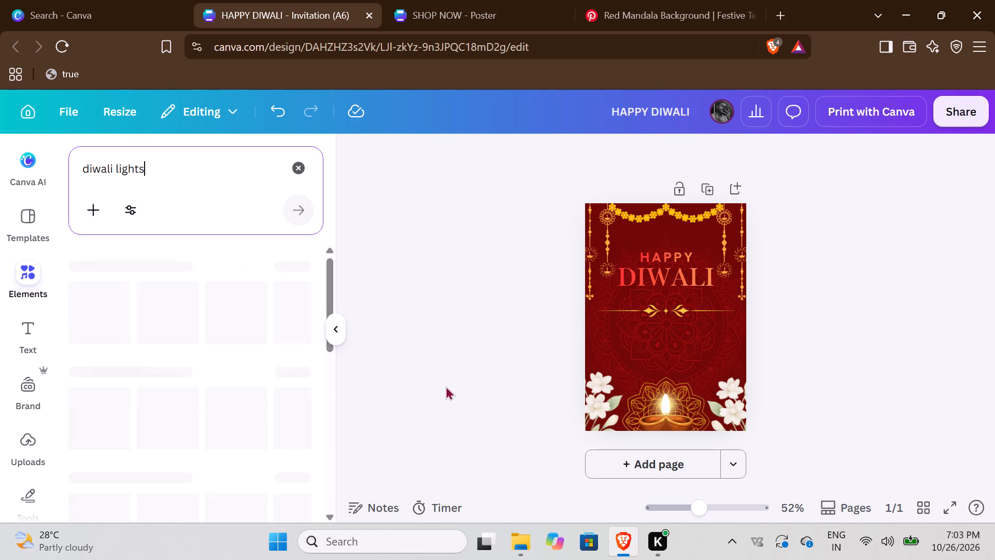
pyautogui.scroll(-3, 200, 385)
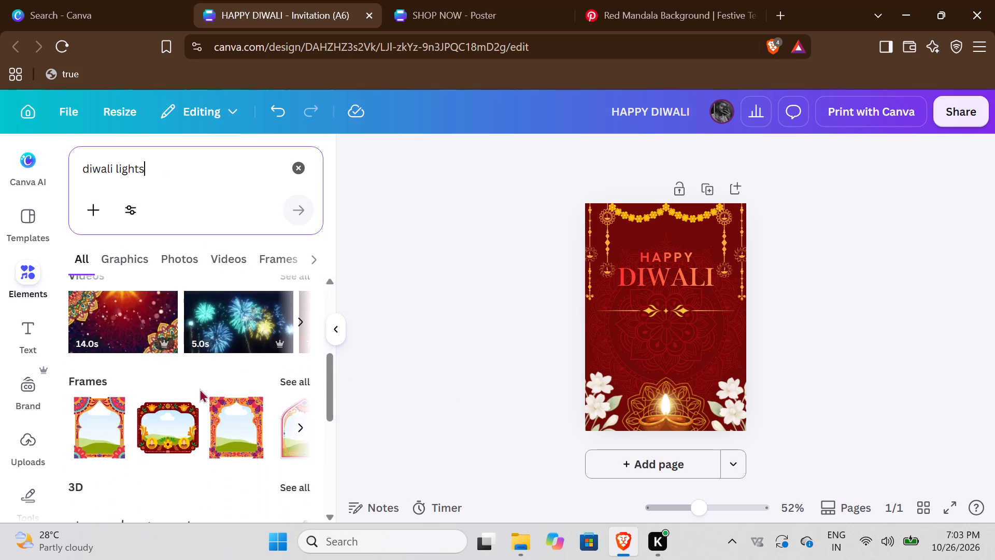
pyautogui.scroll(4, 200, 388)
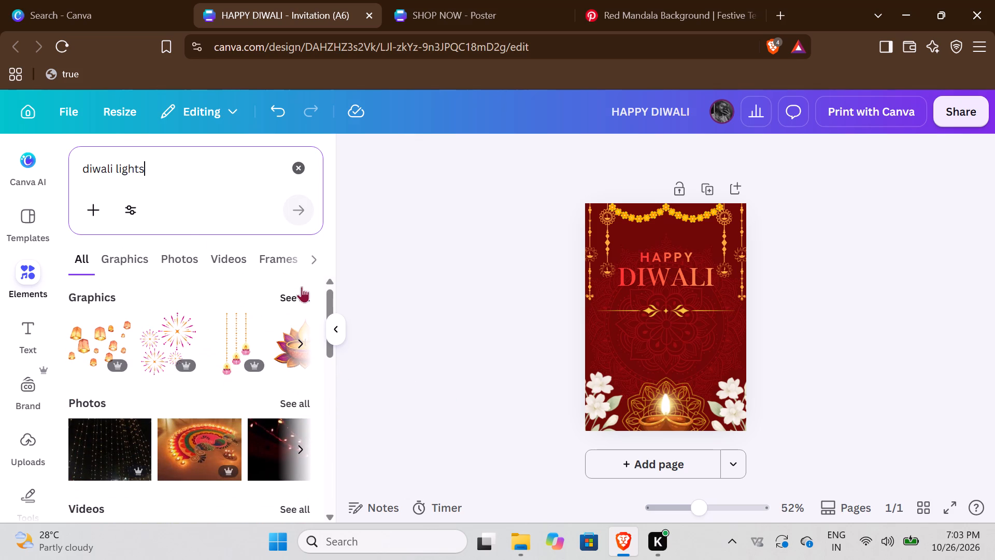
pyautogui.click(301, 289)
pyautogui.scroll(-2, 261, 354)
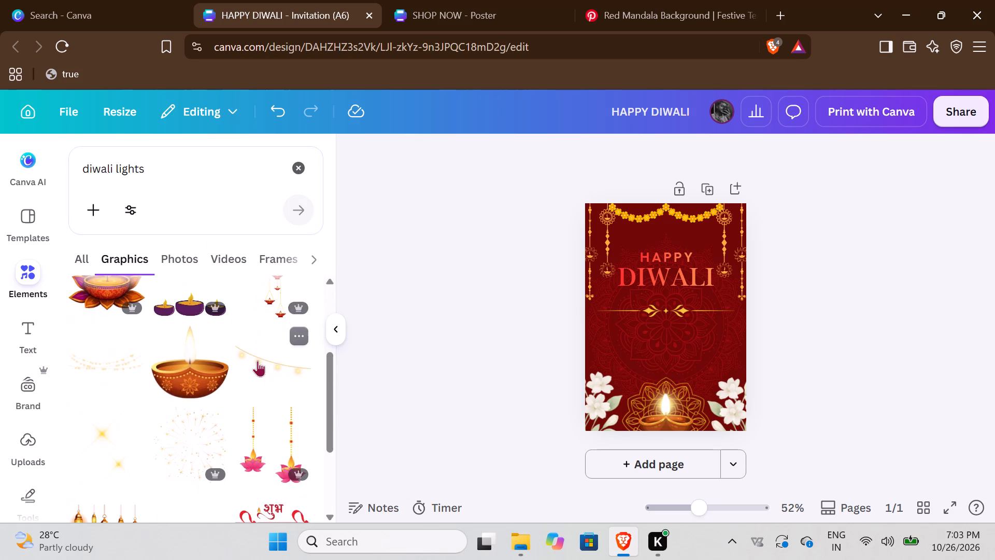
pyautogui.scroll(-2, 257, 362)
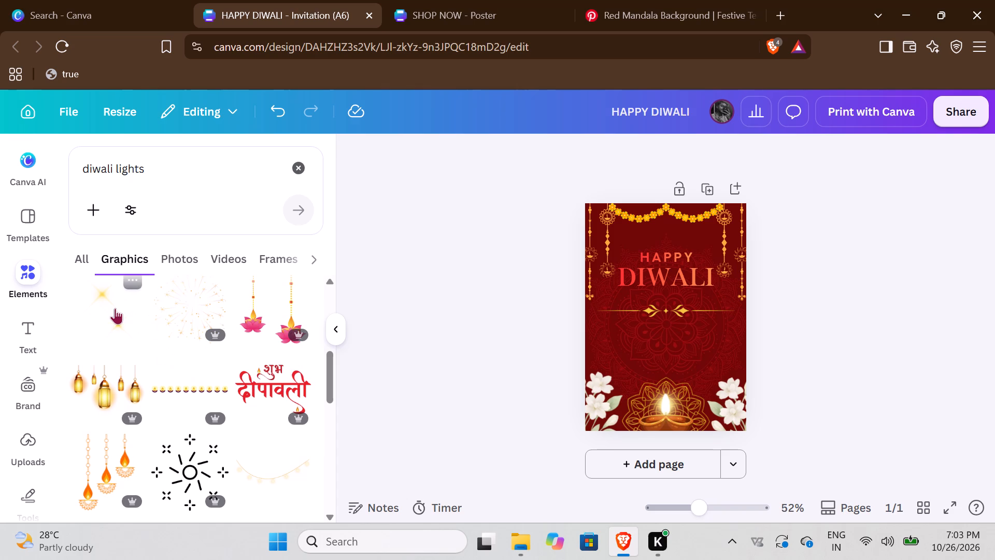
pyautogui.click(115, 308)
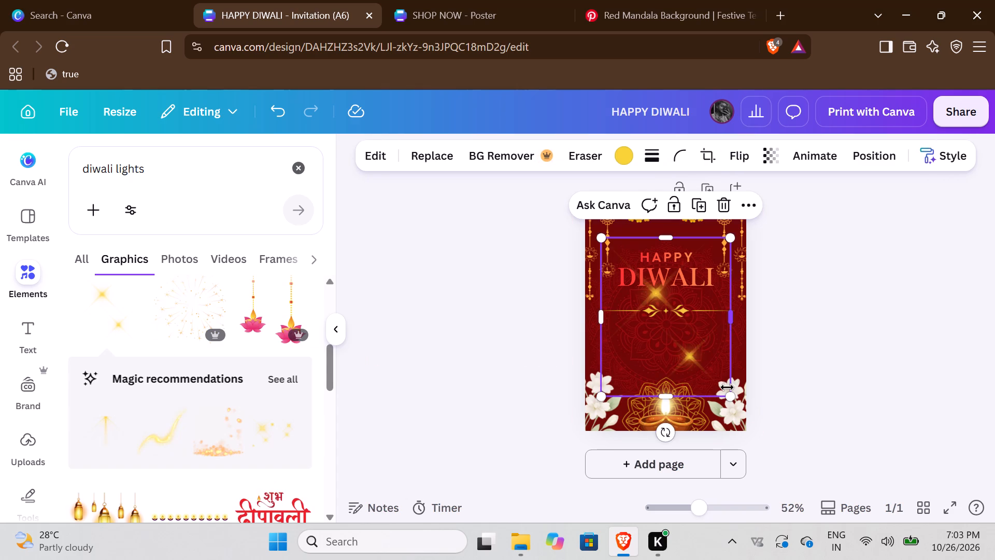
# Resize and tilt the golden sparkle graphic so it spans nearly the page width, placing it between the divider and the diya.
pyautogui.moveTo(724, 396); pyautogui.dragTo(644, 329)
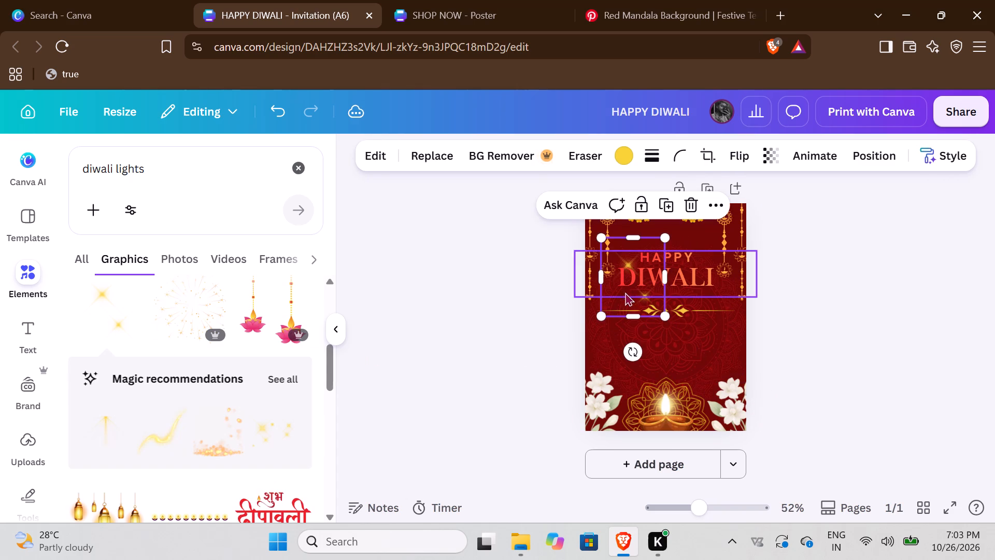
pyautogui.moveTo(627, 298); pyautogui.dragTo(661, 367)
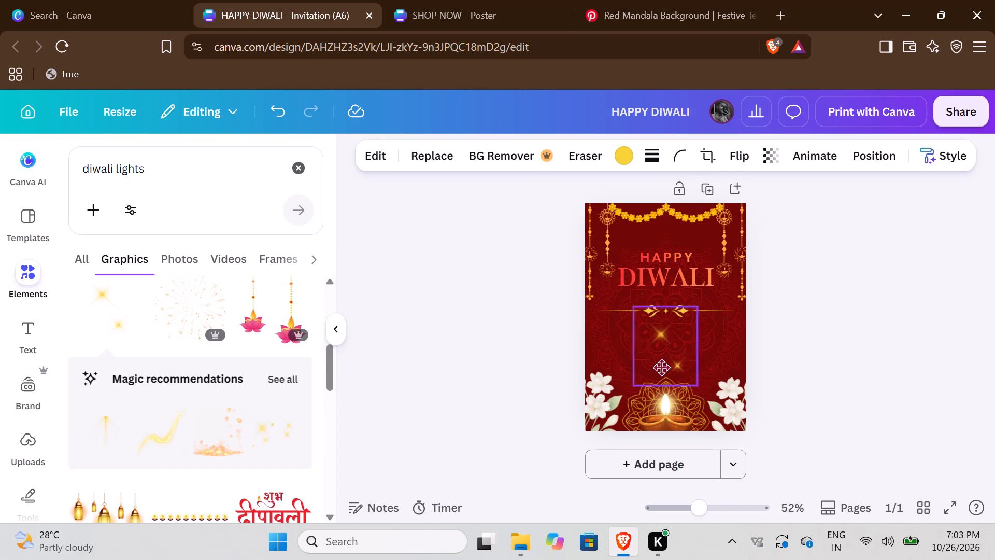
pyautogui.moveTo(661, 367); pyautogui.dragTo(642, 369)
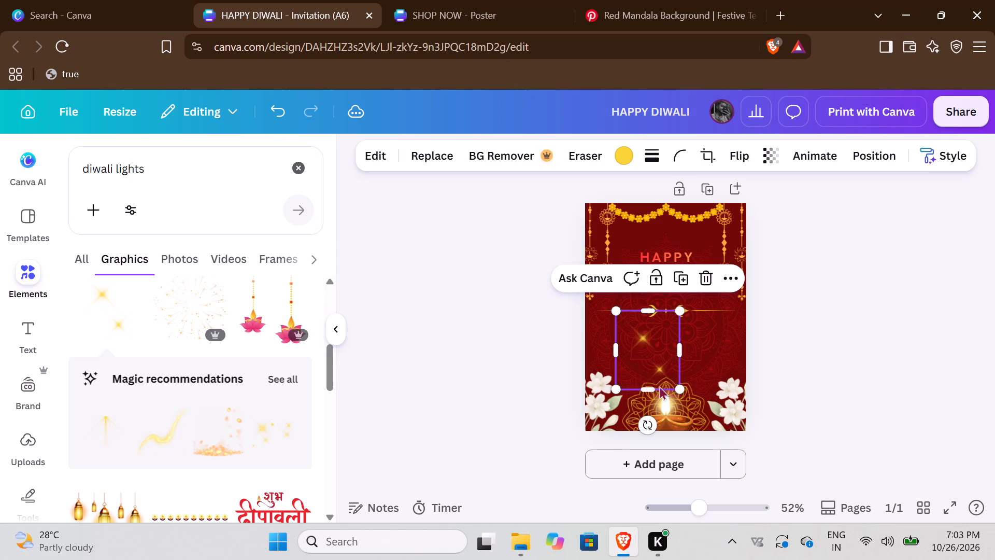
pyautogui.moveTo(649, 426); pyautogui.dragTo(714, 389)
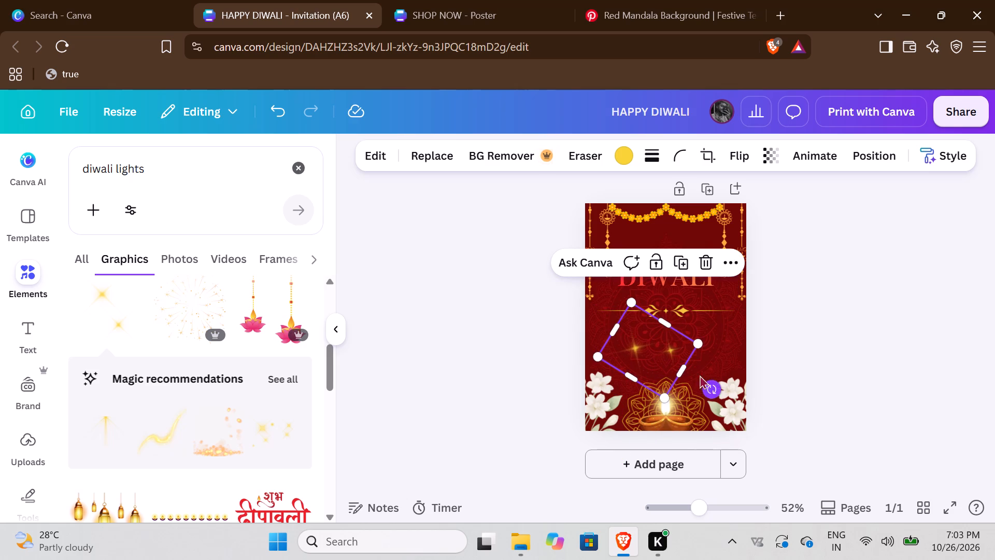
pyautogui.moveTo(716, 393); pyautogui.dragTo(726, 372)
pyautogui.moveTo(696, 331); pyautogui.dragTo(775, 319)
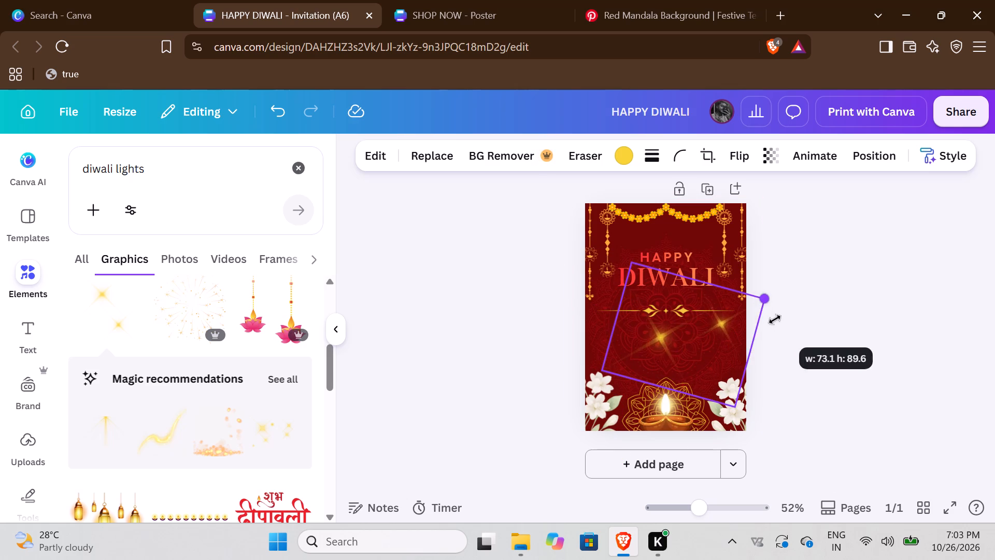
pyautogui.moveTo(775, 319); pyautogui.dragTo(704, 287)
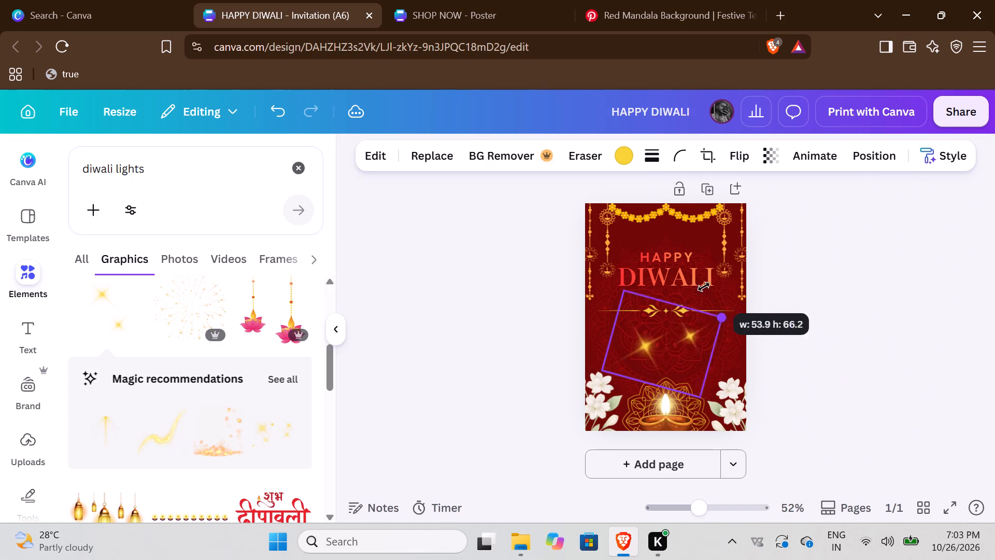
pyautogui.moveTo(704, 287); pyautogui.dragTo(736, 277)
pyautogui.moveTo(683, 360); pyautogui.dragTo(660, 371)
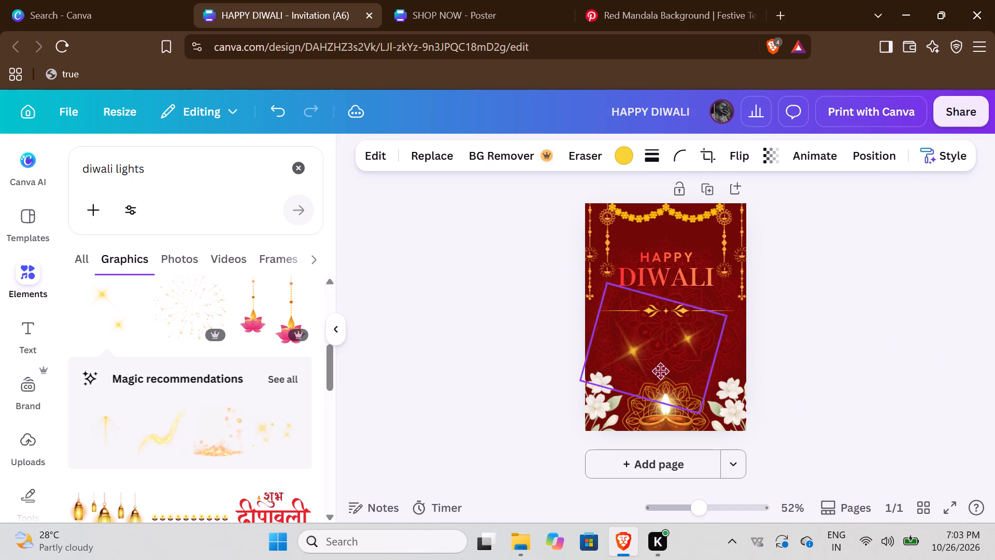
pyautogui.moveTo(660, 371); pyautogui.dragTo(660, 371)
pyautogui.moveTo(742, 372); pyautogui.dragTo(748, 361)
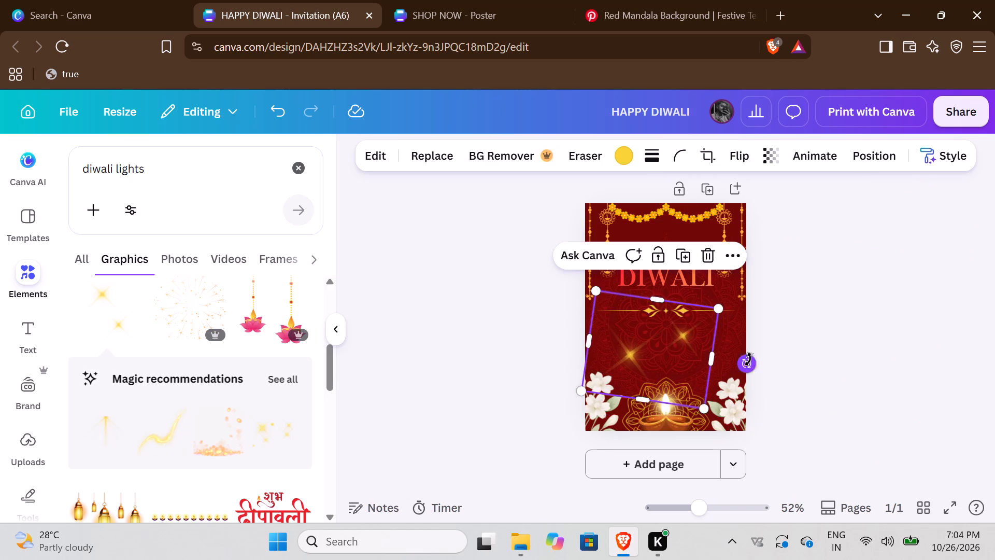
pyautogui.moveTo(721, 306); pyautogui.dragTo(756, 268)
pyautogui.moveTo(705, 339); pyautogui.dragTo(700, 353)
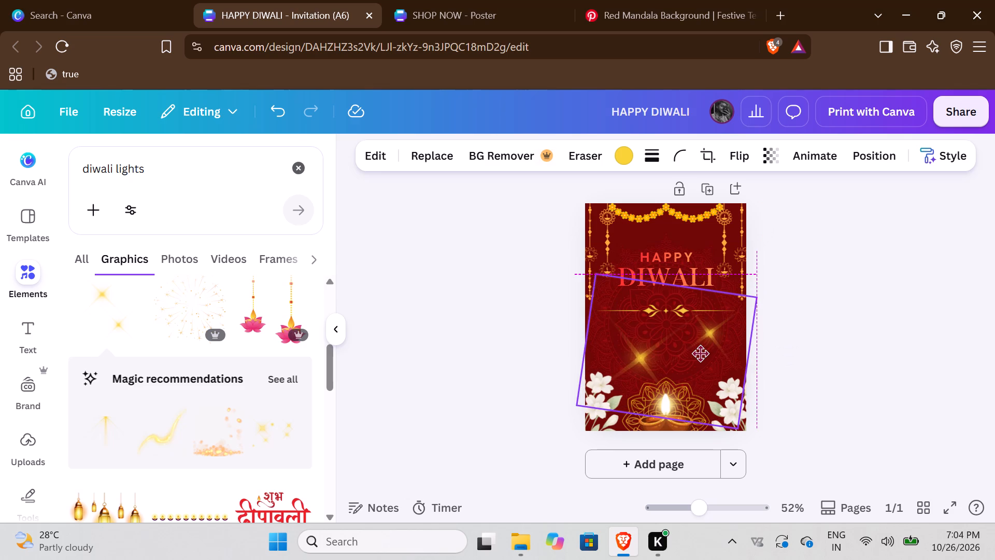
pyautogui.moveTo(700, 353); pyautogui.dragTo(698, 358)
pyautogui.click(464, 372)
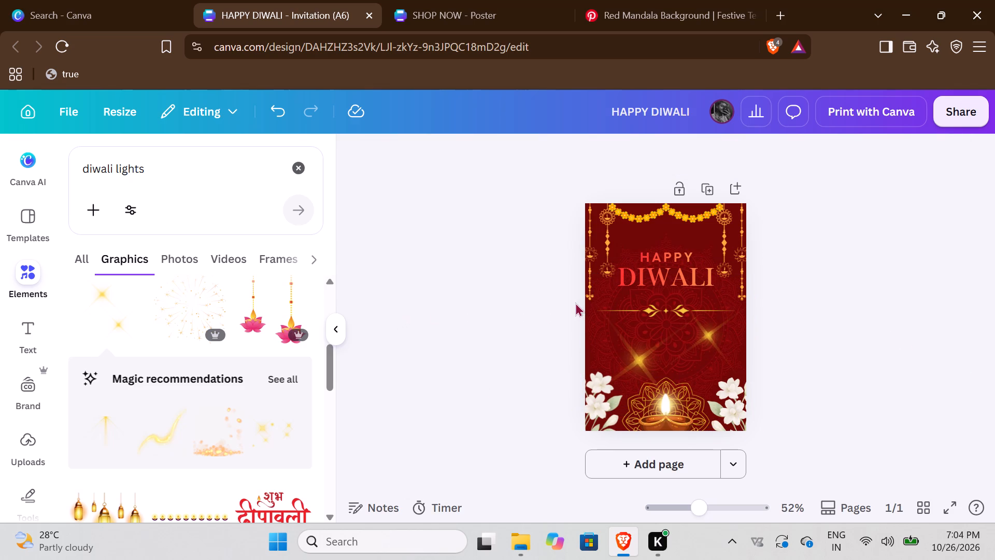
# Return to the Canva invitation templates page and create a new blank invitation design.
pyautogui.click(132, 0)
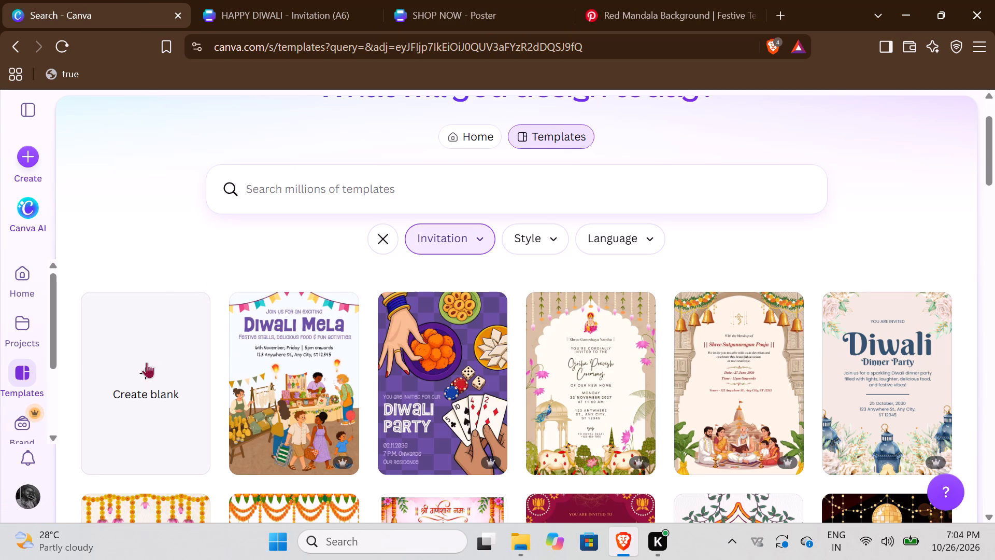
pyautogui.scroll(-6, 147, 362)
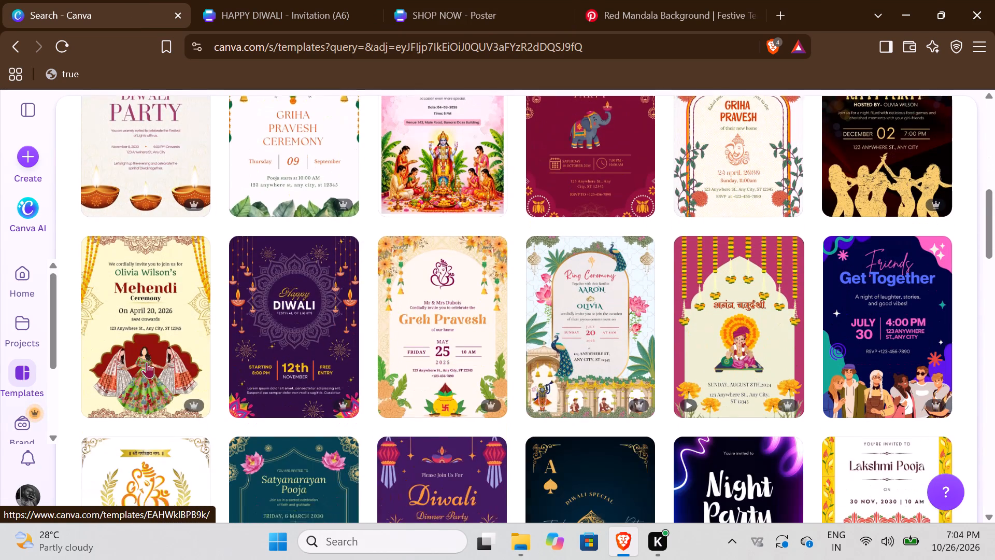
pyautogui.scroll(2, 146, 362)
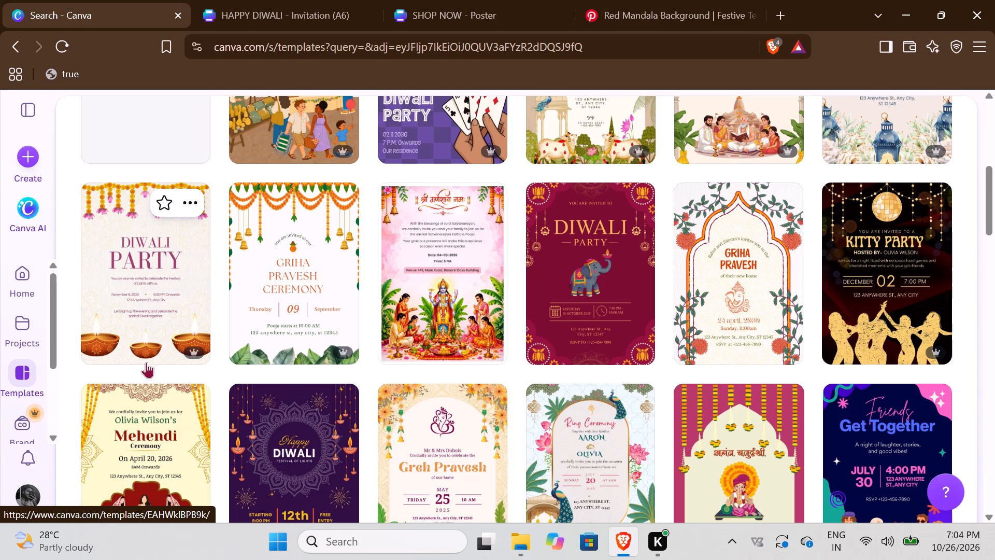
pyautogui.scroll(1, 146, 362)
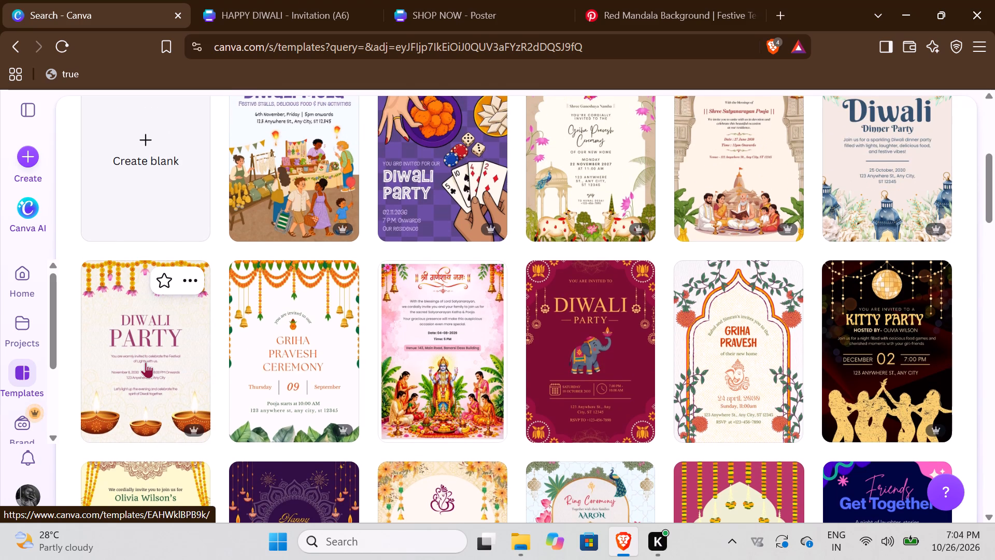
pyautogui.scroll(1, 146, 362)
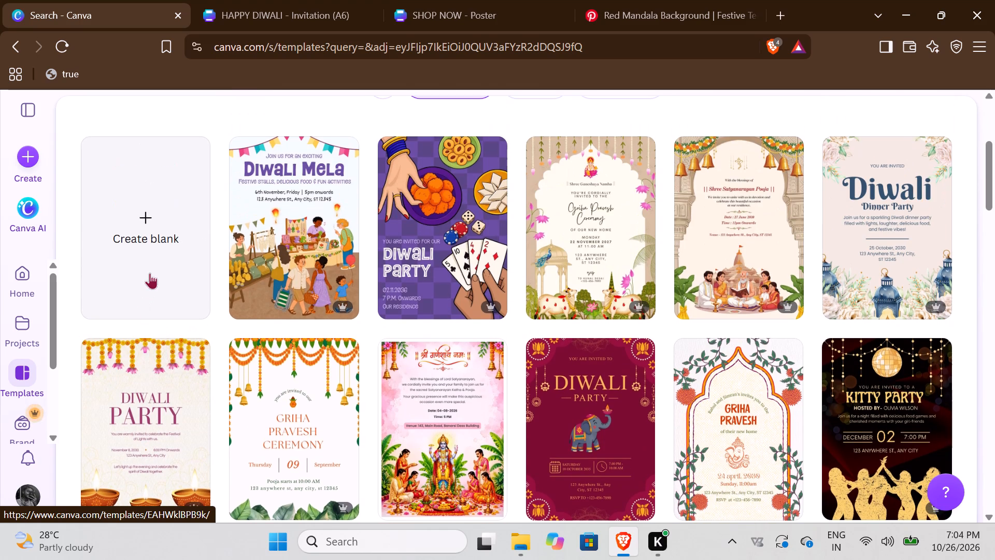
pyautogui.click(150, 273)
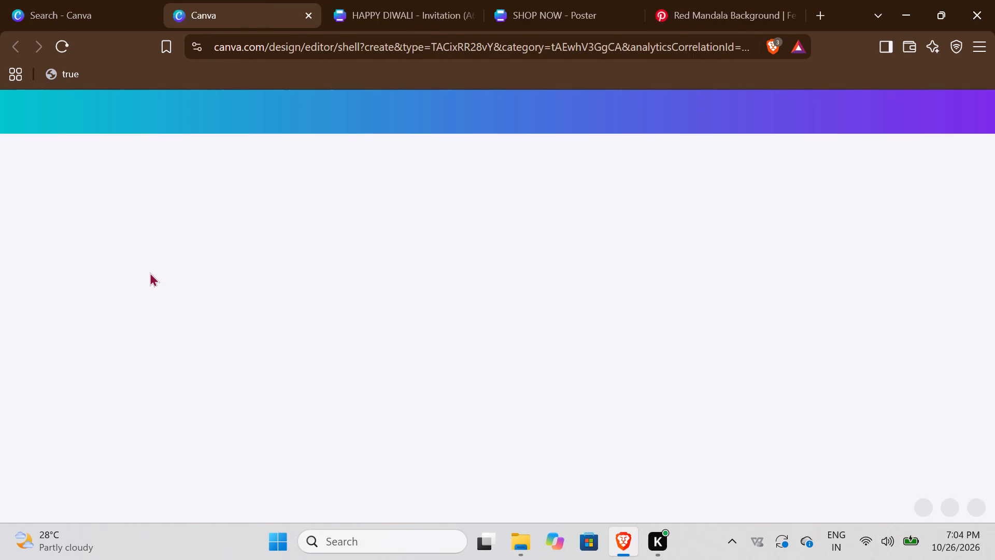
# Switch to Pinterest, go back to the "background design" results and browse them for a suitable background.
pyautogui.click(724, 0)
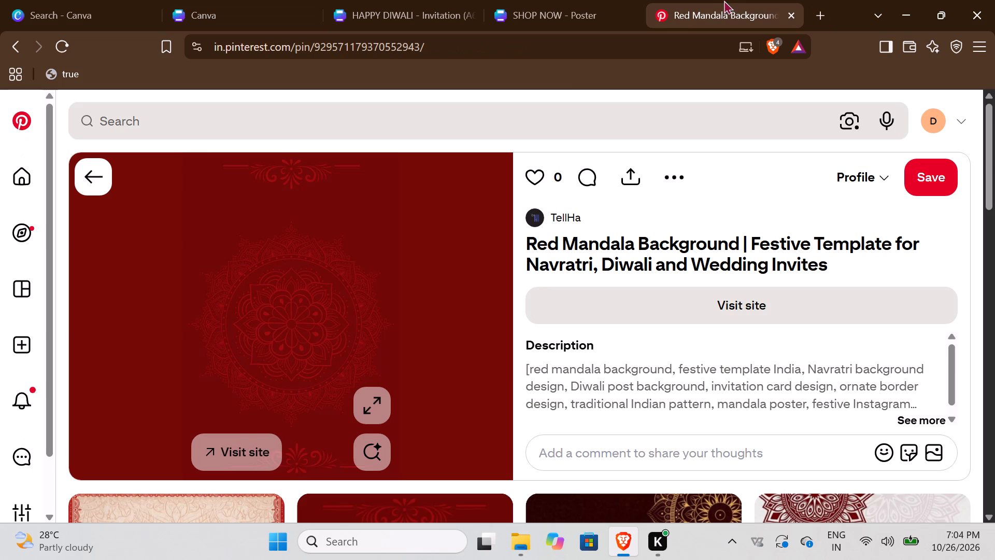
pyautogui.click(79, 175)
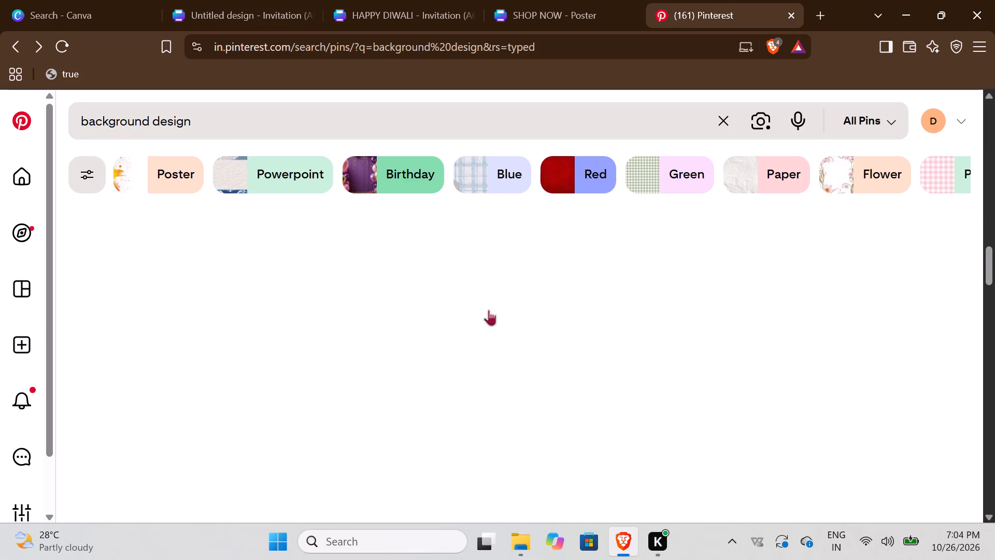
pyautogui.scroll(-11, 489, 310)
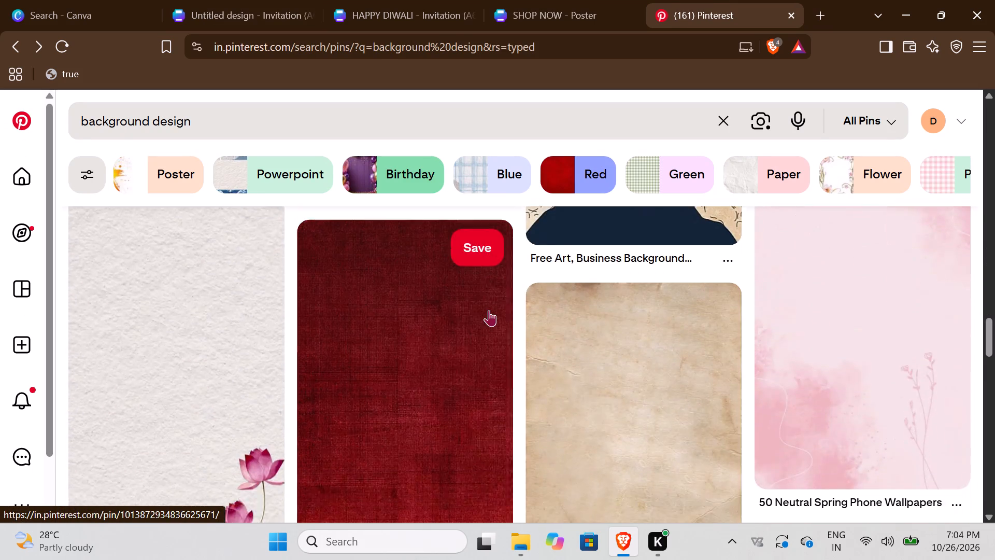
pyautogui.scroll(-11, 489, 310)
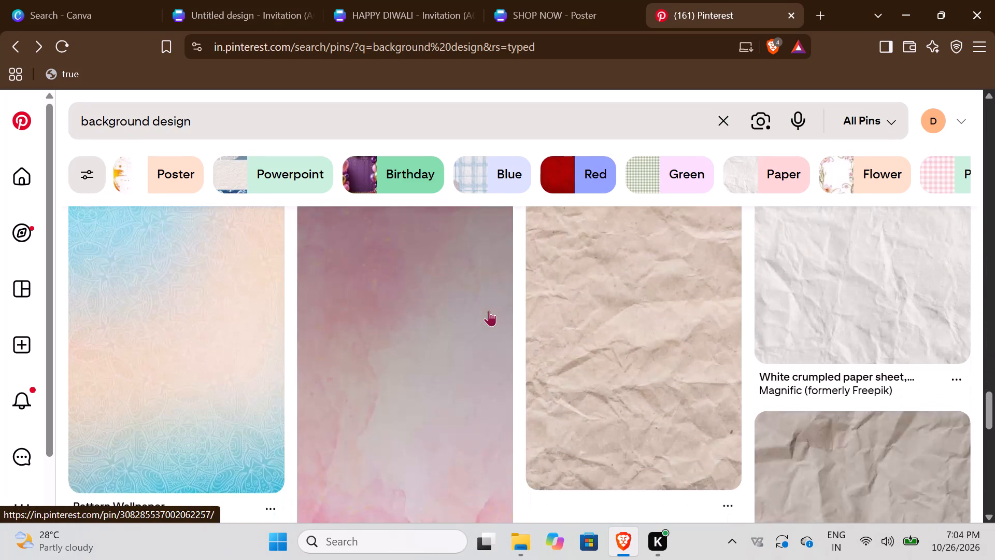
pyautogui.scroll(-9, 499, 270)
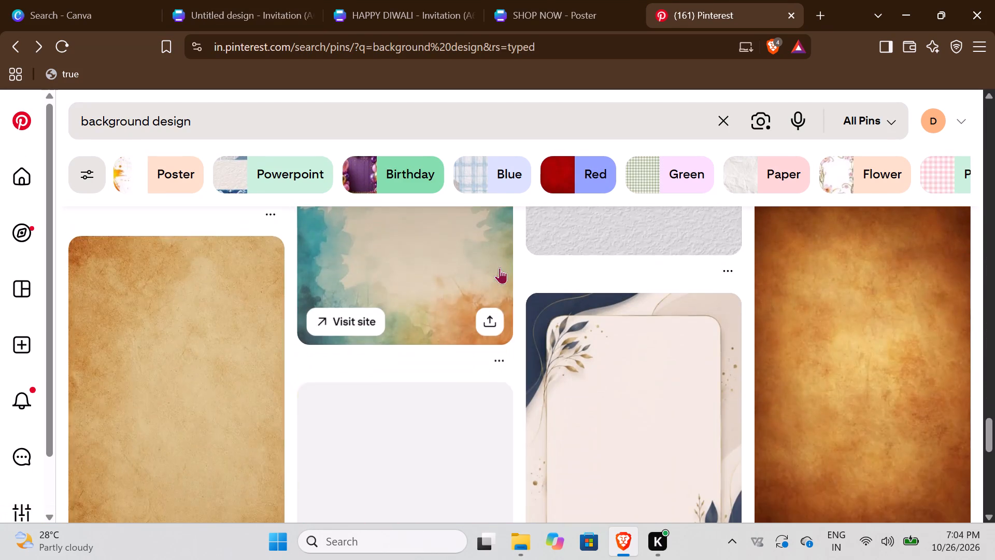
# Narrow the Pinterest background results to Birthday and browse the birthday background designs.
pyautogui.click(422, 186)
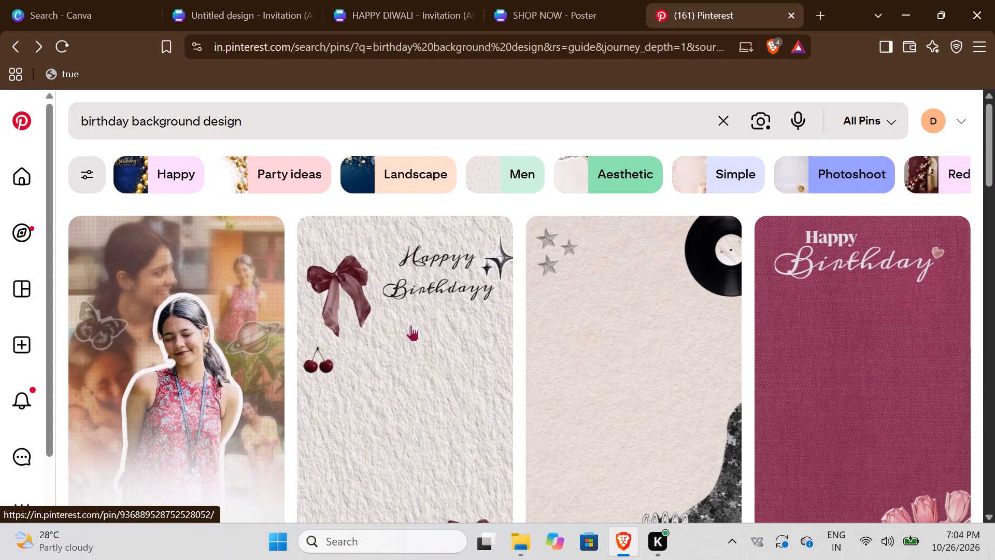
pyautogui.scroll(-18, 411, 325)
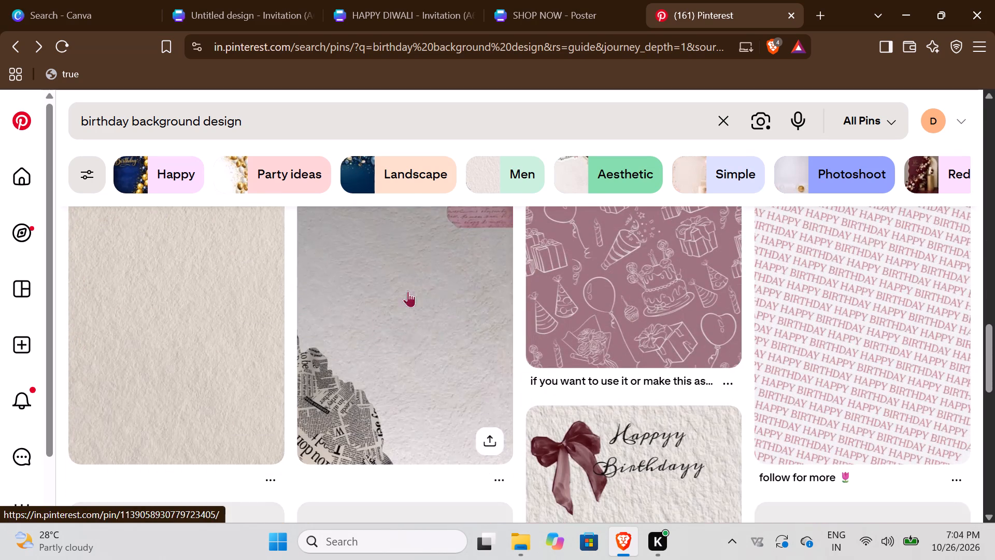
# Extend the Pinterest search to "birthday background design FOR CANVS".
pyautogui.click(286, 115)
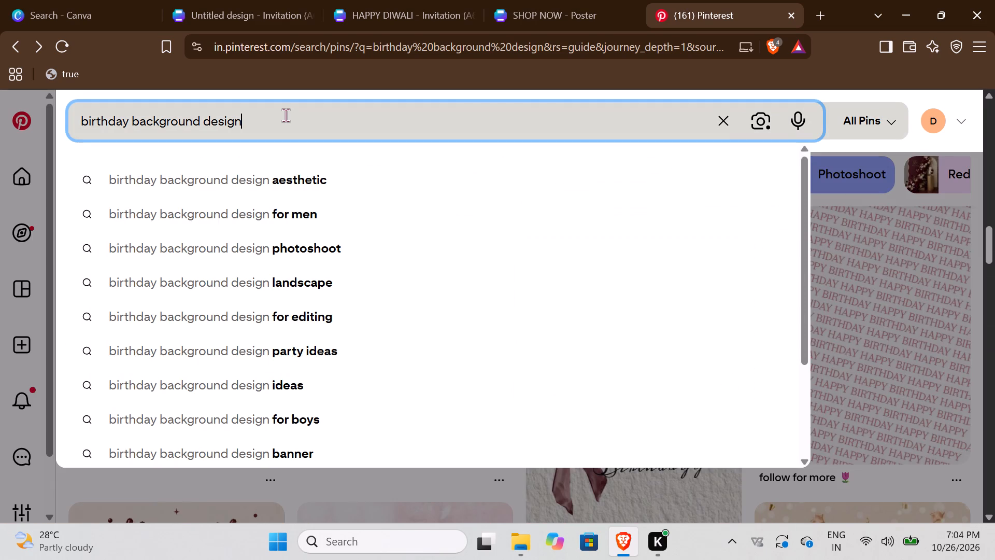
pyautogui.press('space')
pyautogui.write('FOR CANVS')
pyautogui.press('Return')
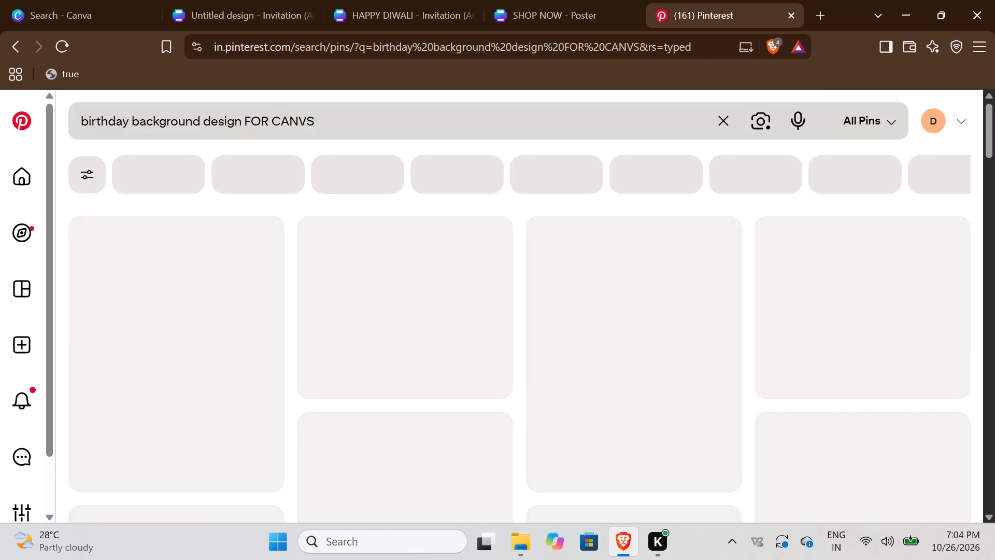
# Correct the Pinterest search to "birthday background design FOR CANVA".
pyautogui.moveTo(317, 122); pyautogui.dragTo(301, 128)
pyautogui.click(334, 123)
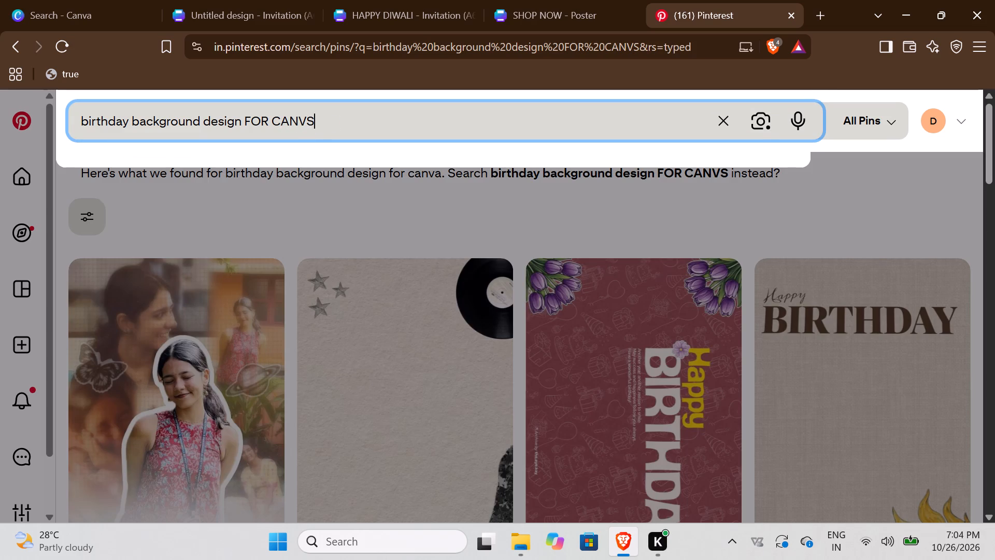
pyautogui.press('BackSpace')
pyautogui.press('a')
pyautogui.press('Return')
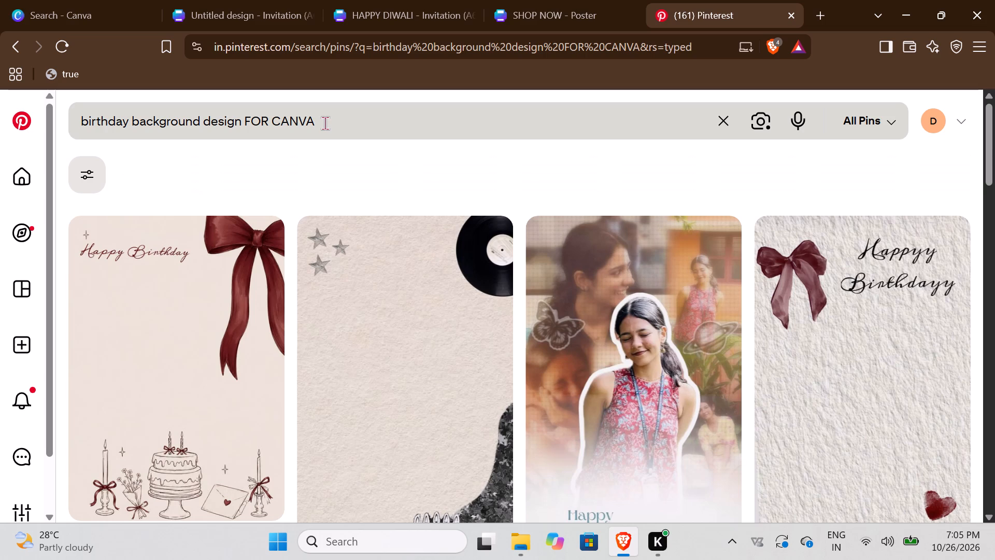
# Browse the Pinterest birthday background results for a design suited to the invitation.
pyautogui.scroll(-5, 446, 417)
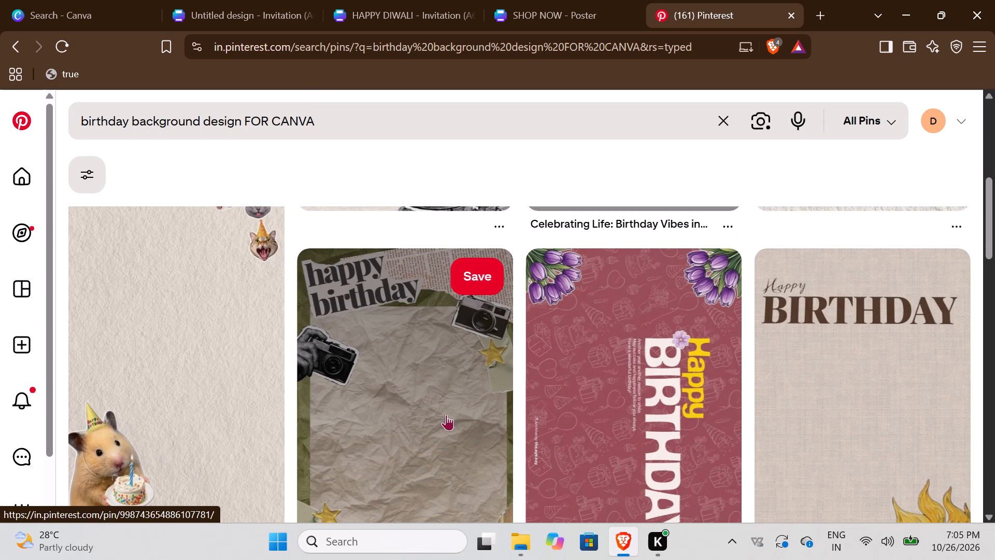
pyautogui.scroll(-5, 446, 413)
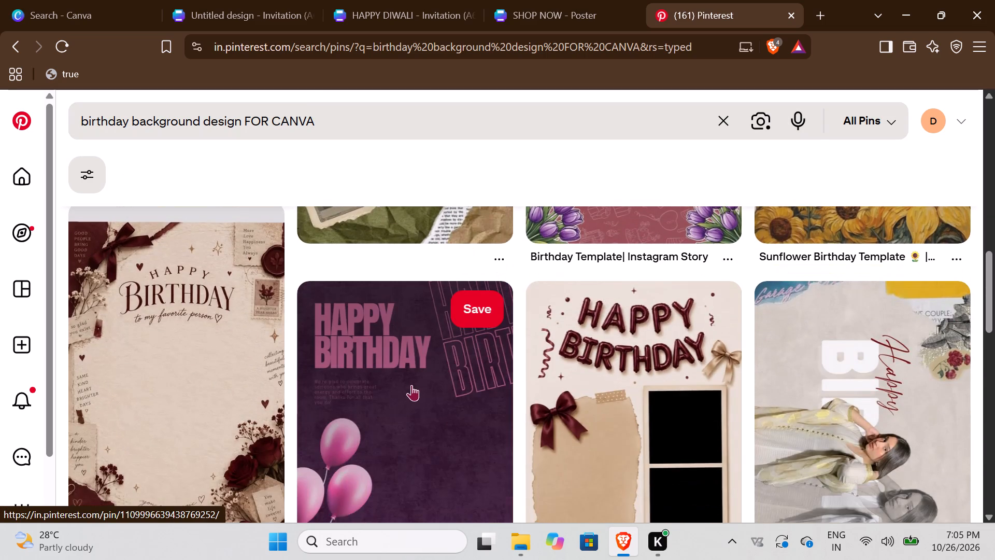
pyautogui.scroll(-5, 414, 384)
pyautogui.scroll(5, 415, 384)
pyautogui.scroll(-1, 415, 384)
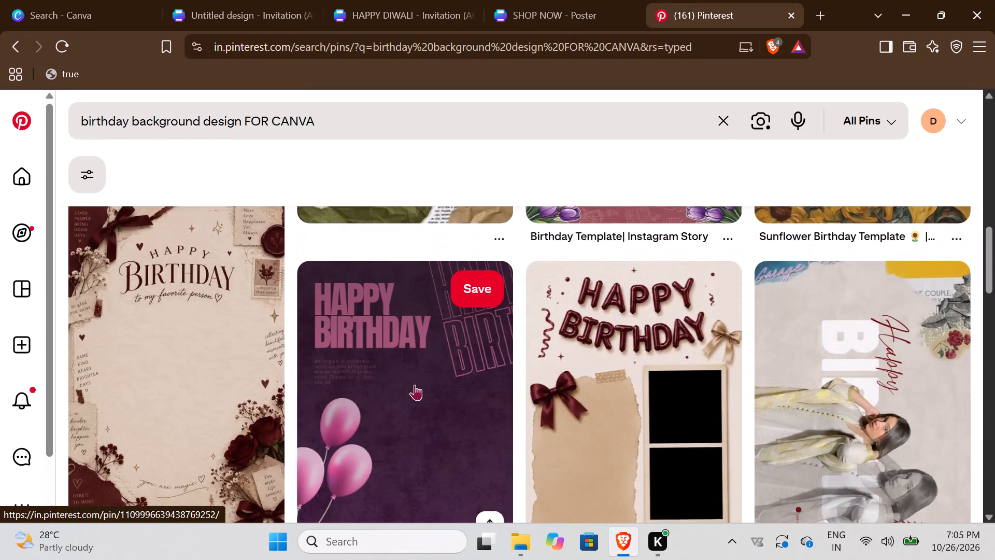
pyautogui.scroll(-5, 415, 384)
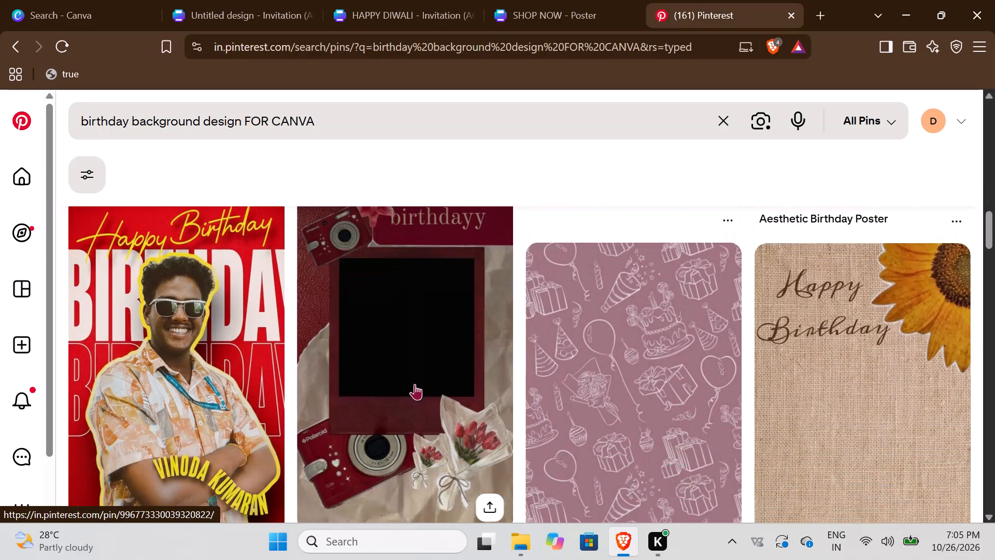
pyautogui.scroll(-6, 415, 384)
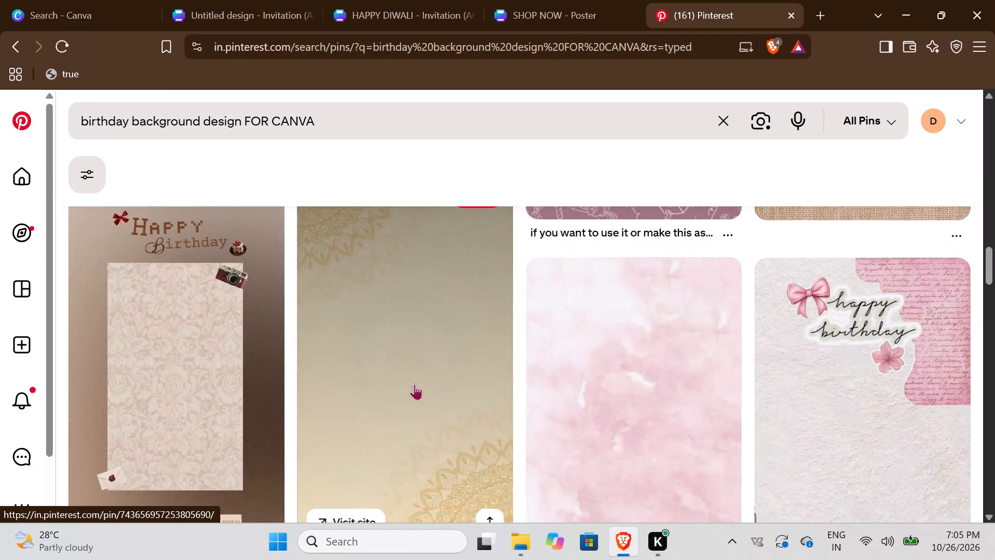
pyautogui.scroll(-3, 415, 384)
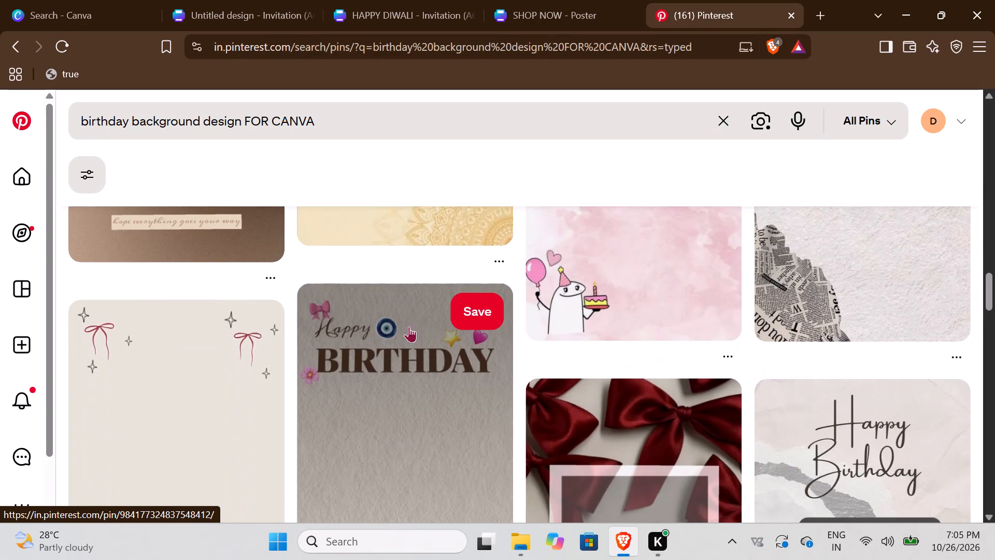
# Switch back to the Canva invitation templates page and create another blank A6 invitation.
pyautogui.click(283, 0)
pyautogui.click(551, 0)
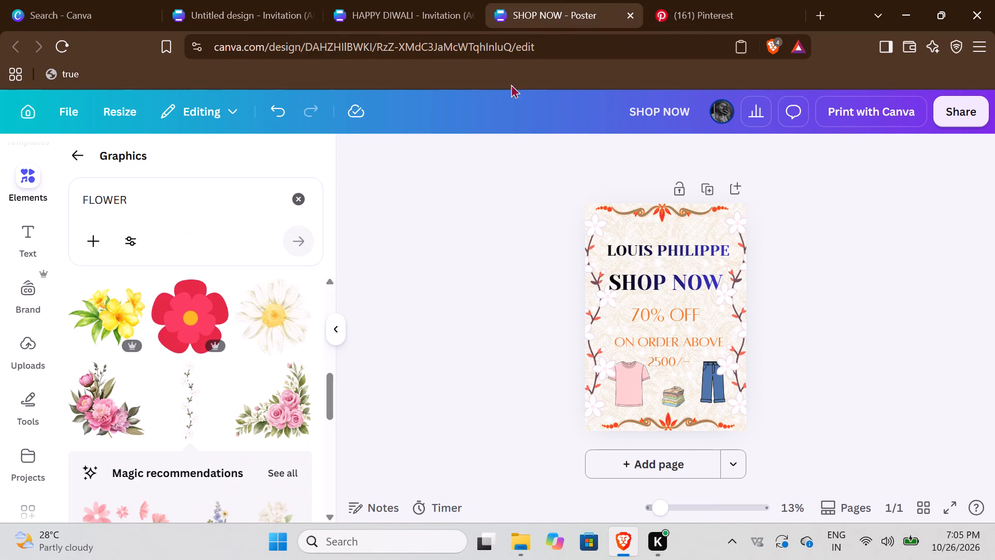
pyautogui.click(83, 0)
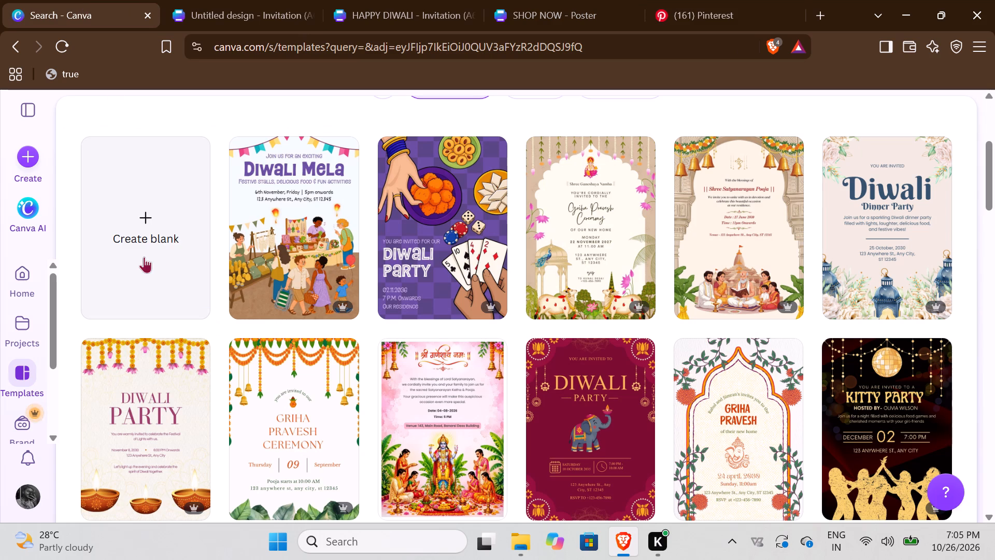
pyautogui.click(143, 256)
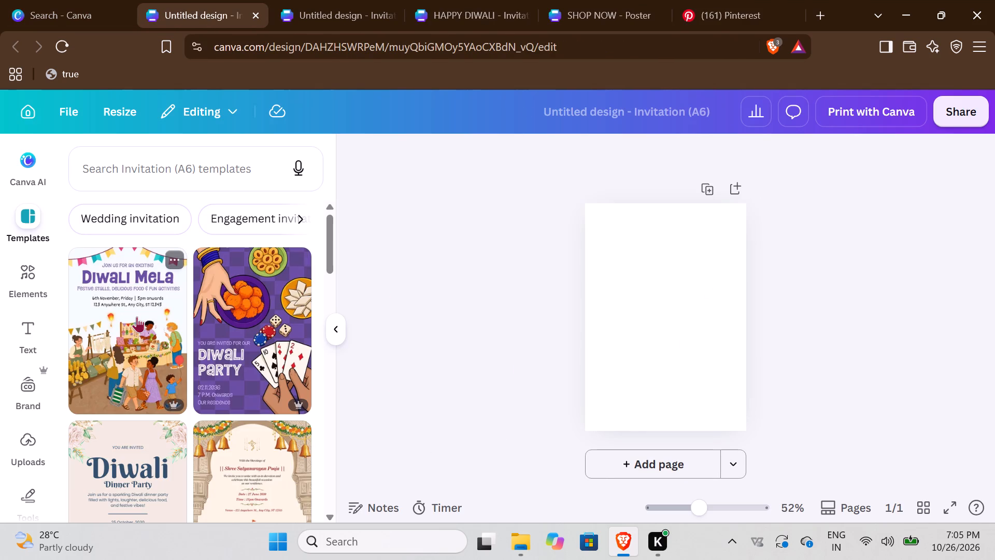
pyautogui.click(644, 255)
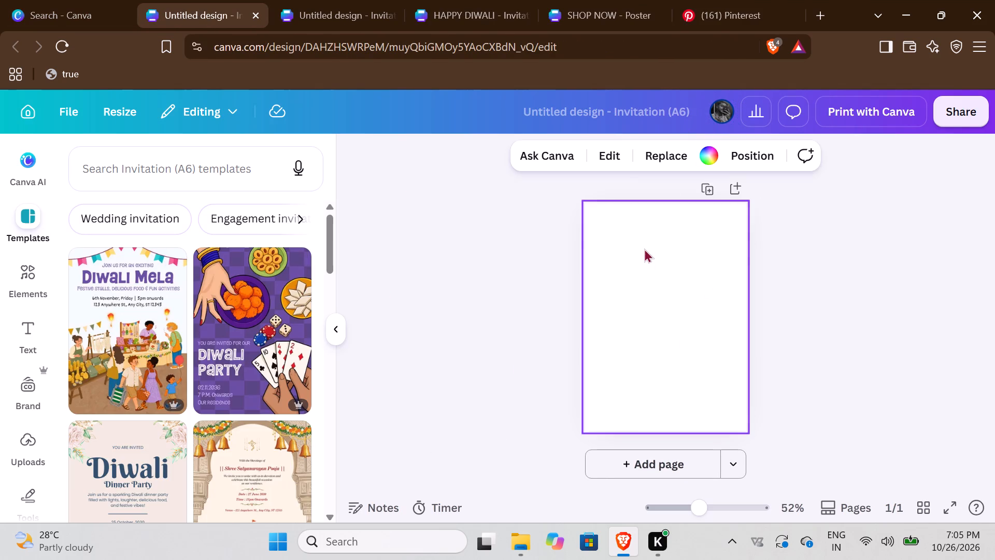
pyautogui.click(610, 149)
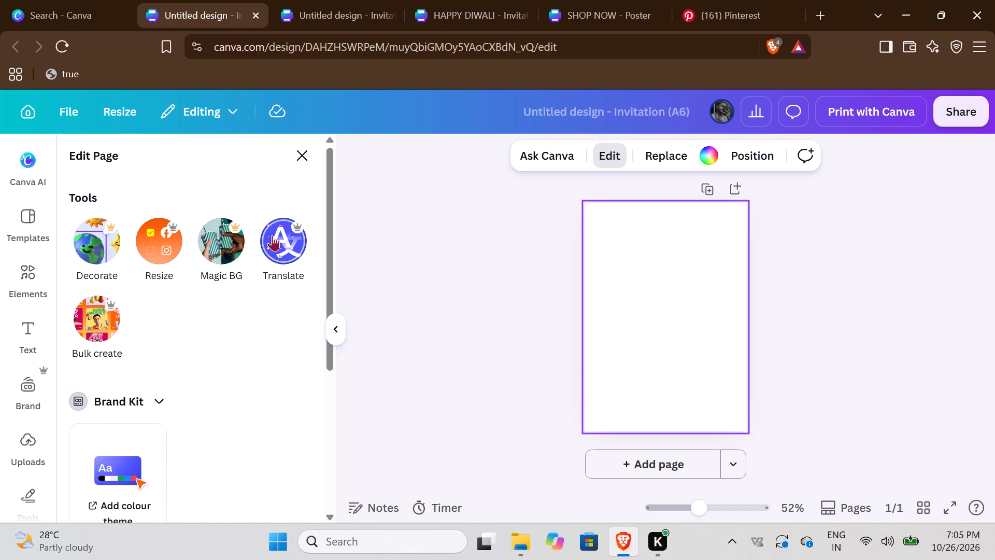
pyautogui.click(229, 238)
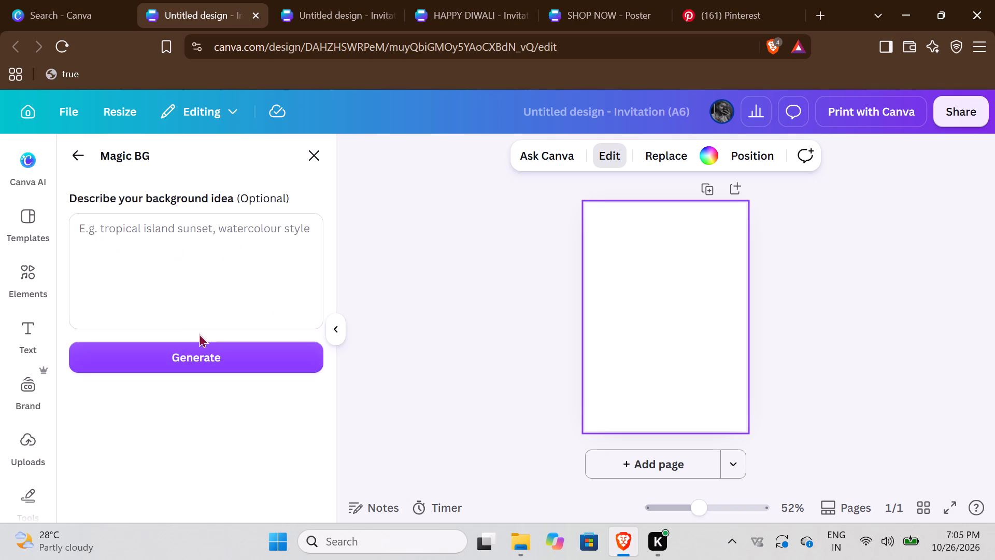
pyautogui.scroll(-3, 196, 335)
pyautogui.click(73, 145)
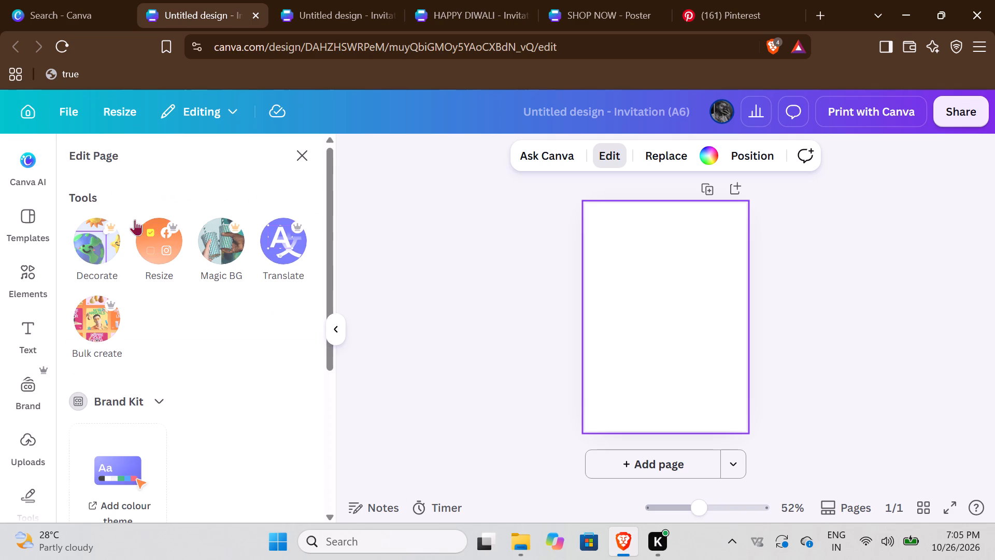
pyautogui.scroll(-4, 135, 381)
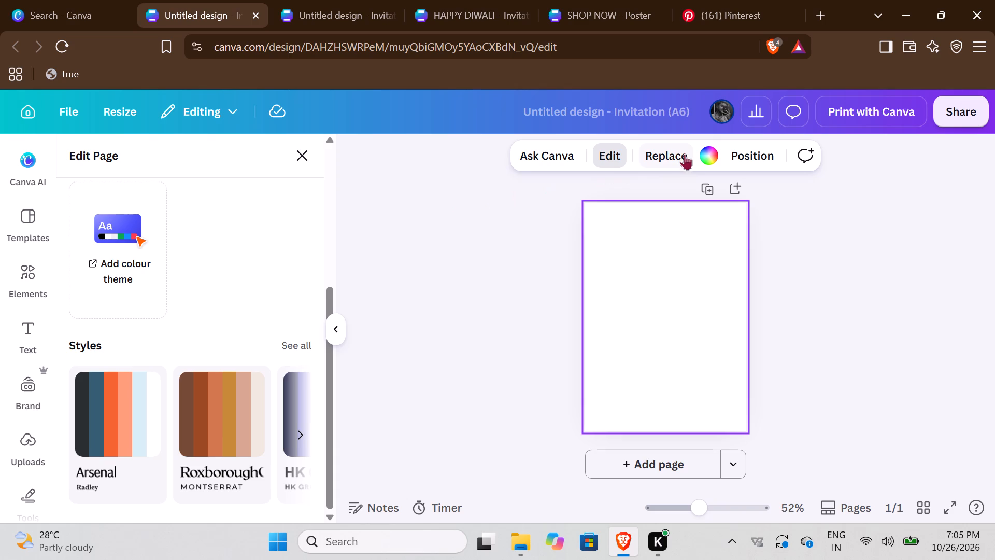
# Fill the blank invitation page with a custom solid light-orange colour, #E5B371.
pyautogui.click(709, 151)
pyautogui.scroll(-3, 205, 337)
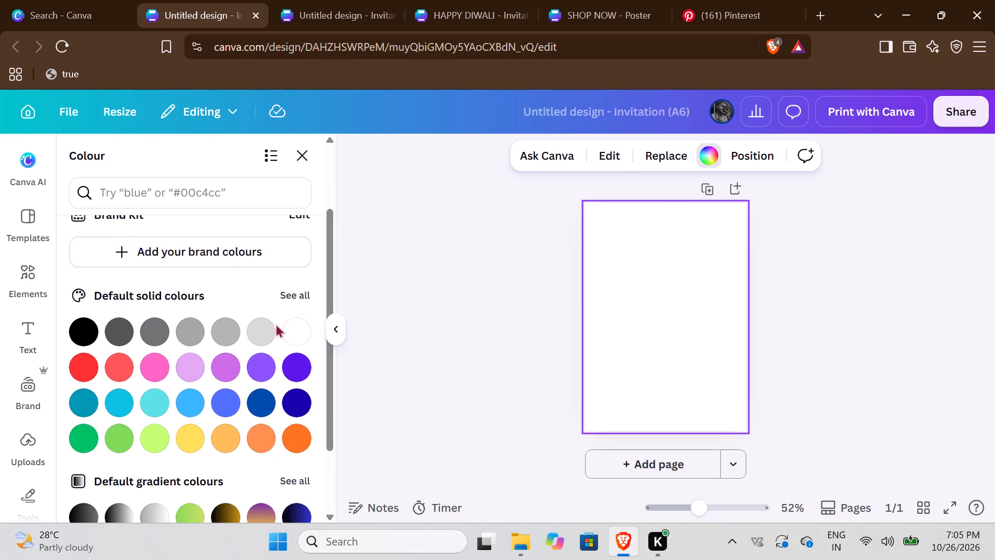
pyautogui.scroll(-1, 276, 324)
pyautogui.click(237, 345)
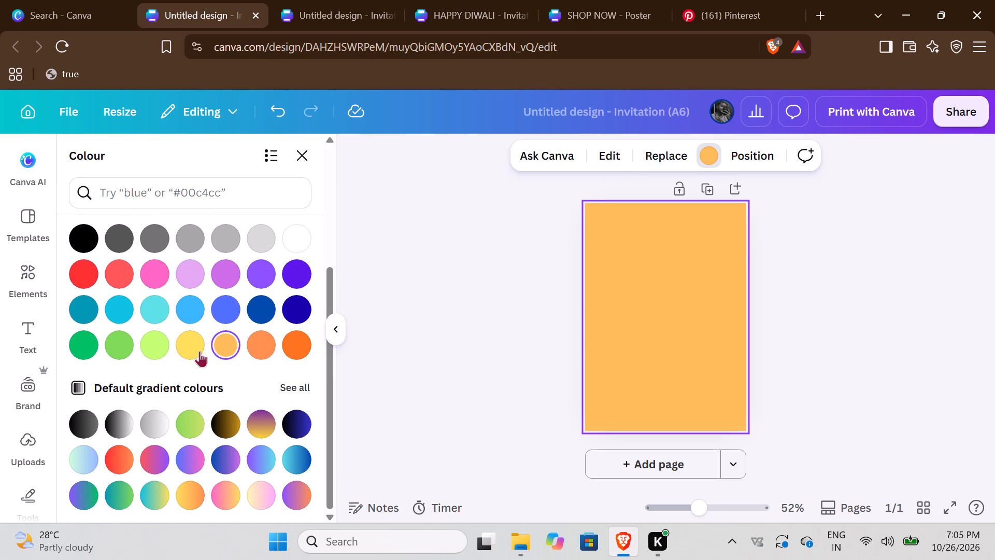
pyautogui.scroll(2, 143, 314)
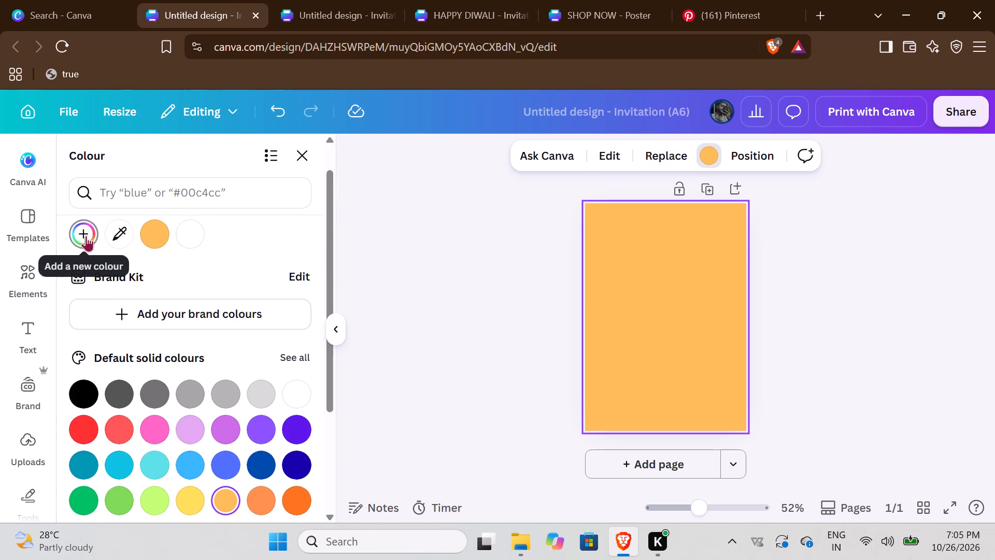
pyautogui.click(89, 239)
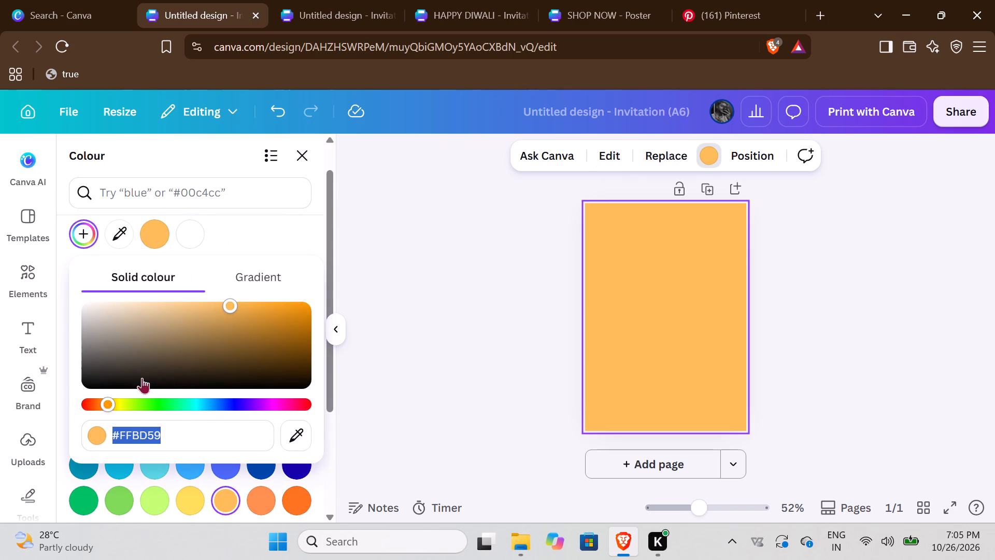
pyautogui.click(111, 408)
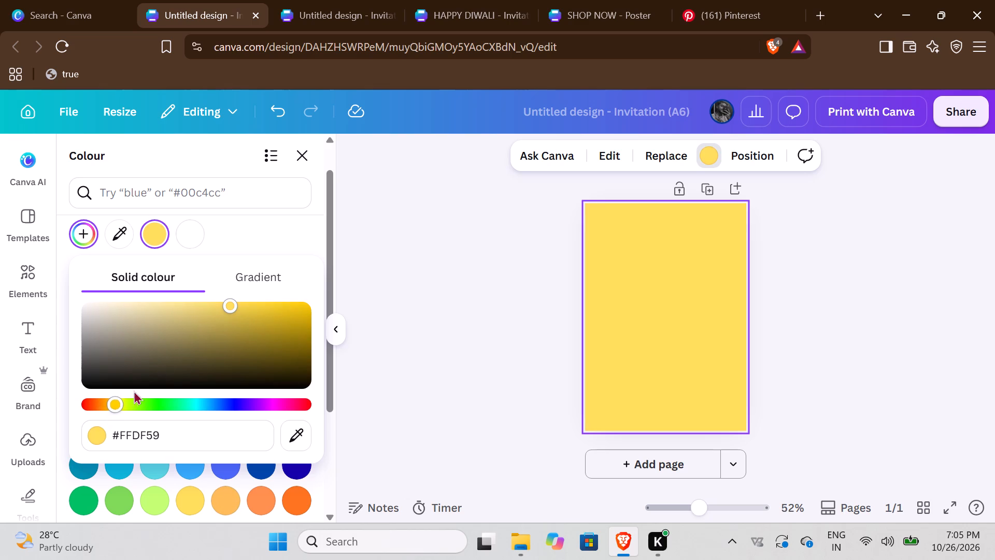
pyautogui.moveTo(230, 307); pyautogui.dragTo(180, 324)
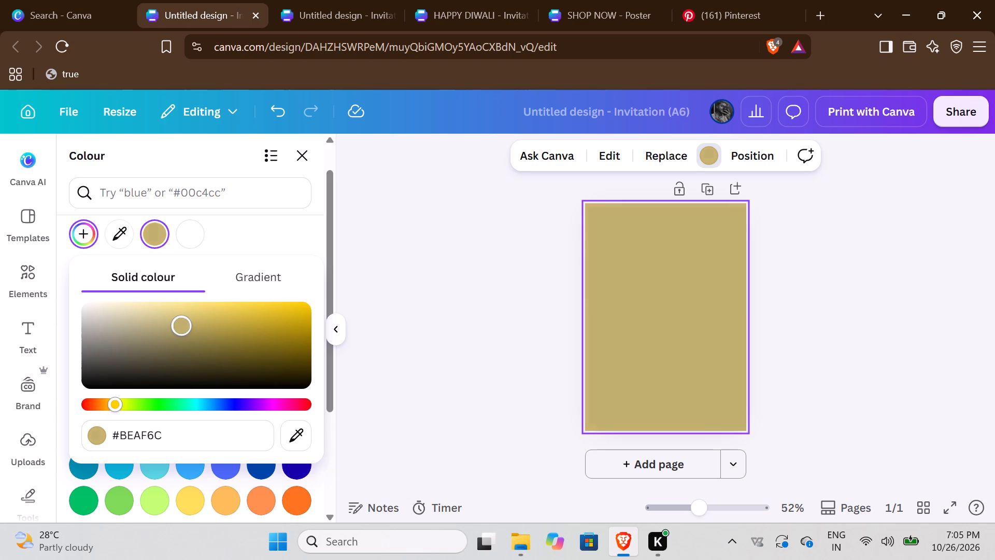
pyautogui.moveTo(180, 324); pyautogui.dragTo(177, 325)
pyautogui.moveTo(114, 402); pyautogui.dragTo(106, 410)
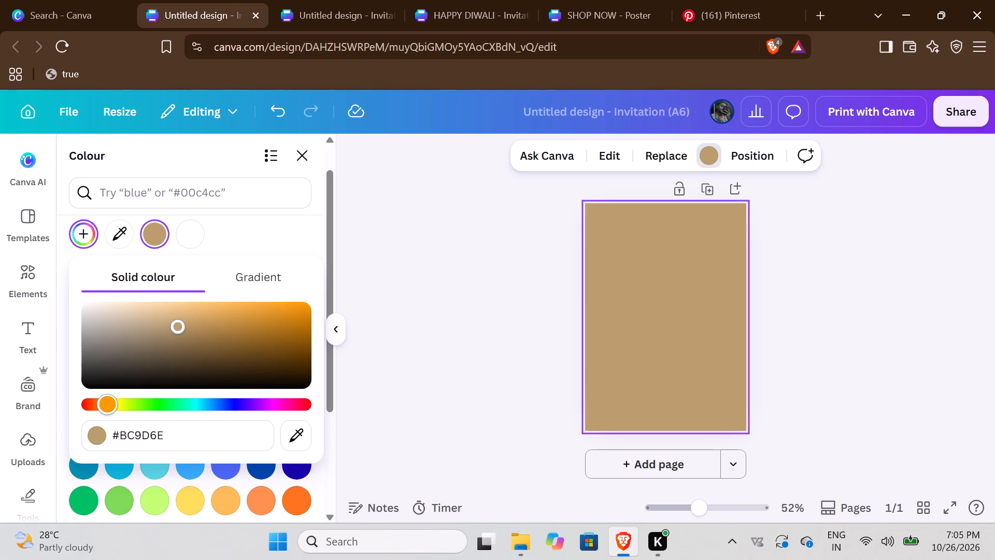
pyautogui.moveTo(106, 410); pyautogui.dragTo(105, 410)
pyautogui.moveTo(171, 327); pyautogui.dragTo(187, 313)
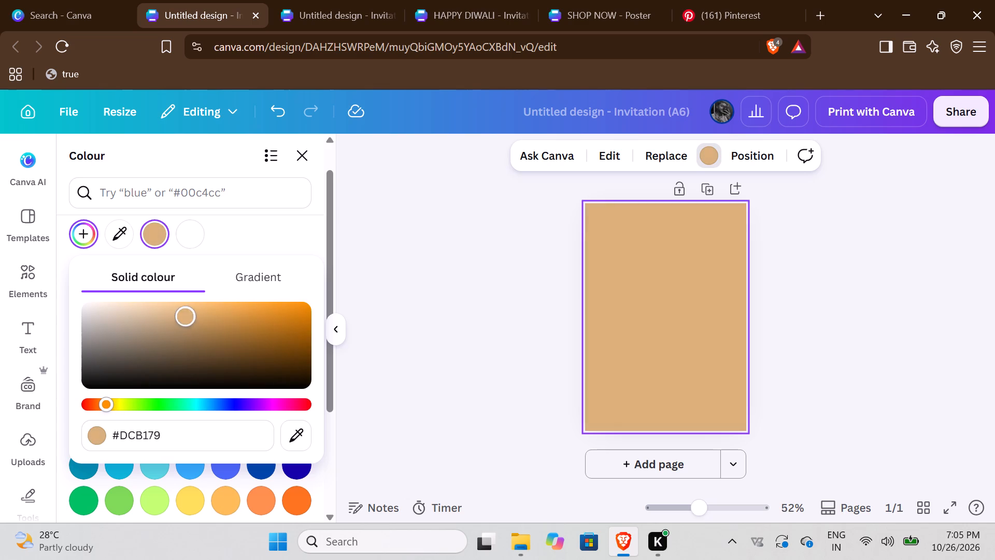
pyautogui.moveTo(187, 313); pyautogui.dragTo(177, 323)
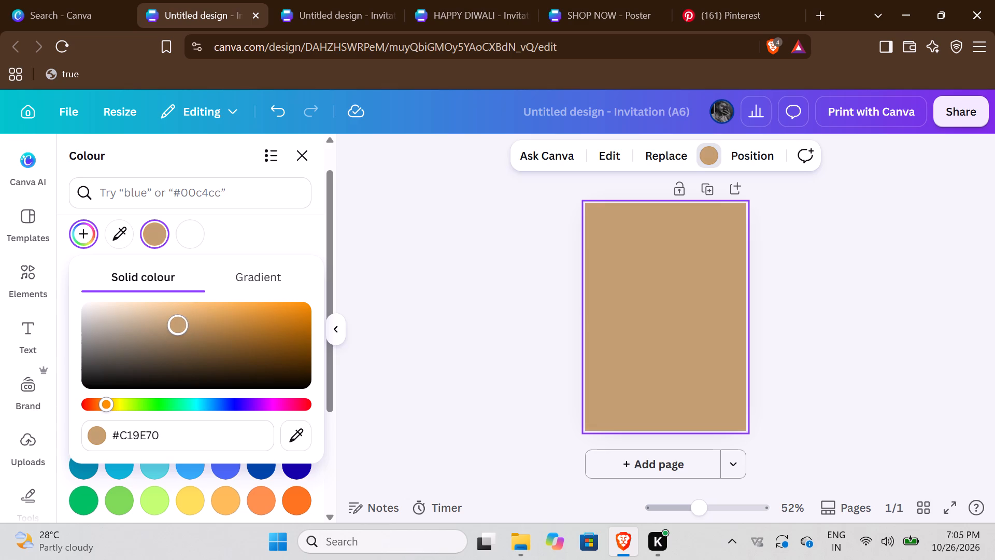
pyautogui.moveTo(177, 323); pyautogui.dragTo(198, 311)
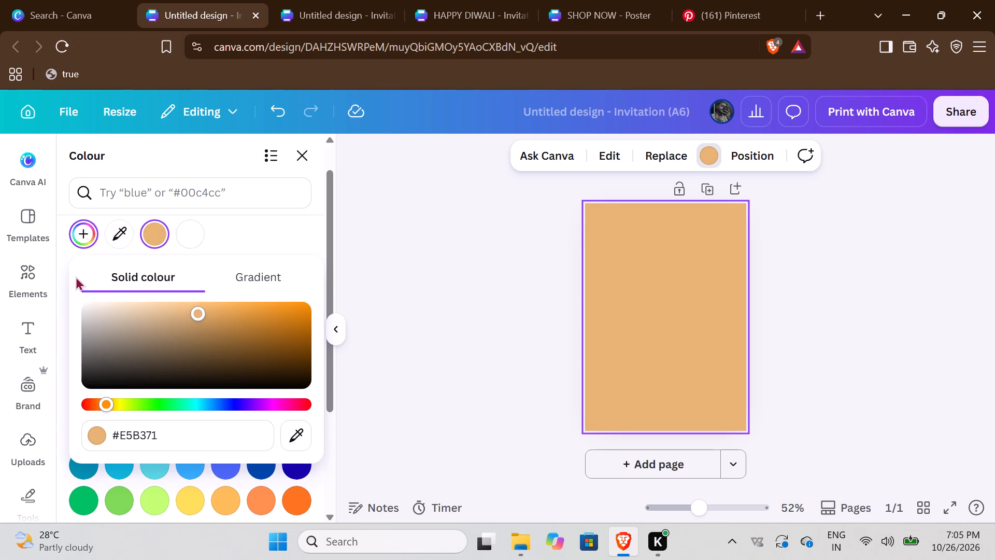
pyautogui.click(67, 259)
# Search the Canva elements for "background" and browse all the graphics results.
pyautogui.click(35, 274)
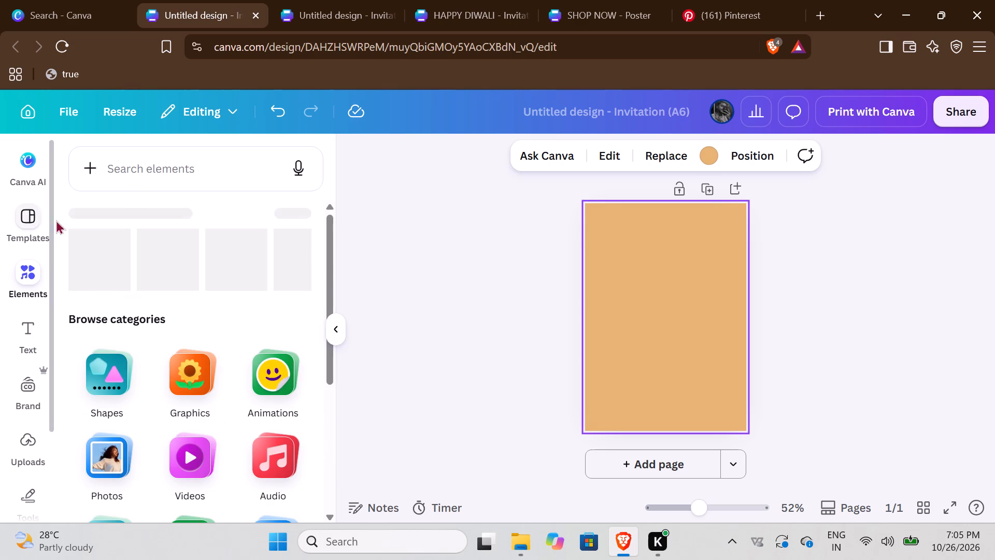
pyautogui.click(182, 174)
pyautogui.write('BACKGTR')
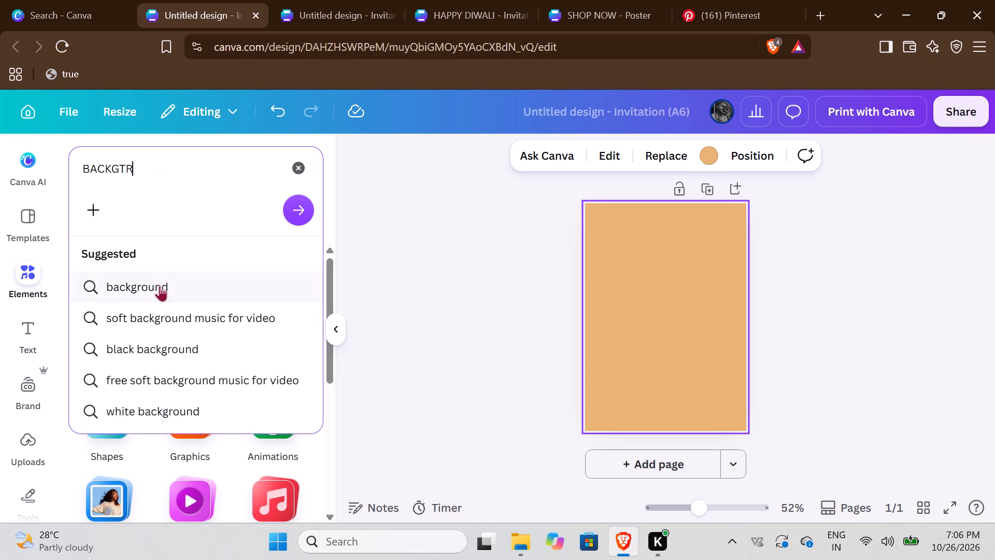
pyautogui.click(160, 287)
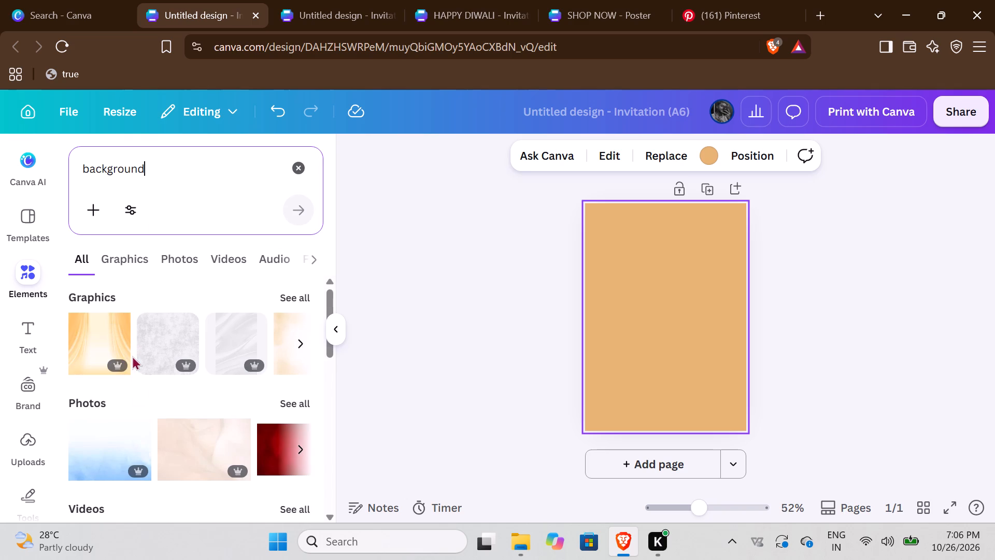
pyautogui.click(290, 306)
pyautogui.scroll(-4, 192, 398)
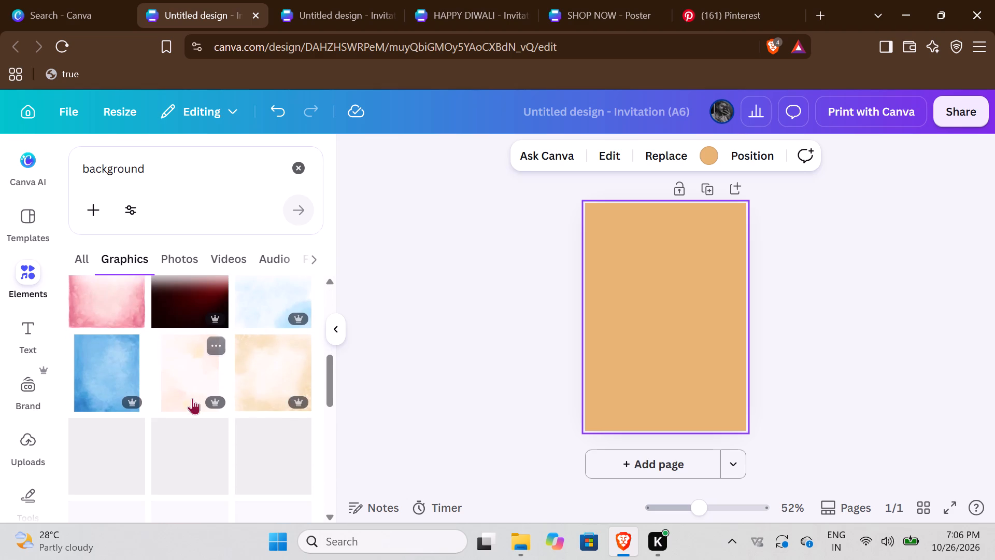
pyautogui.scroll(-2, 196, 396)
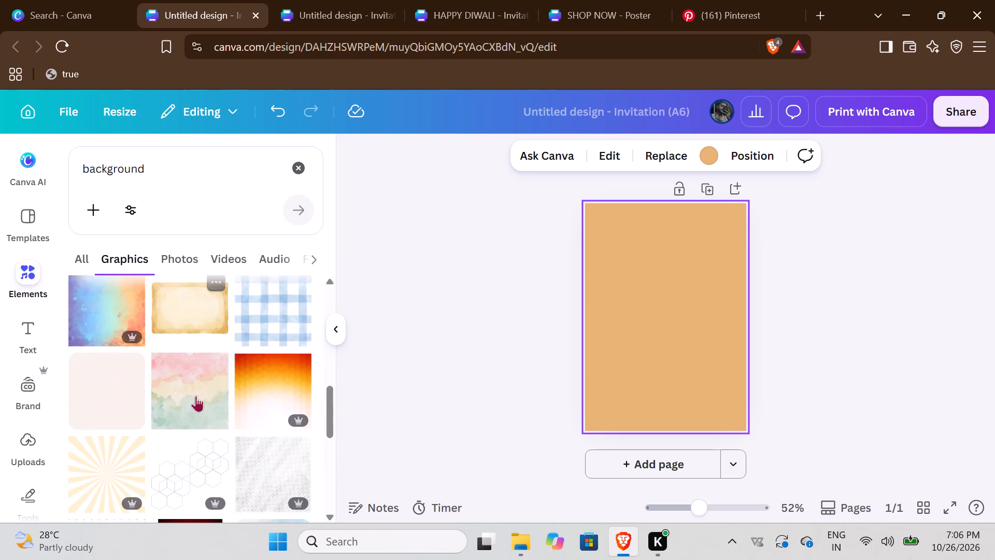
pyautogui.scroll(-1, 196, 396)
pyautogui.scroll(4, 196, 396)
pyautogui.scroll(2, 97, 385)
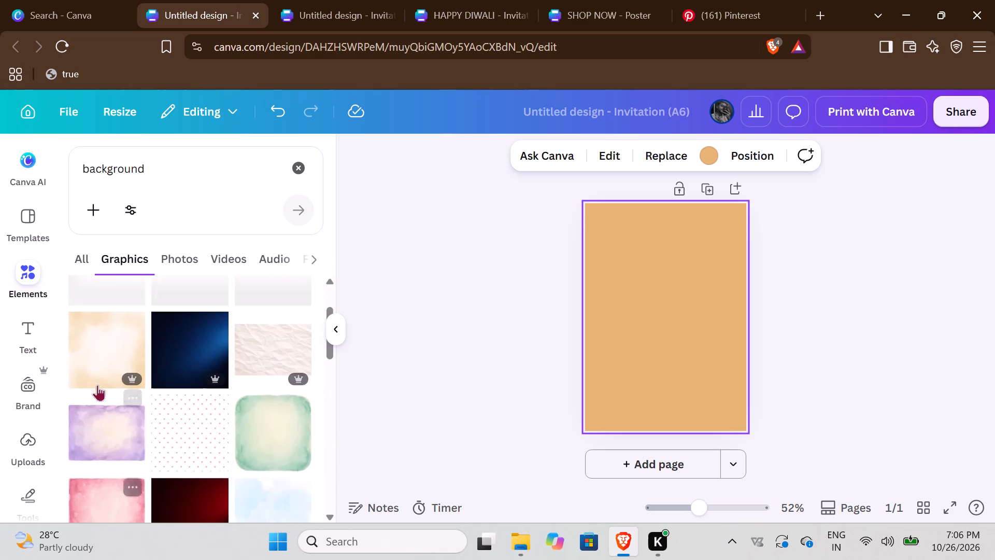
pyautogui.scroll(2, 114, 384)
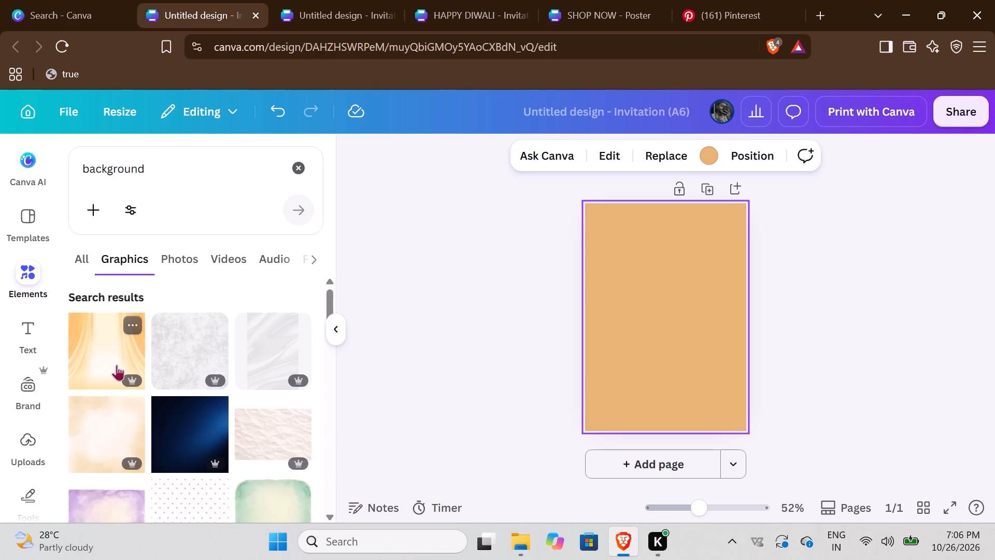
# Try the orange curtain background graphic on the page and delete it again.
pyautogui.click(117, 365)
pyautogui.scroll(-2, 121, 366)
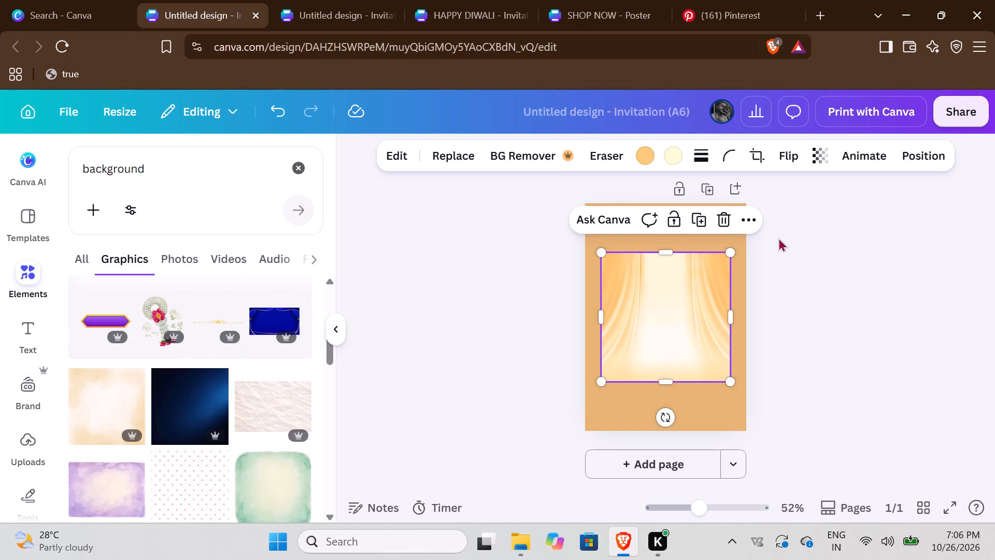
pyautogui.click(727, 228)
# Browse the background graphics and add the pale pink one with brown blob shapes and white wavy lines to the page.
pyautogui.scroll(-4, 342, 404)
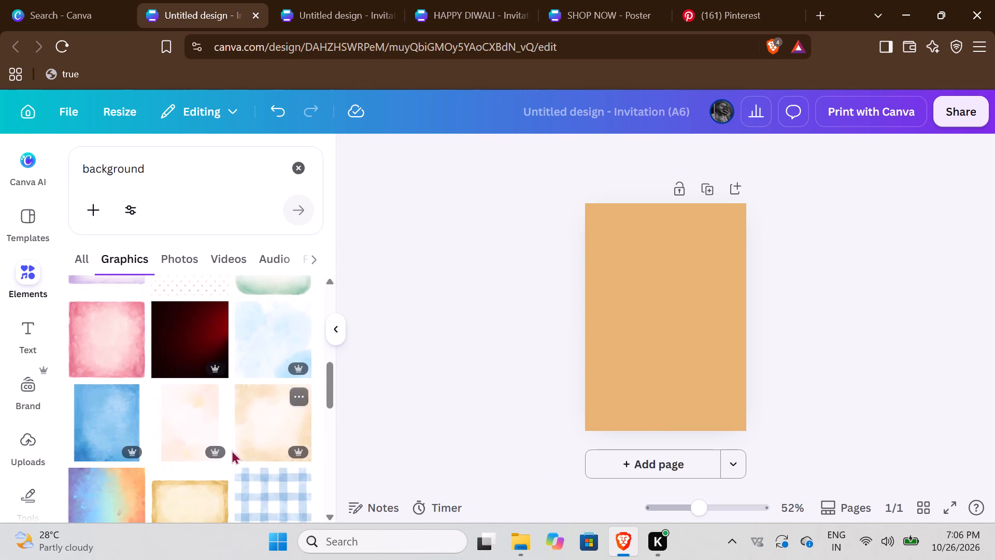
pyautogui.scroll(-3, 231, 451)
pyautogui.scroll(-3, 235, 404)
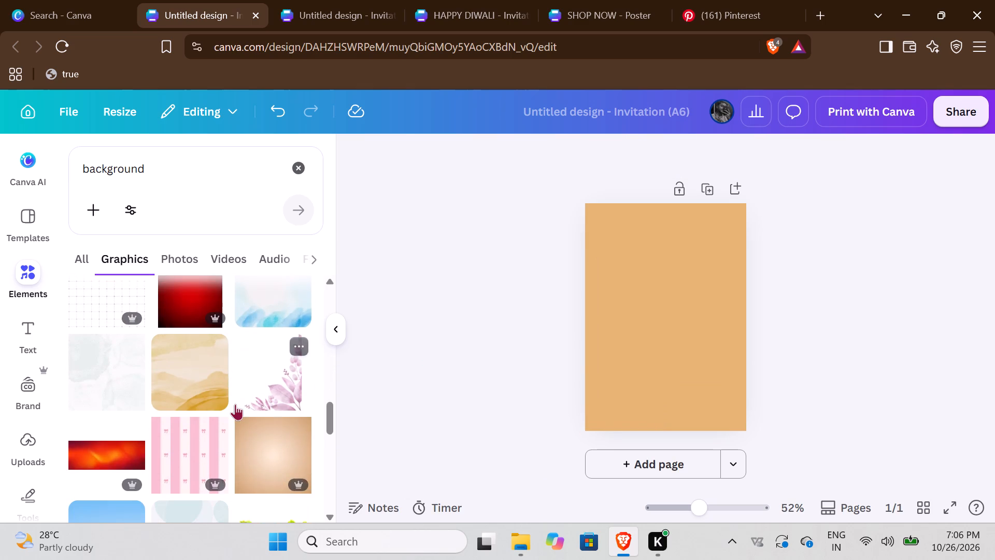
pyautogui.scroll(-2, 218, 392)
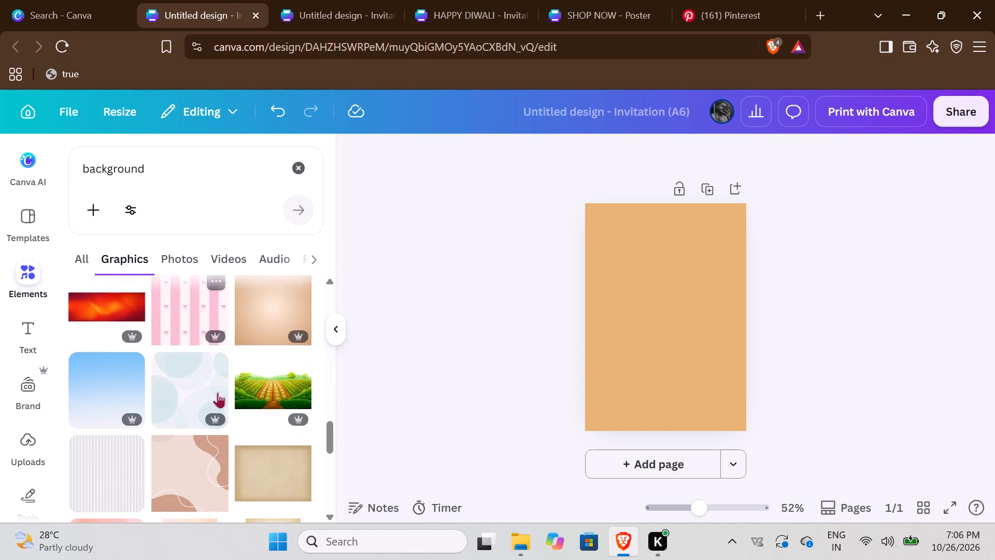
pyautogui.scroll(-3, 218, 392)
pyautogui.scroll(2, 230, 380)
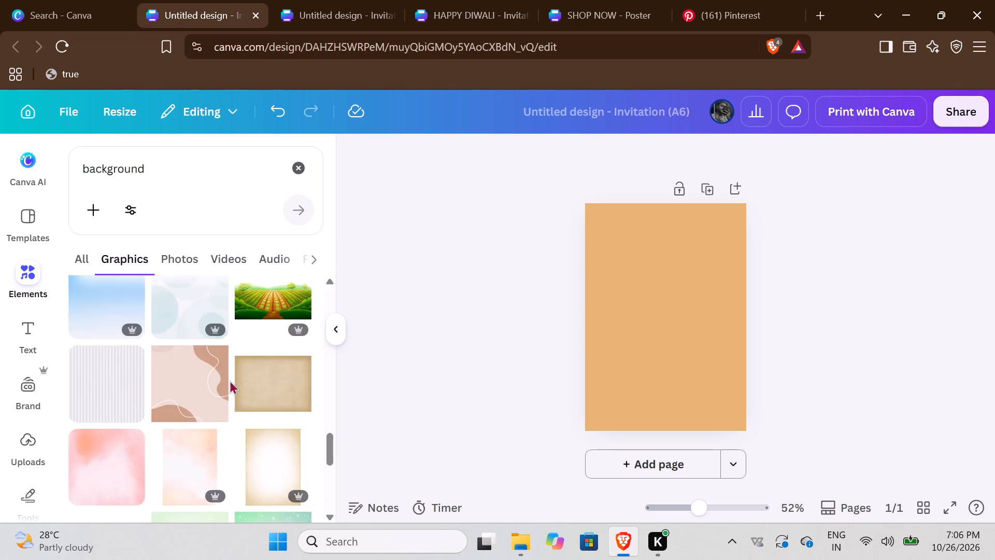
pyautogui.scroll(-2, 230, 380)
pyautogui.scroll(2, 230, 380)
pyautogui.click(201, 380)
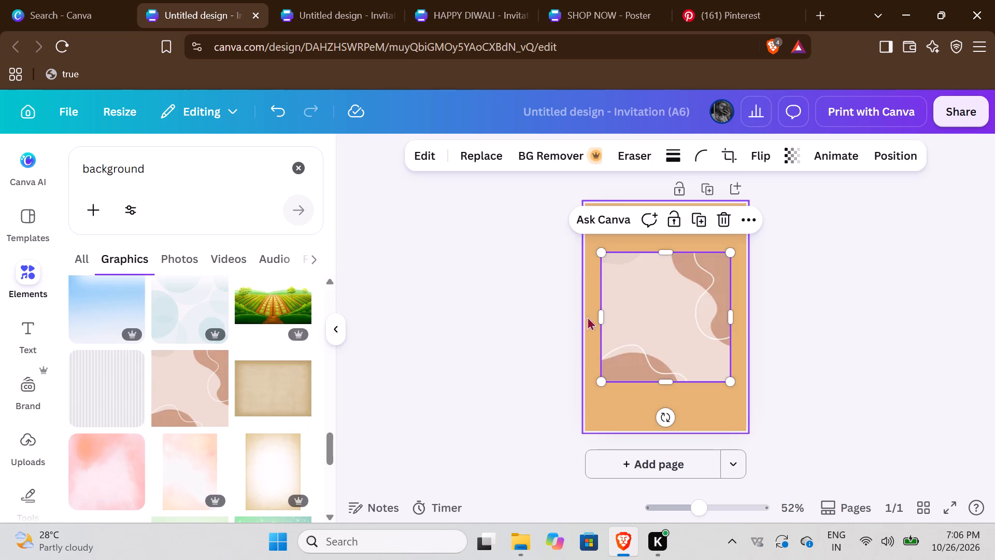
# Stretch the pink and brown background graphic until it covers the whole invitation page.
pyautogui.moveTo(601, 248); pyautogui.dragTo(614, 229)
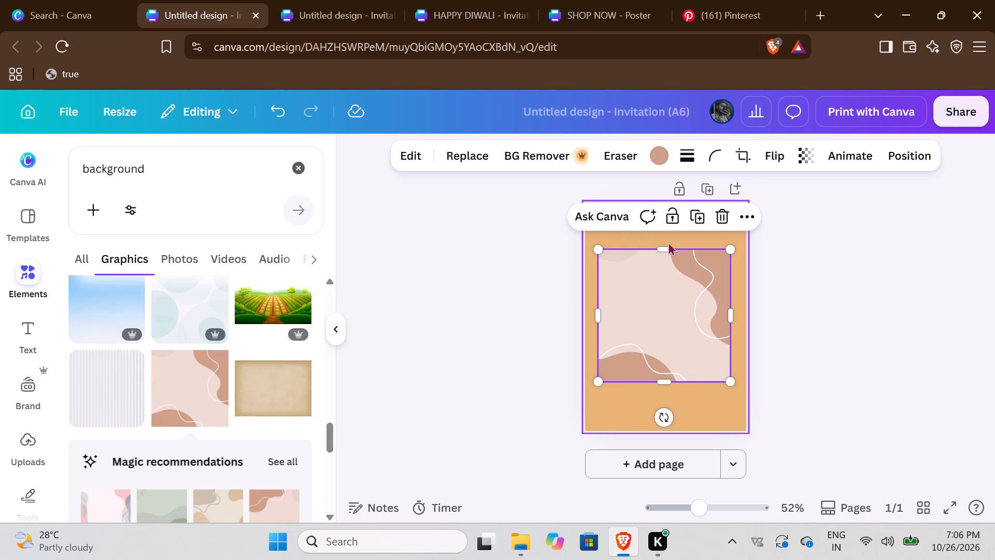
pyautogui.moveTo(667, 242); pyautogui.dragTo(663, 240)
pyautogui.click(662, 246)
pyautogui.click(657, 265)
pyautogui.moveTo(661, 251); pyautogui.dragTo(663, 237)
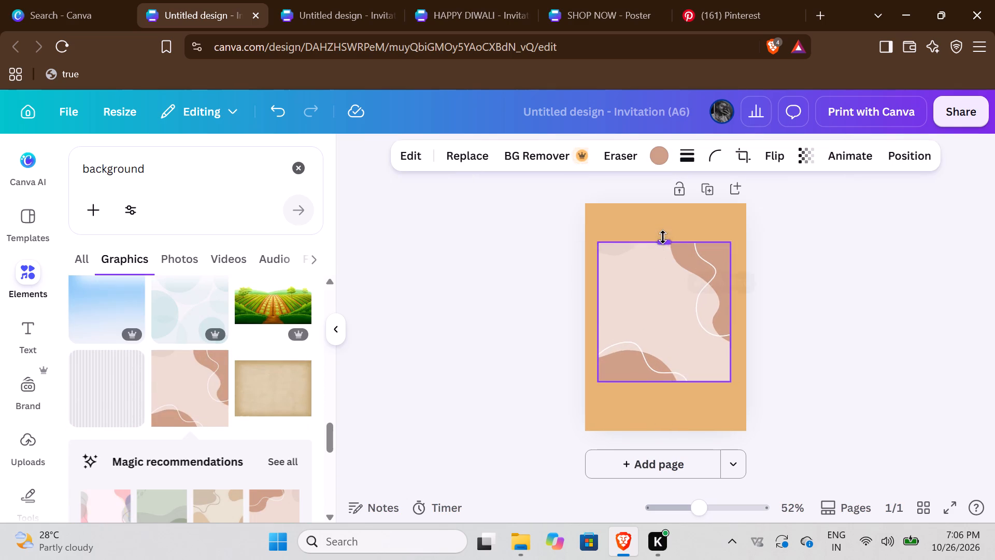
pyautogui.moveTo(663, 237); pyautogui.dragTo(663, 206)
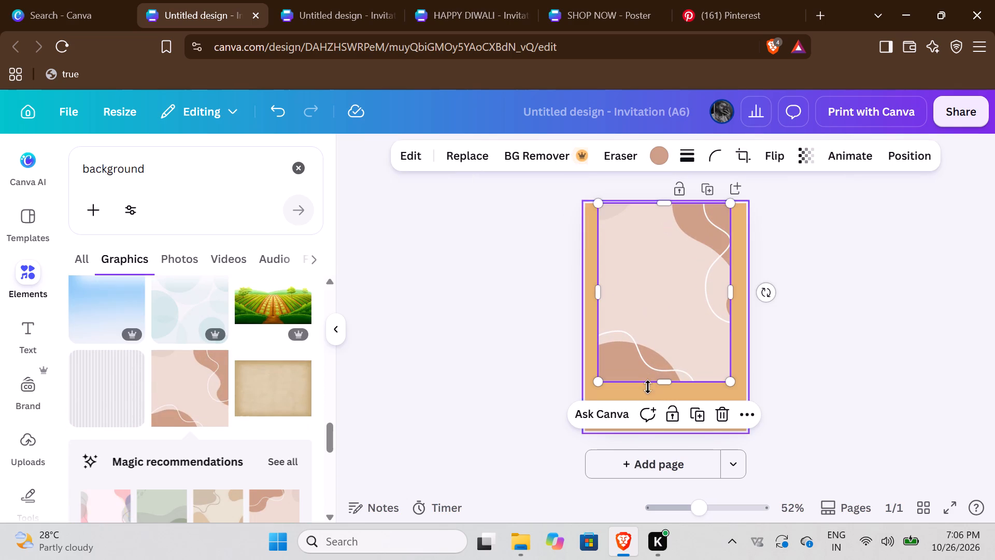
pyautogui.moveTo(663, 379); pyautogui.dragTo(663, 393)
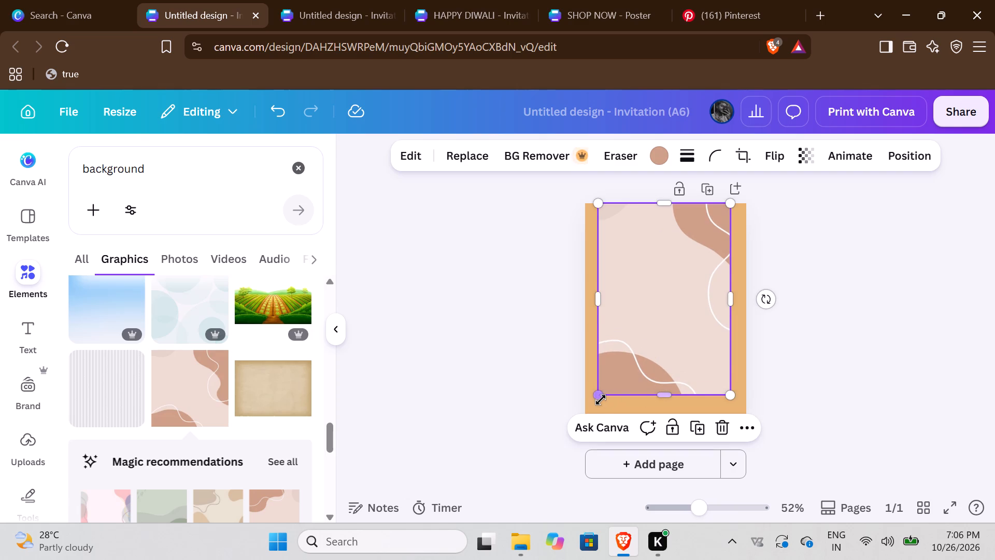
pyautogui.moveTo(600, 400); pyautogui.dragTo(594, 424)
pyautogui.moveTo(736, 412); pyautogui.dragTo(751, 429)
pyautogui.moveTo(747, 323); pyautogui.dragTo(750, 323)
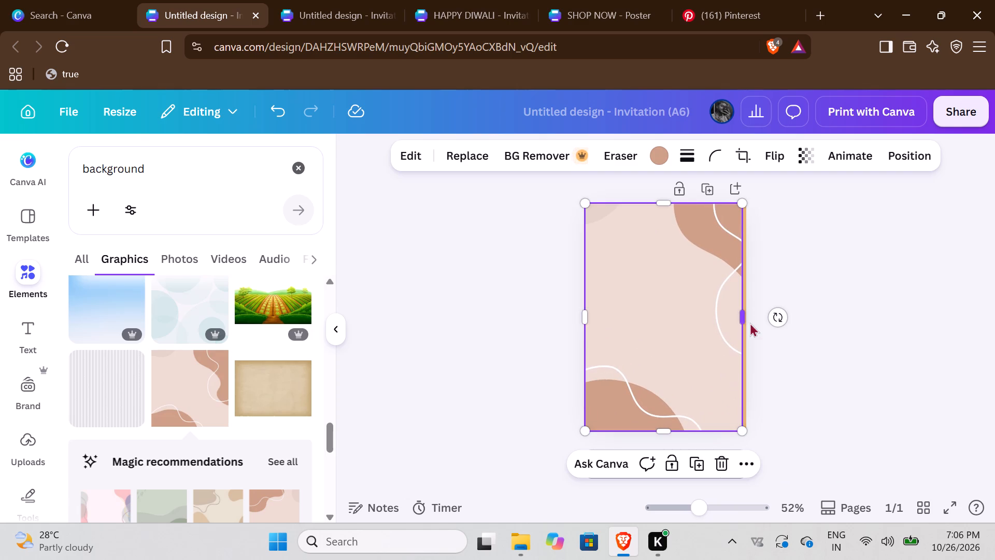
pyautogui.moveTo(750, 323); pyautogui.dragTo(763, 323)
pyautogui.click(507, 352)
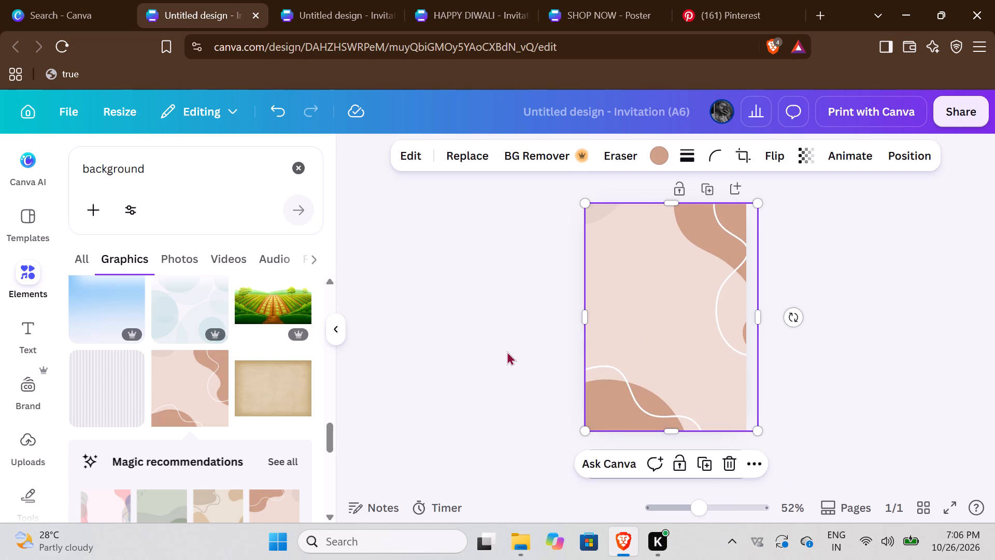
# Clear the "background" search from the elements library.
pyautogui.click(25, 267)
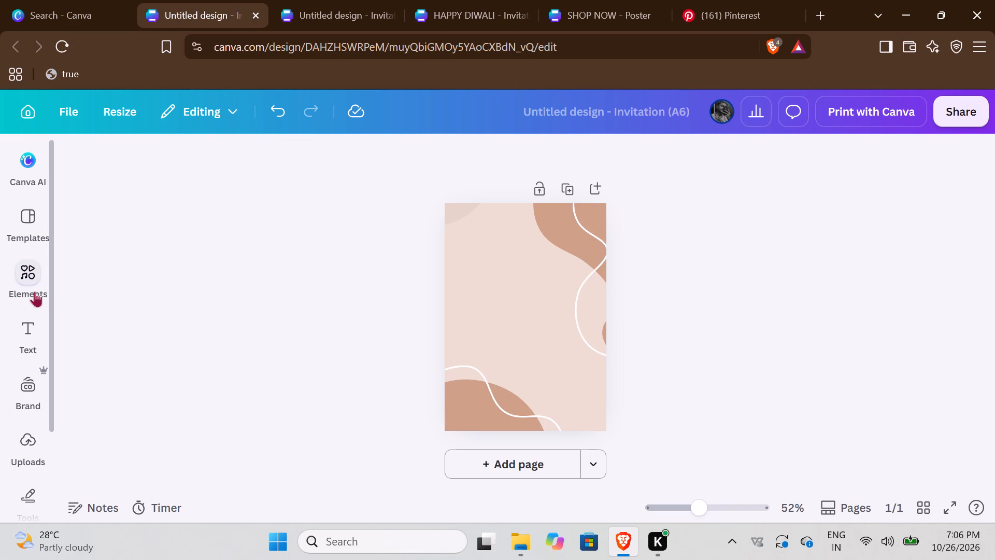
pyautogui.click(17, 292)
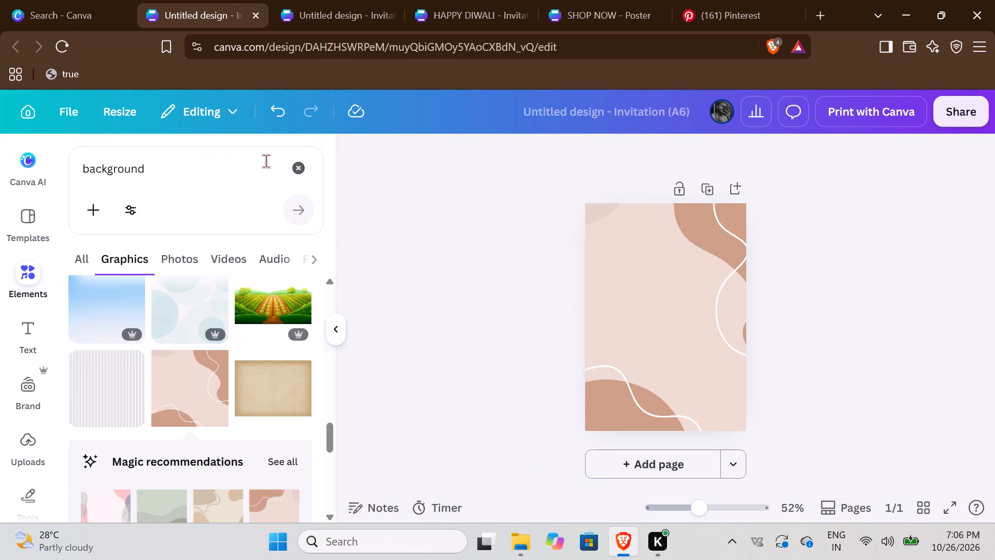
pyautogui.click(298, 166)
# Undo the last widening of the background graphic and stretch it again past the page's right edge.
pyautogui.click(283, 113)
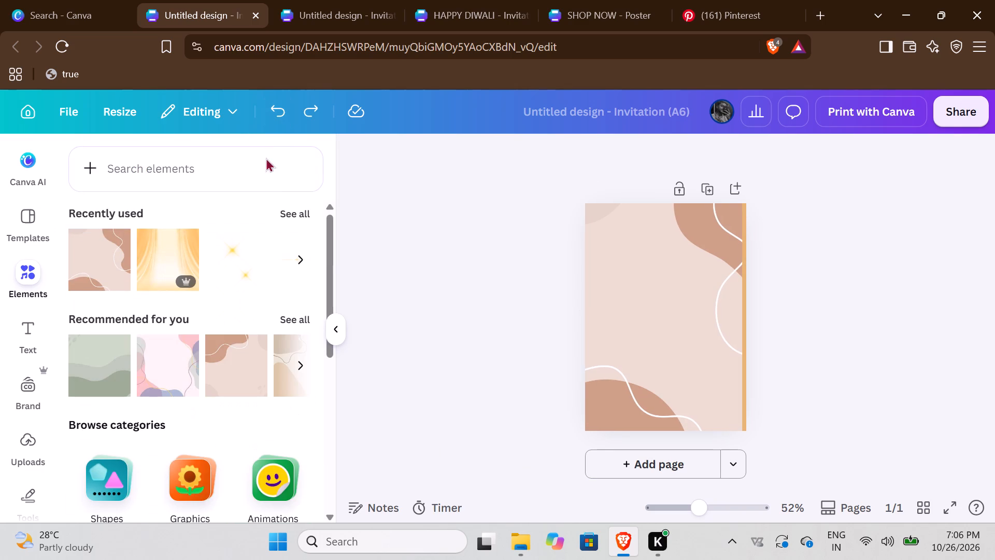
pyautogui.click(673, 298)
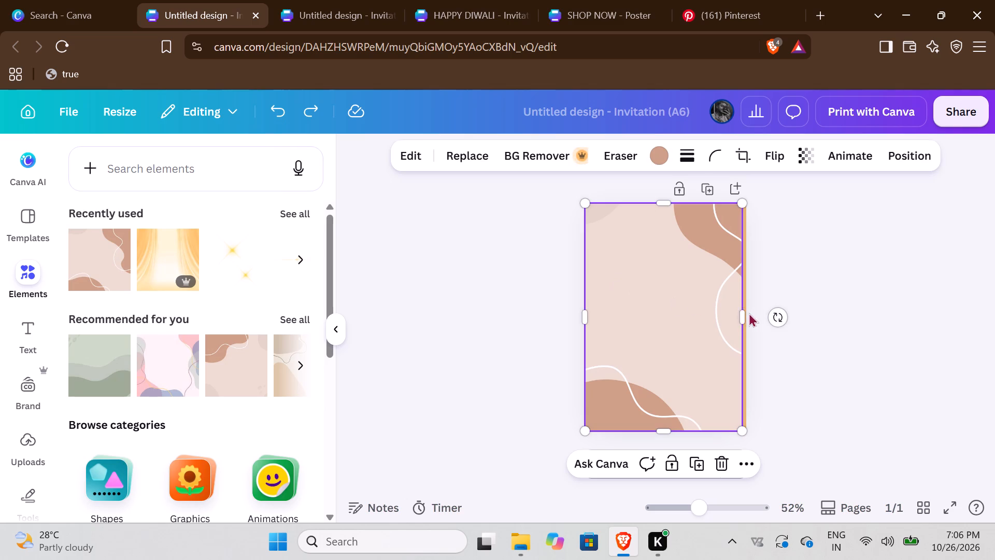
pyautogui.moveTo(746, 315); pyautogui.dragTo(773, 315)
pyautogui.click(461, 329)
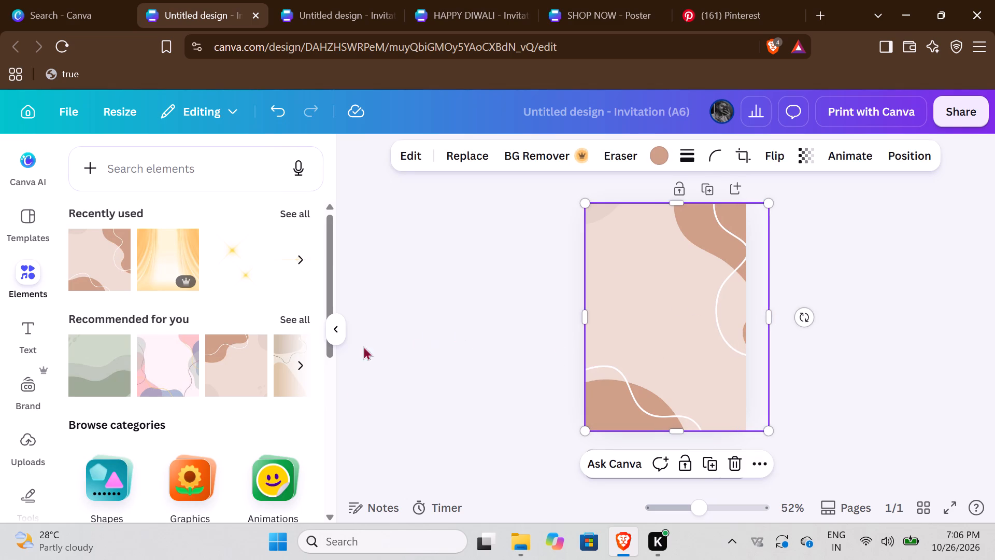
# Search the graphics for "BIRTHDAY" and add the two-row "HAPPY BIRTHDAY" bunting with pink bows to the page.
pyautogui.click(182, 483)
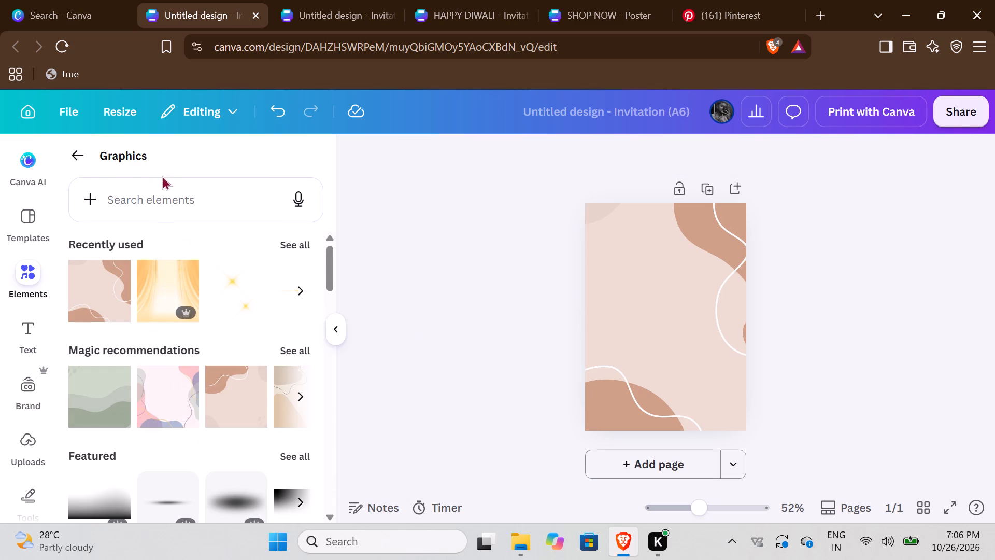
pyautogui.click(160, 205)
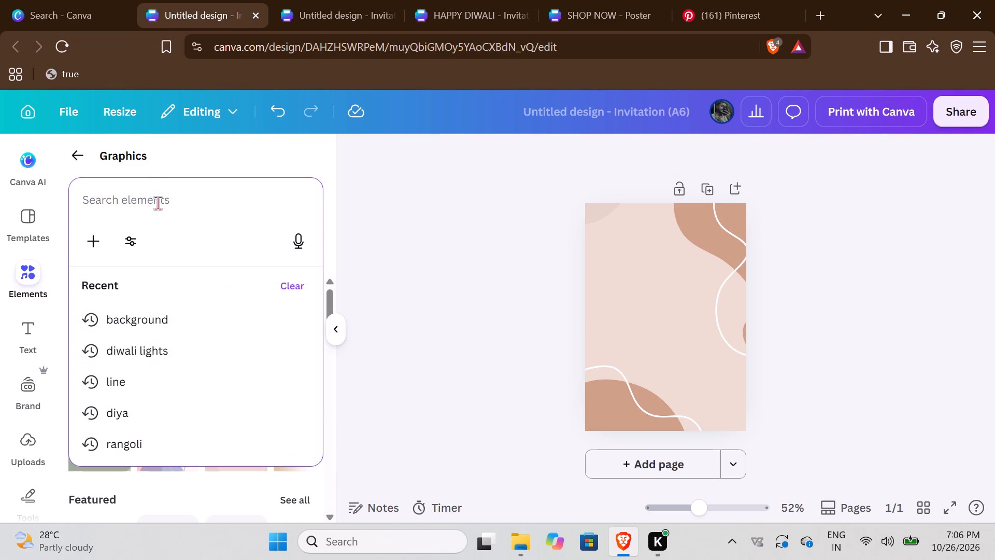
pyautogui.write('BI')
pyautogui.write('RTHDAY')
pyautogui.press('Return')
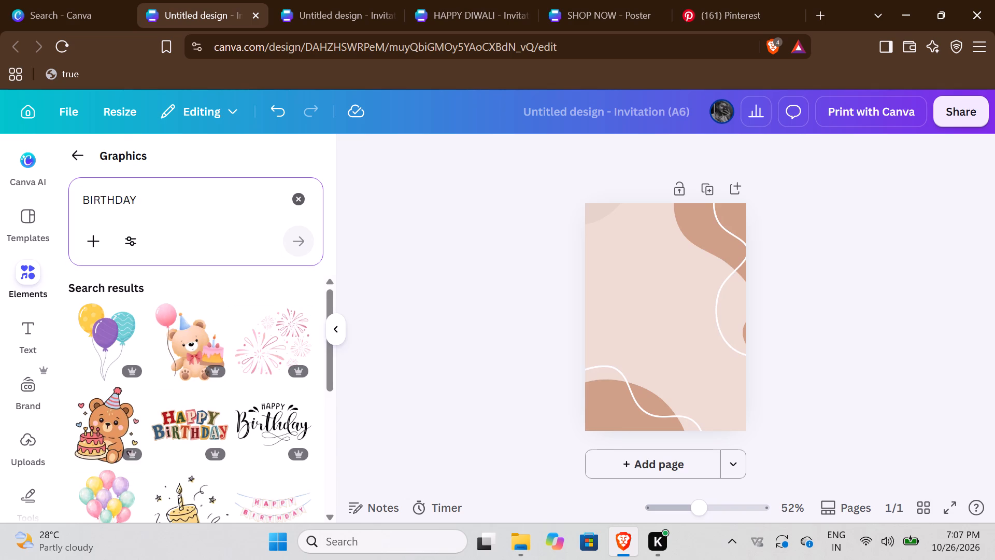
pyautogui.scroll(-2, 175, 411)
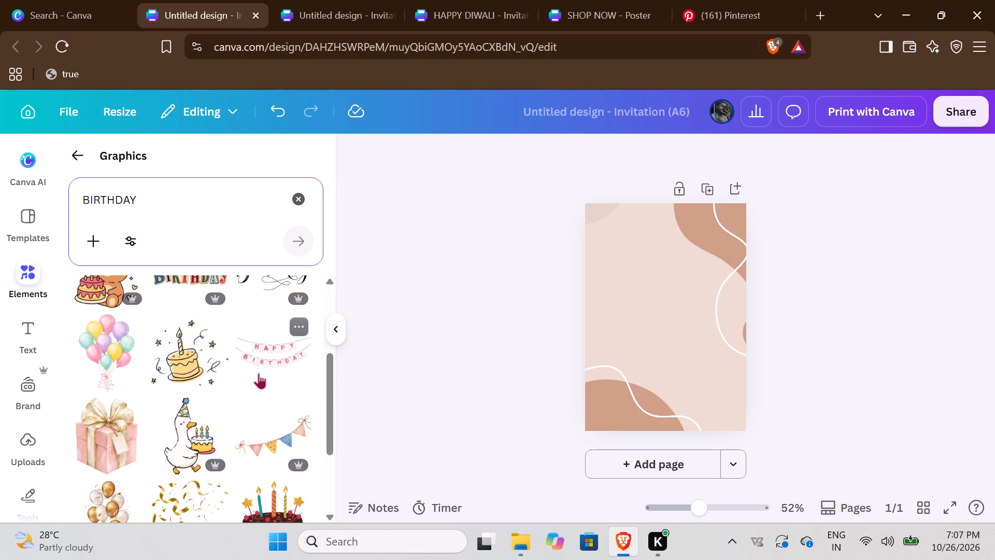
pyautogui.scroll(-2, 270, 444)
pyautogui.scroll(-2, 278, 380)
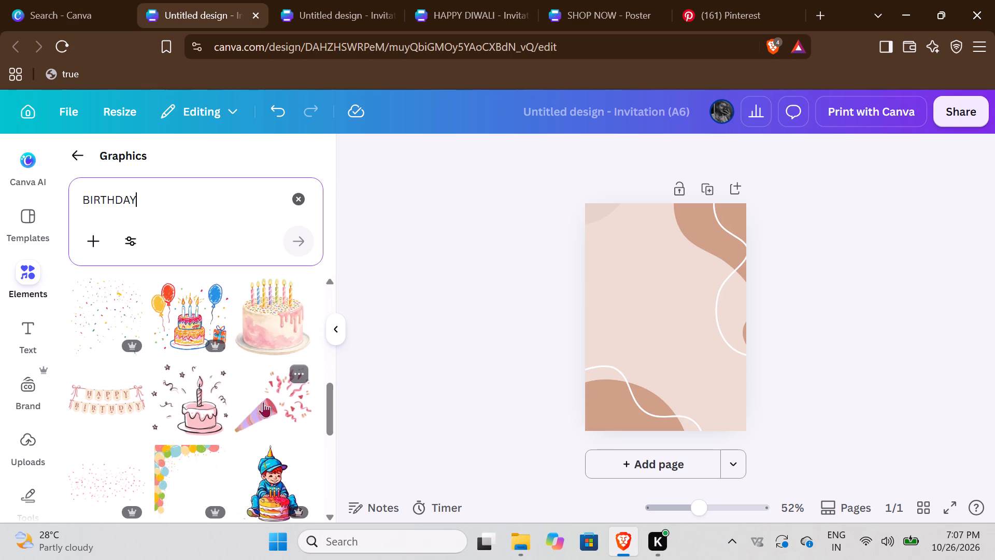
pyautogui.click(94, 399)
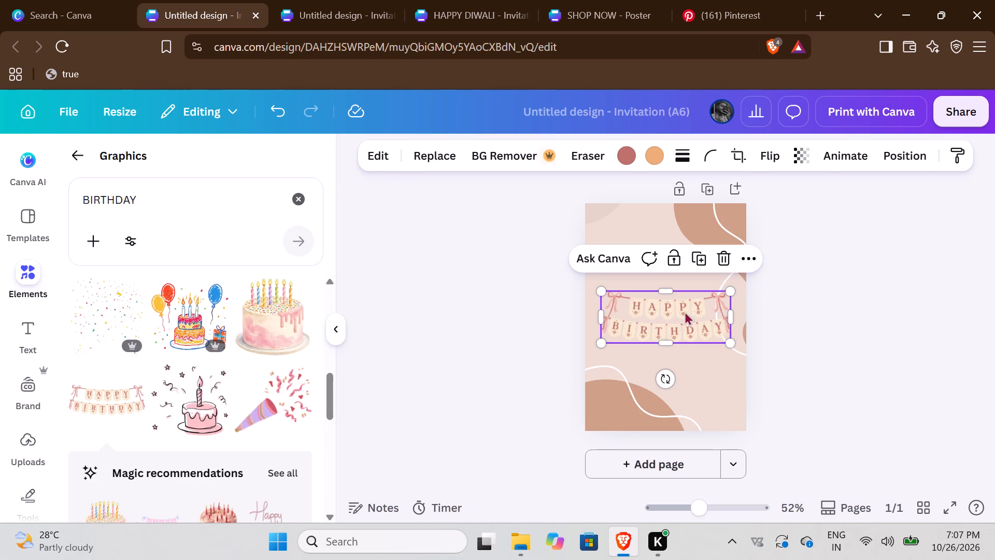
# Recolour the birthday bunting's bows and lettering, trying coral red first and settling on black.
pyautogui.click(674, 310)
pyautogui.click(681, 306)
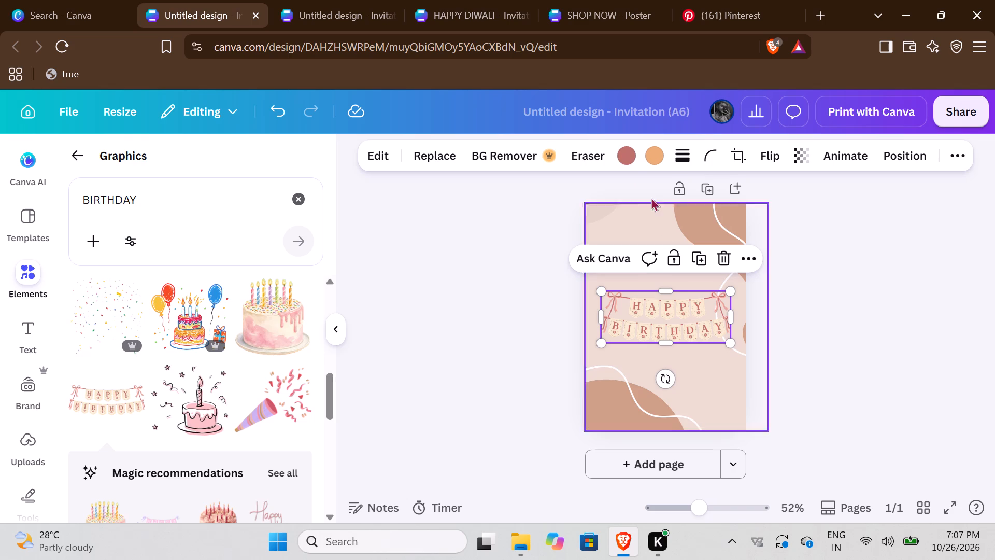
pyautogui.click(623, 151)
pyautogui.scroll(-3, 171, 380)
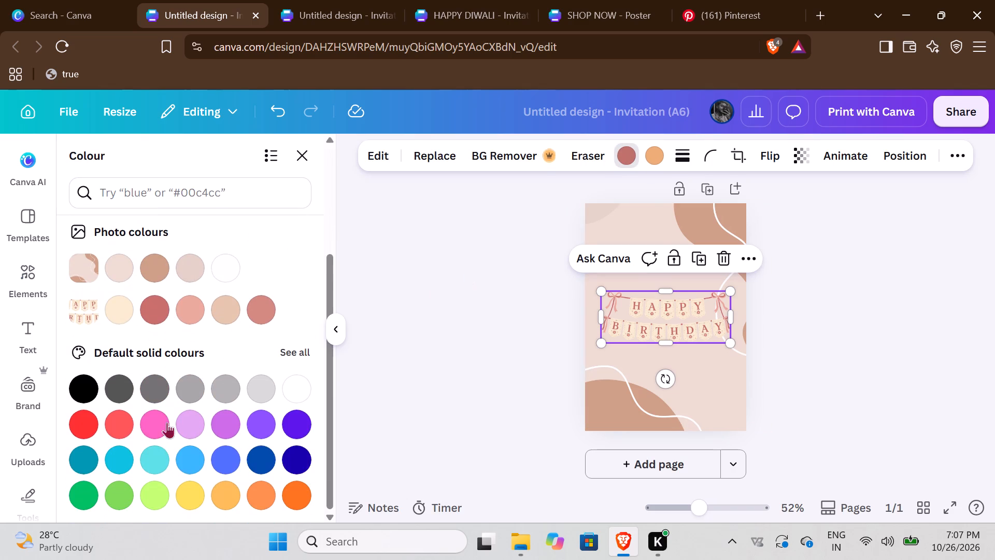
pyautogui.click(110, 424)
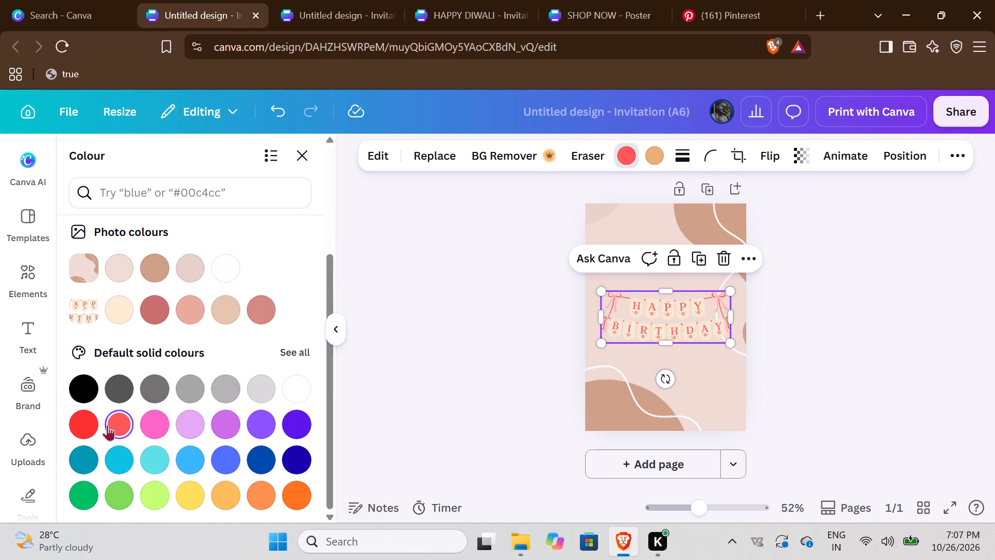
pyautogui.click(86, 384)
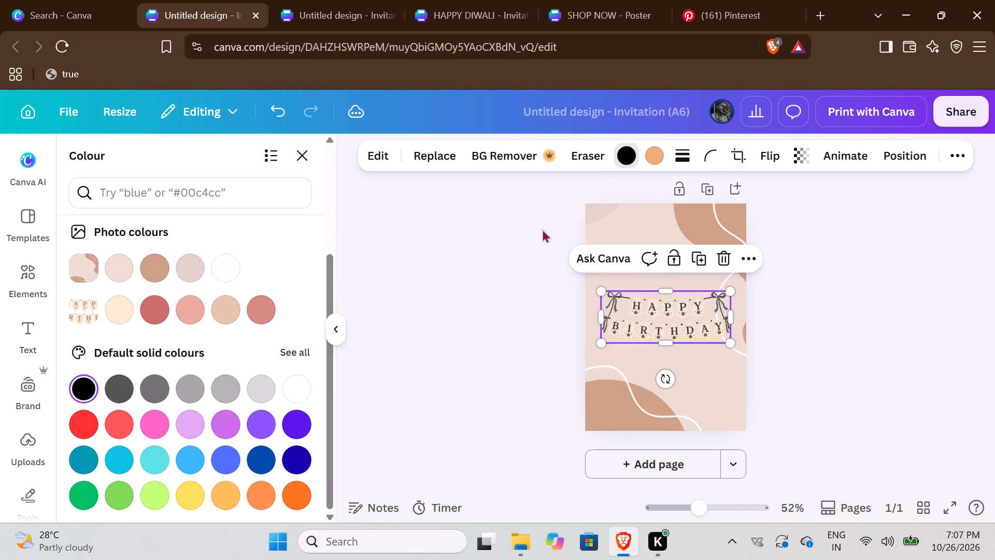
# Recolour the bunting's flags, trying red, dark blue, yellow, green and black before choosing cobalt blue.
pyautogui.click(650, 156)
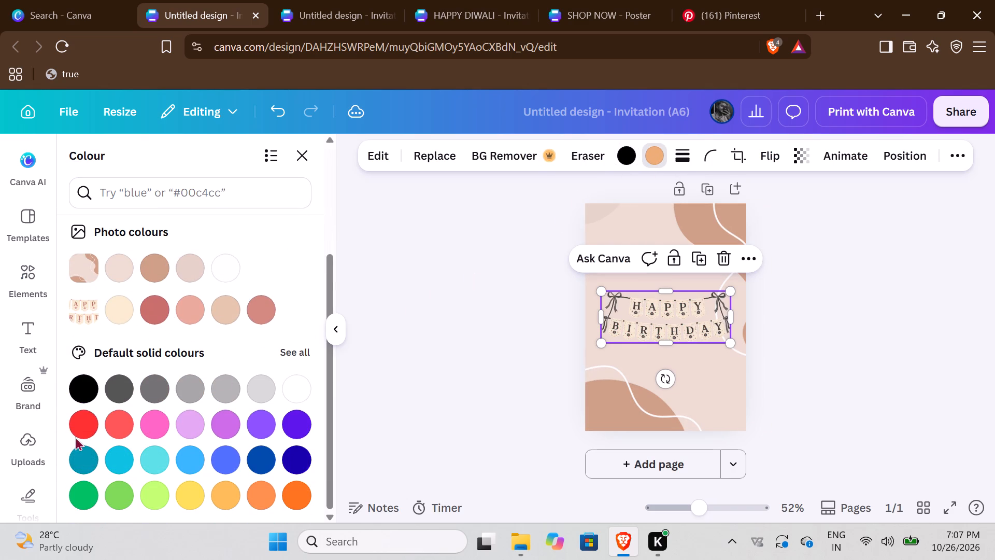
pyautogui.click(80, 427)
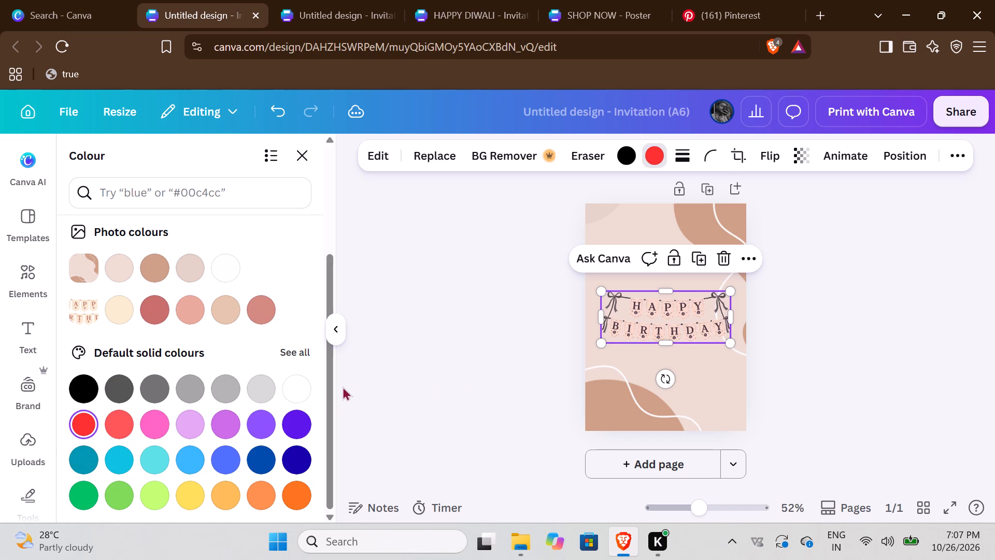
pyautogui.click(285, 451)
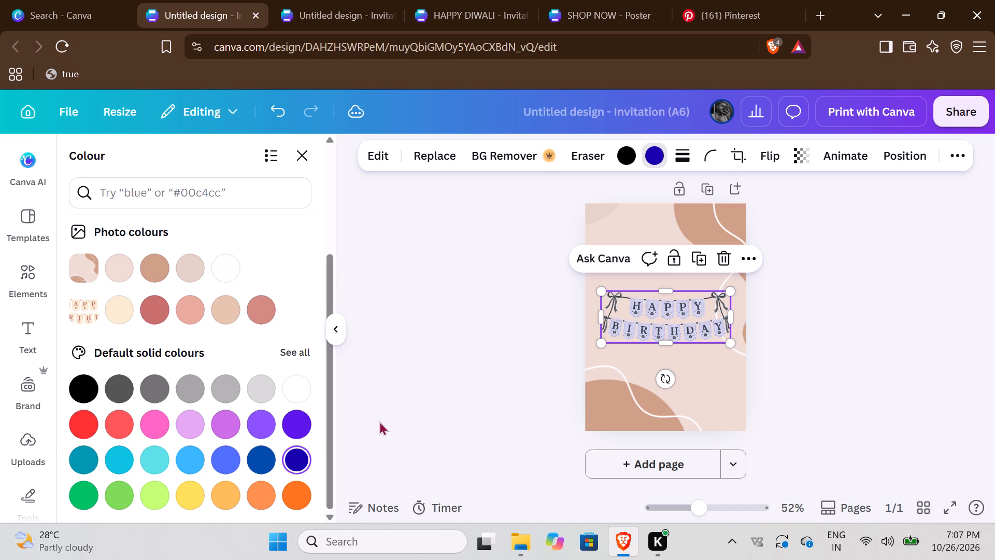
pyautogui.scroll(-3, 283, 467)
pyautogui.click(176, 501)
pyautogui.click(190, 495)
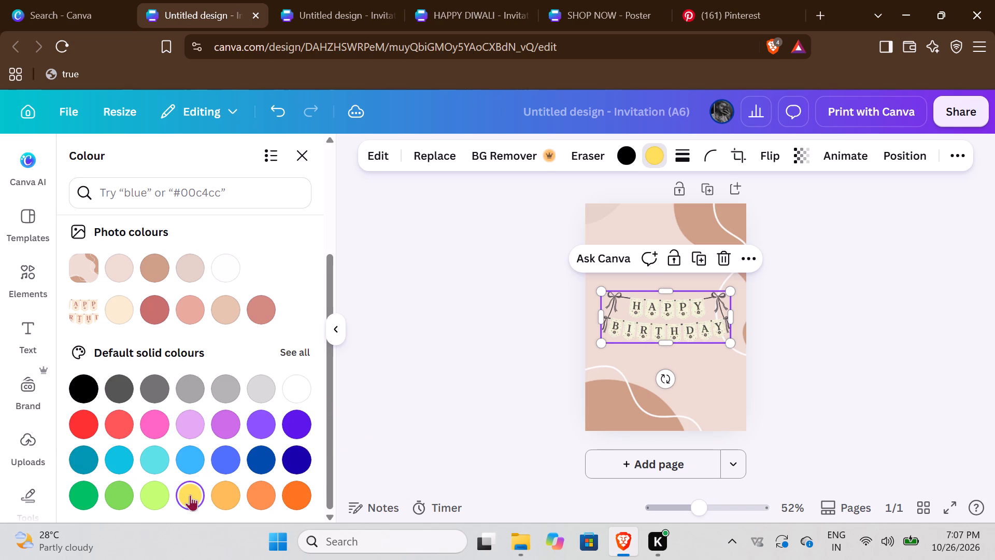
pyautogui.click(135, 496)
pyautogui.click(124, 497)
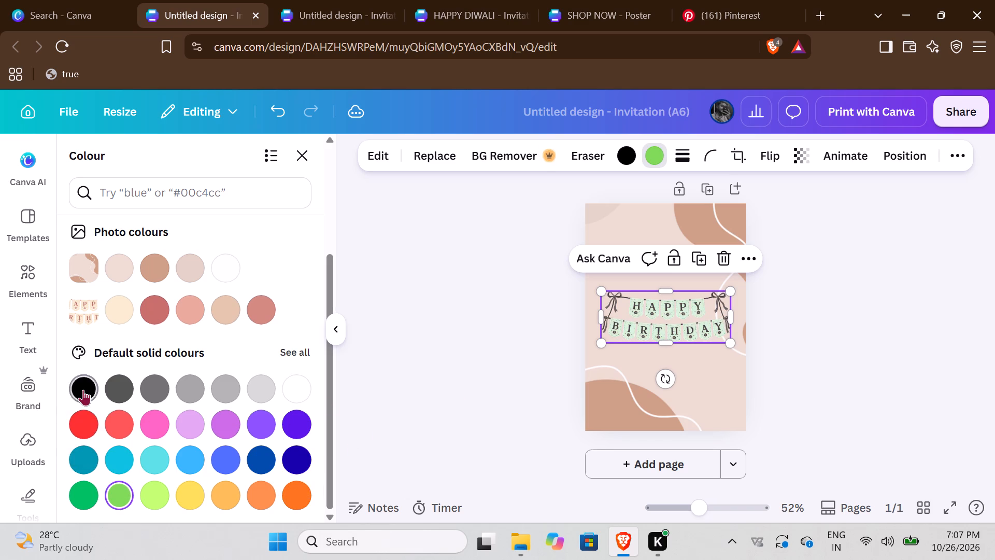
pyautogui.click(83, 389)
pyautogui.scroll(-3, 125, 358)
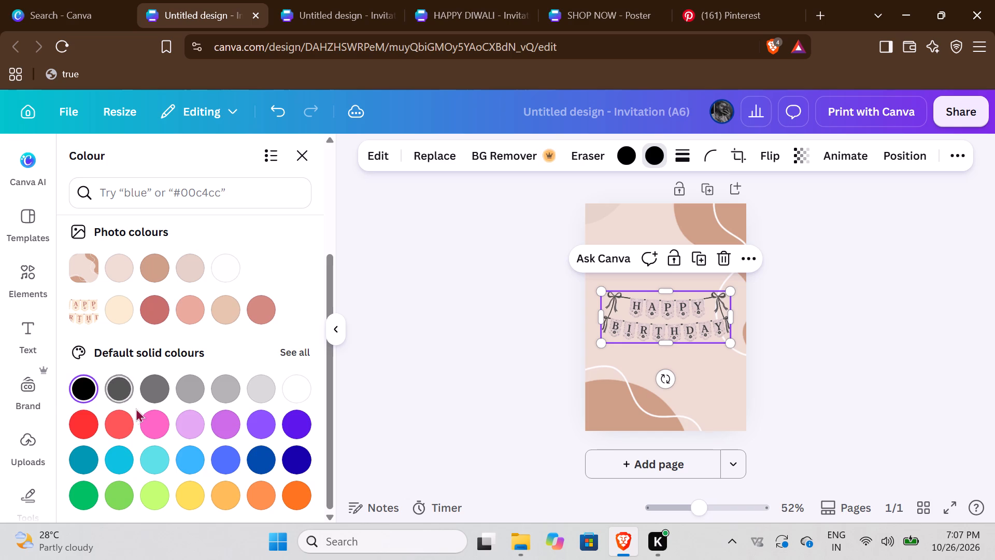
pyautogui.scroll(-2, 136, 408)
pyautogui.scroll(5, 167, 427)
pyautogui.scroll(-1, 170, 371)
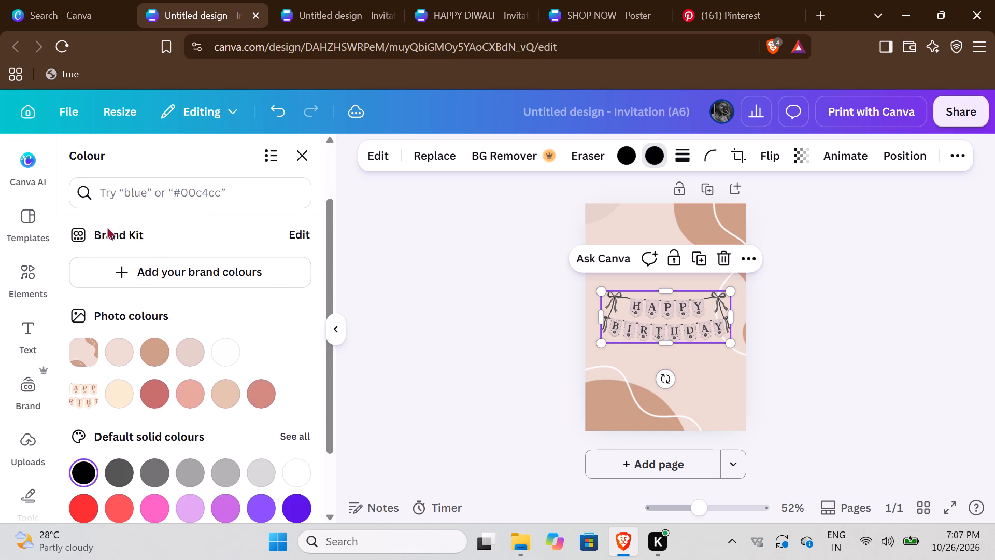
pyautogui.scroll(1, 106, 226)
pyautogui.scroll(-5, 150, 396)
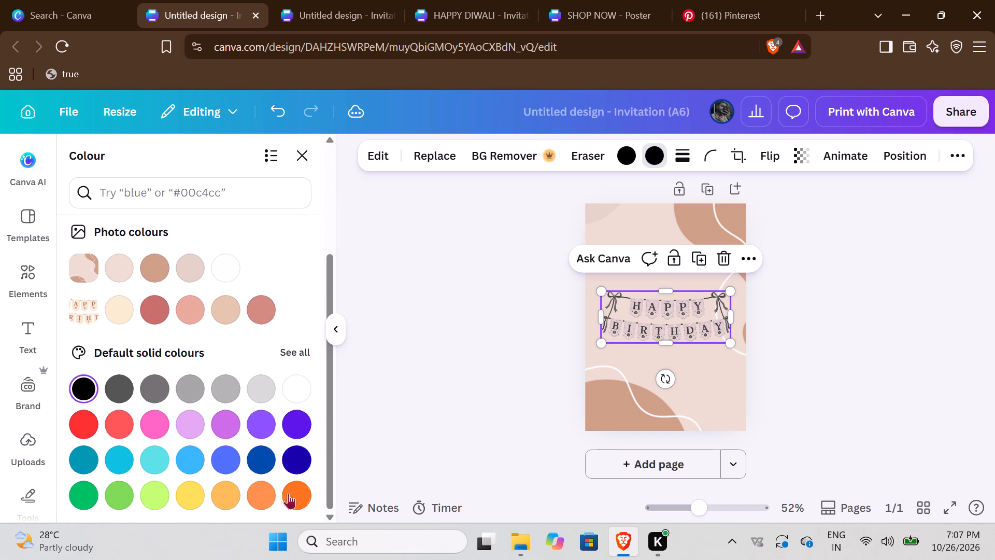
pyautogui.click(260, 461)
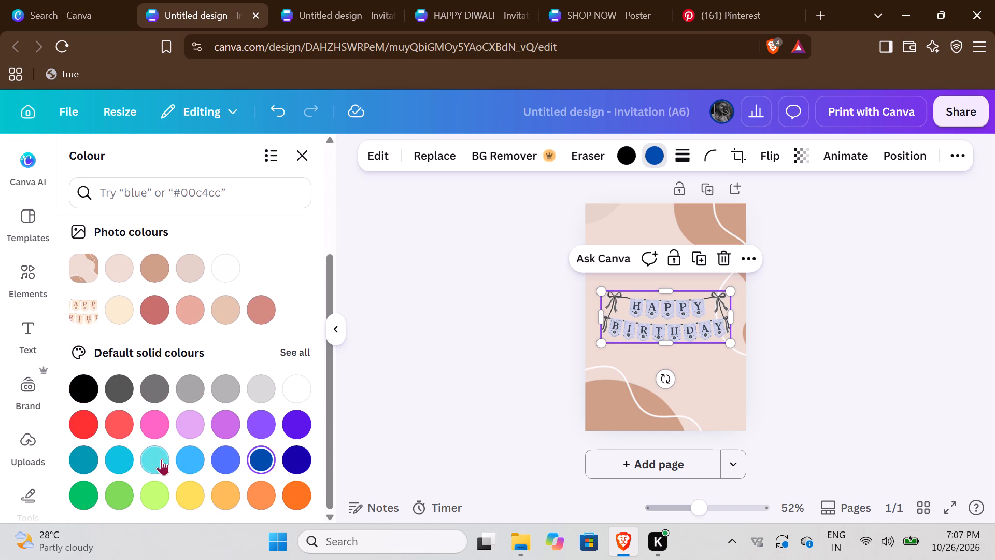
# Recolour the bunting's flags, trying turquoise and pink #ff66c4 before choosing dark navy blue.
pyautogui.click(161, 459)
pyautogui.click(152, 419)
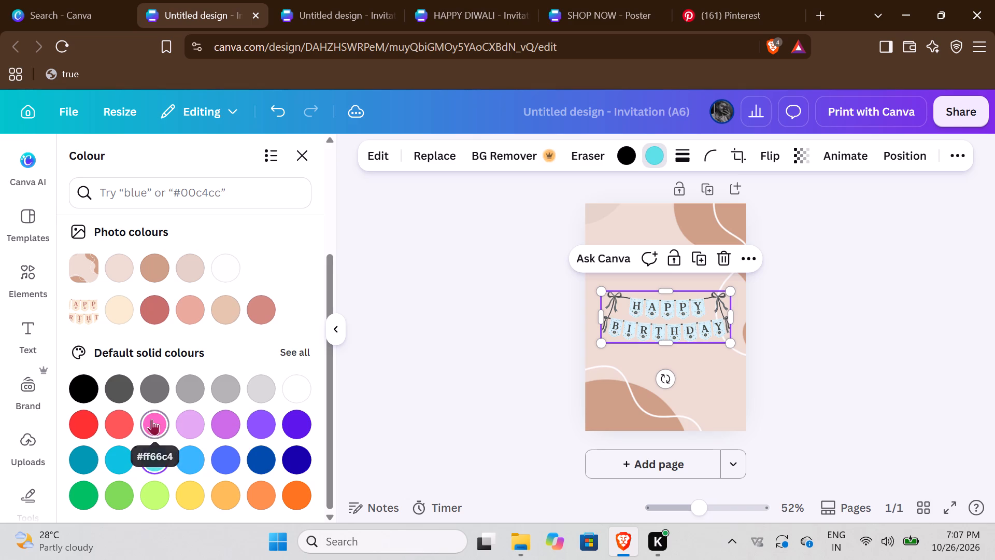
pyautogui.click(149, 445)
pyautogui.click(295, 457)
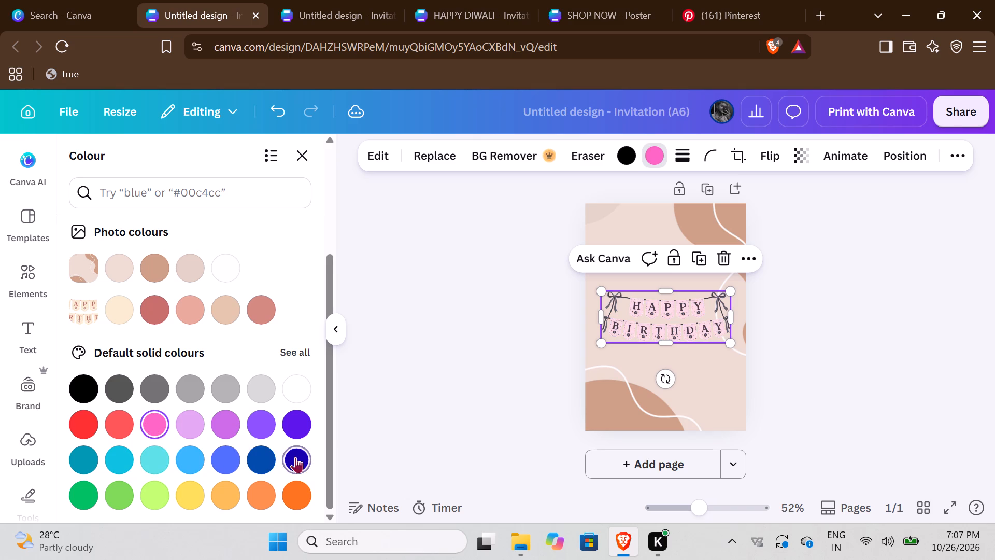
pyautogui.click(405, 411)
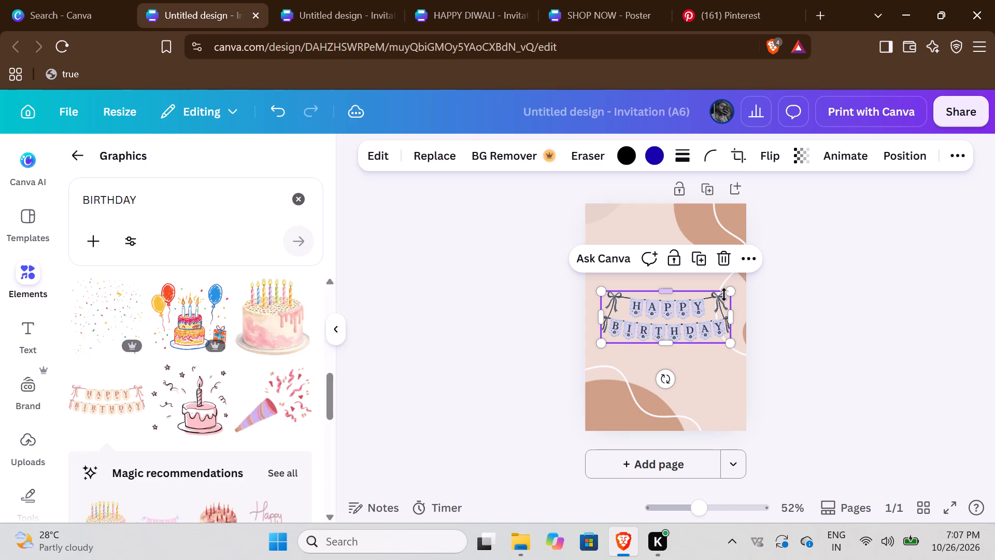
# Enlarge the birthday bunting to the full page width and move it to the page's top edge.
pyautogui.moveTo(732, 293); pyautogui.dragTo(744, 287)
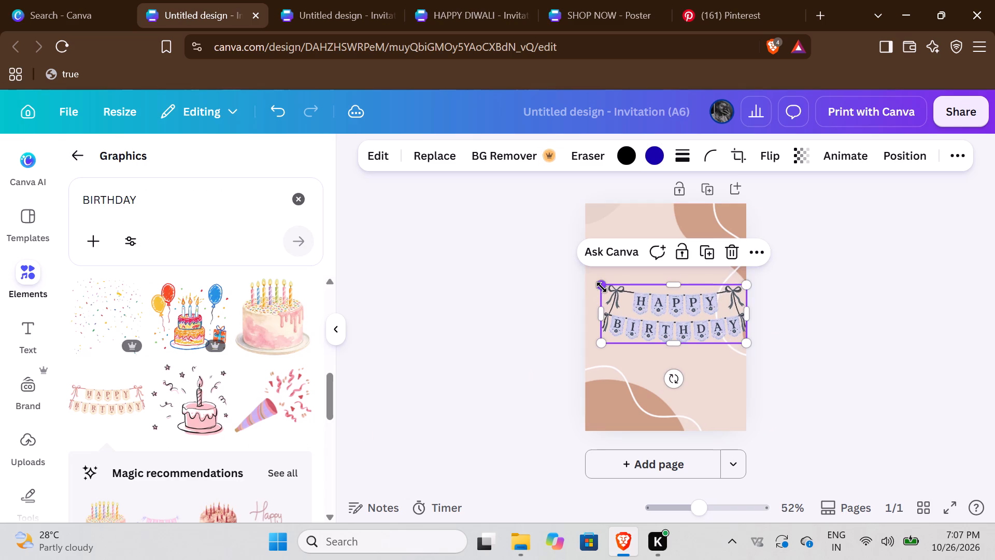
pyautogui.moveTo(602, 287); pyautogui.dragTo(587, 283)
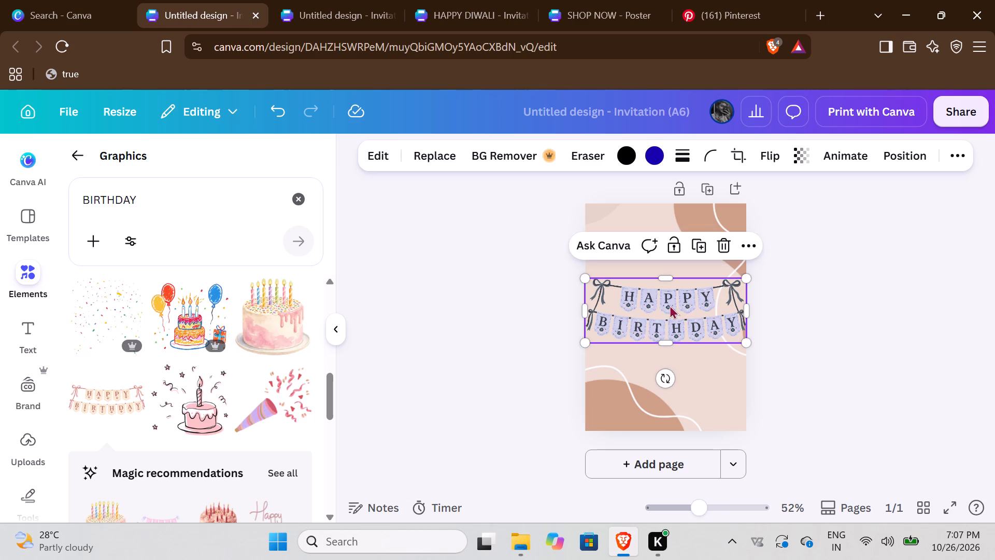
pyautogui.moveTo(670, 305); pyautogui.dragTo(674, 230)
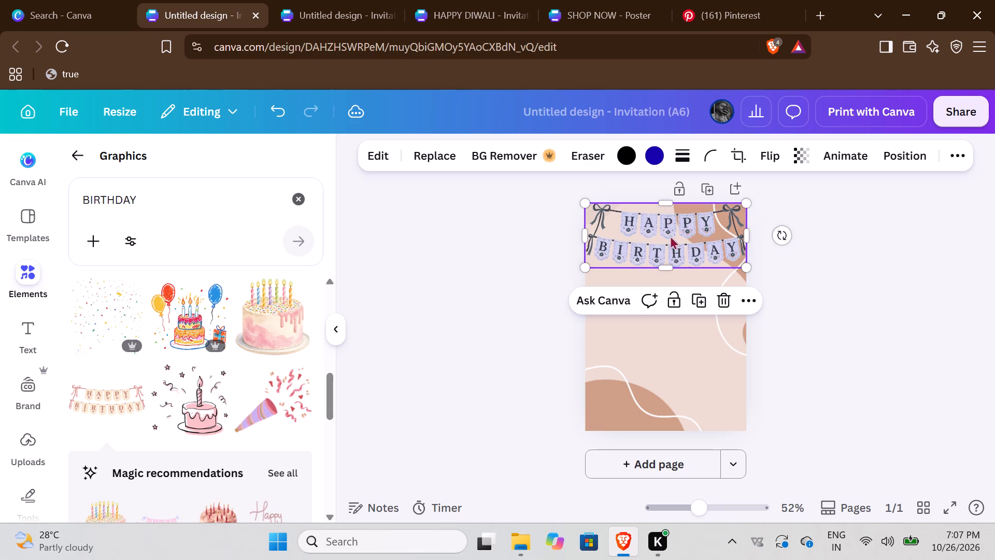
pyautogui.click(529, 323)
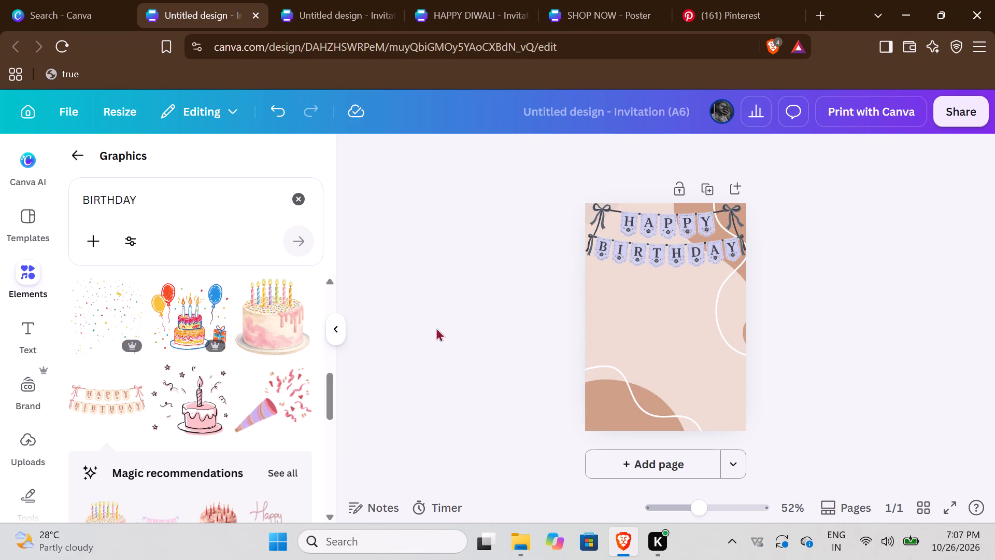
# Search the graphics for "TABLE" and look through the results for a suitable table illustration.
pyautogui.scroll(-3, 202, 402)
pyautogui.moveTo(152, 197); pyautogui.dragTo(69, 198)
pyautogui.press('BackSpace')
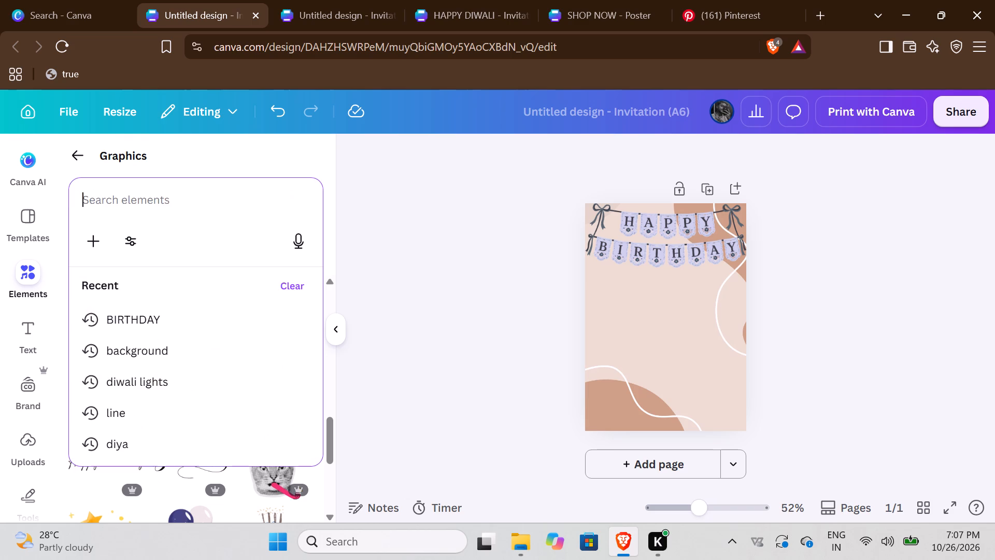
pyautogui.write('TAN')
pyautogui.press('BackSpace')
pyautogui.write('BLE')
pyautogui.press('Return')
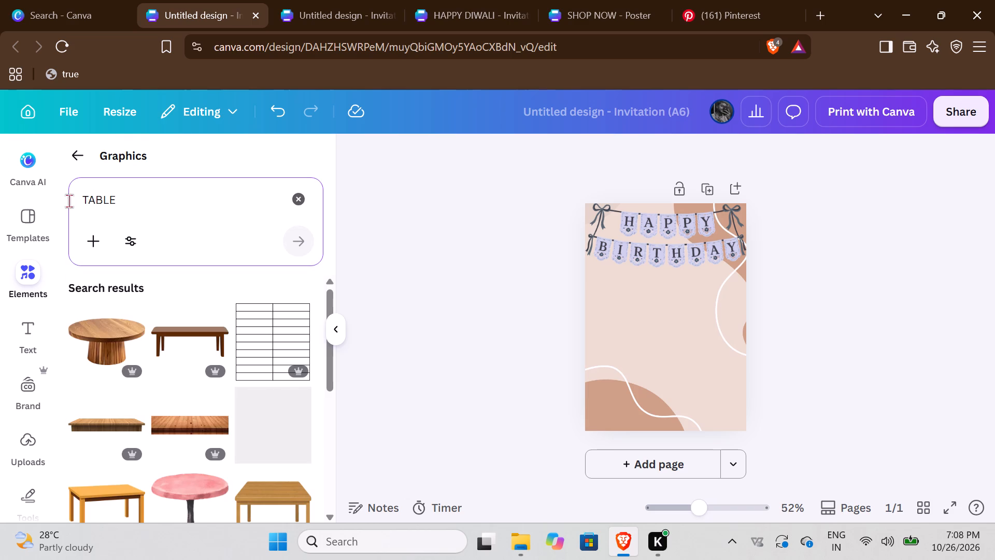
pyautogui.scroll(-3, 196, 456)
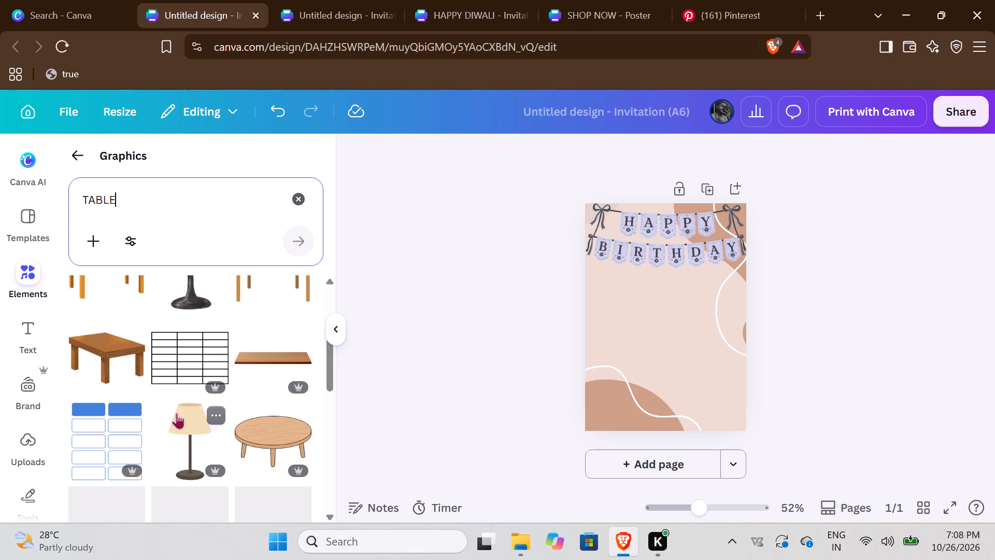
pyautogui.scroll(-4, 257, 404)
pyautogui.scroll(2, 239, 416)
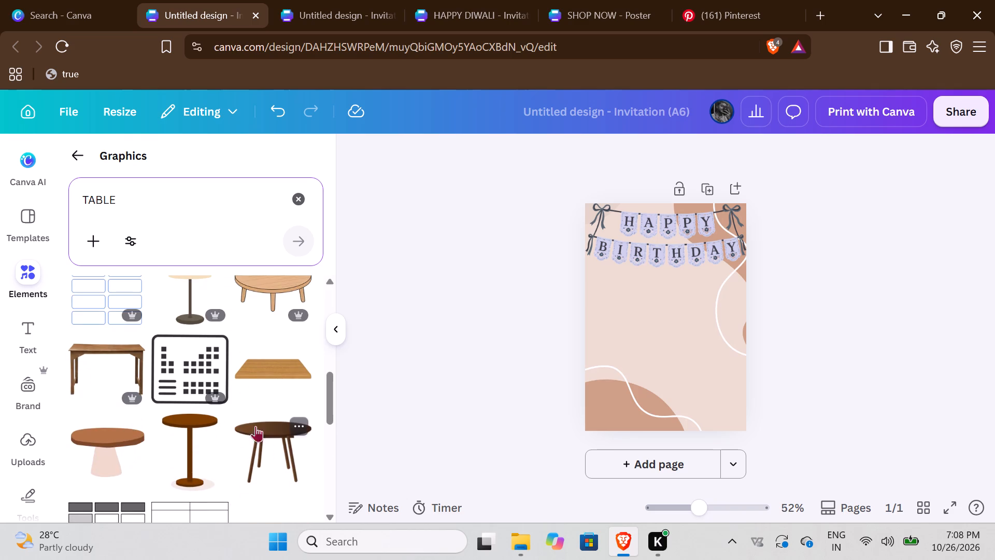
# Search the graphics for "BALLOON" and look through the results for a corner decoration.
pyautogui.moveTo(155, 203); pyautogui.dragTo(27, 194)
pyautogui.press('BackSpace')
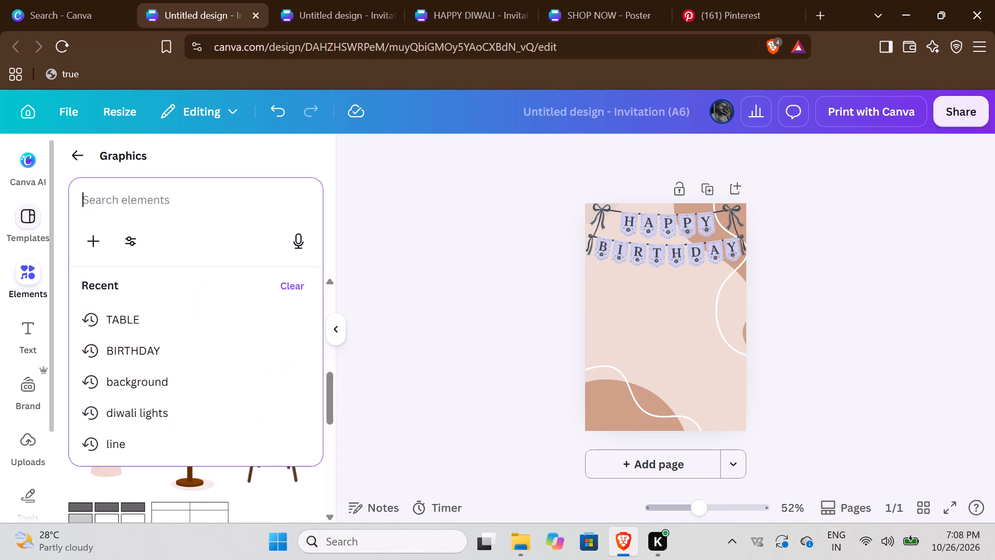
pyautogui.write('BALLOON')
pyautogui.press('Return')
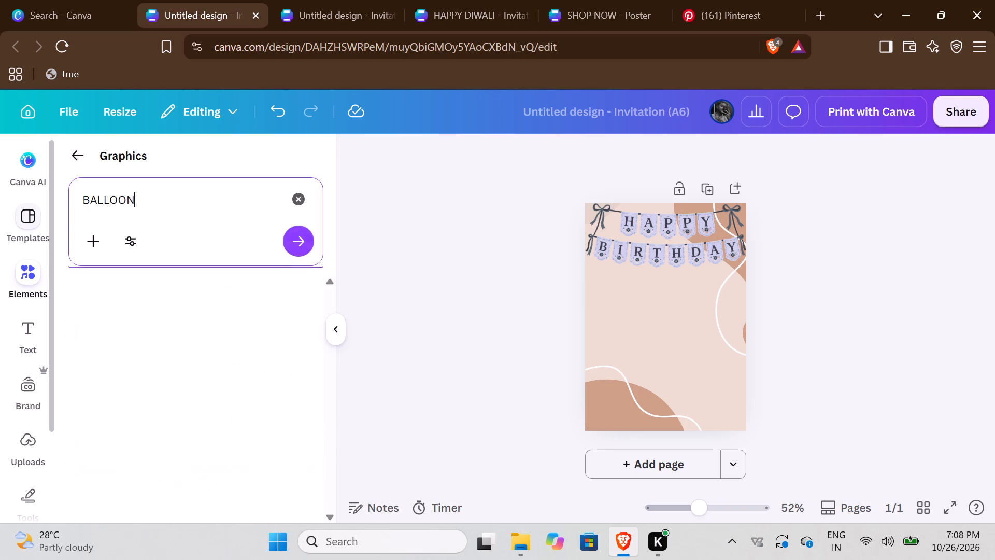
pyautogui.scroll(-3, 157, 421)
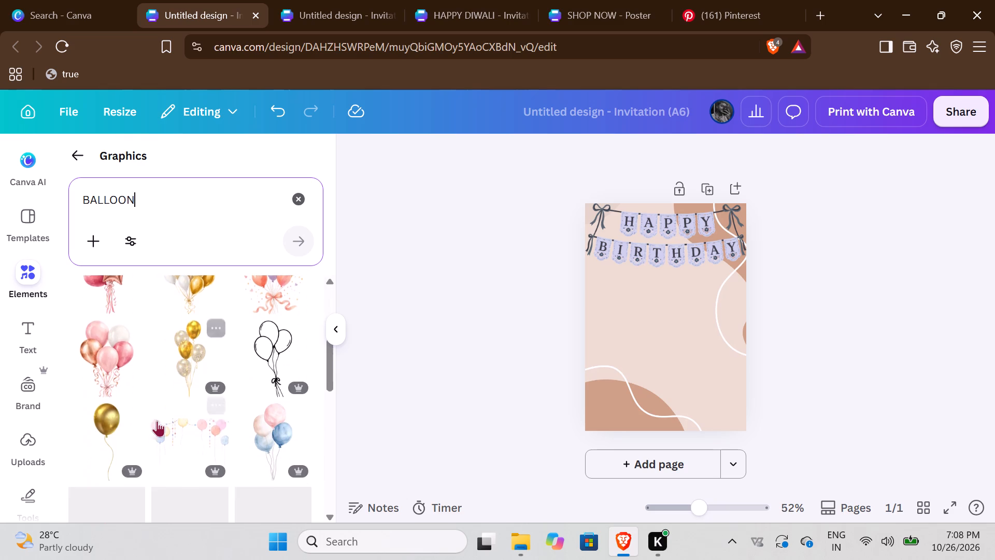
pyautogui.scroll(-3, 152, 388)
pyautogui.scroll(2, 152, 388)
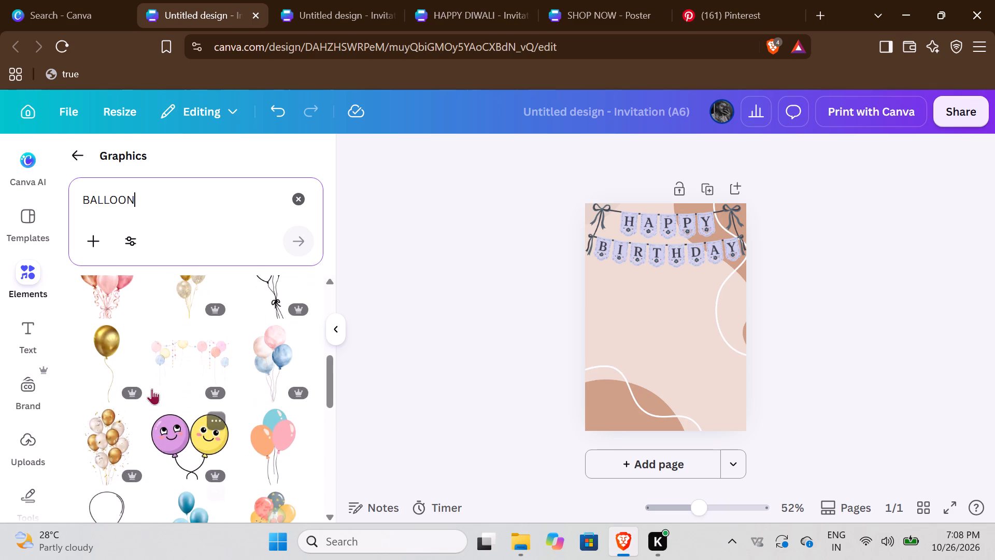
pyautogui.scroll(-5, 152, 388)
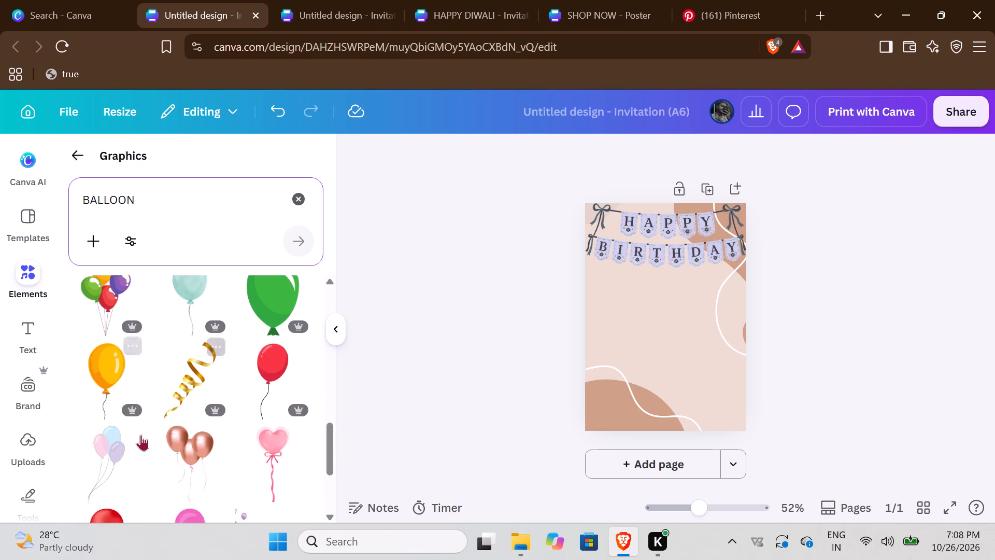
pyautogui.scroll(-3, 141, 435)
pyautogui.scroll(2, 141, 439)
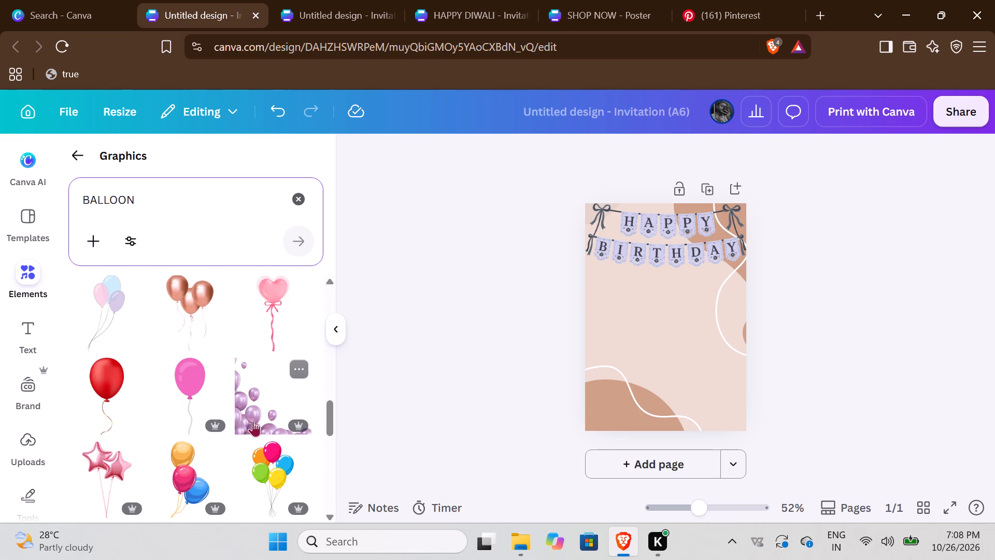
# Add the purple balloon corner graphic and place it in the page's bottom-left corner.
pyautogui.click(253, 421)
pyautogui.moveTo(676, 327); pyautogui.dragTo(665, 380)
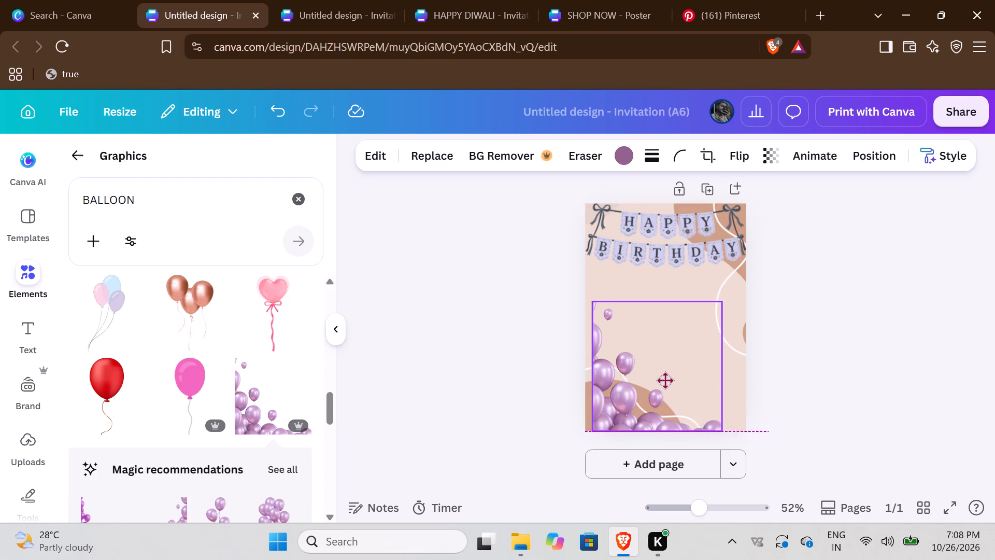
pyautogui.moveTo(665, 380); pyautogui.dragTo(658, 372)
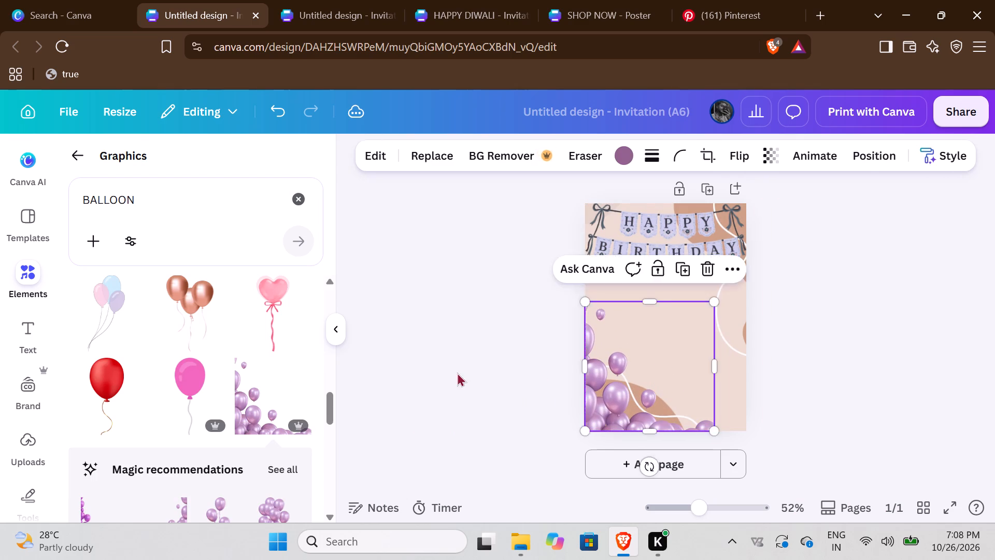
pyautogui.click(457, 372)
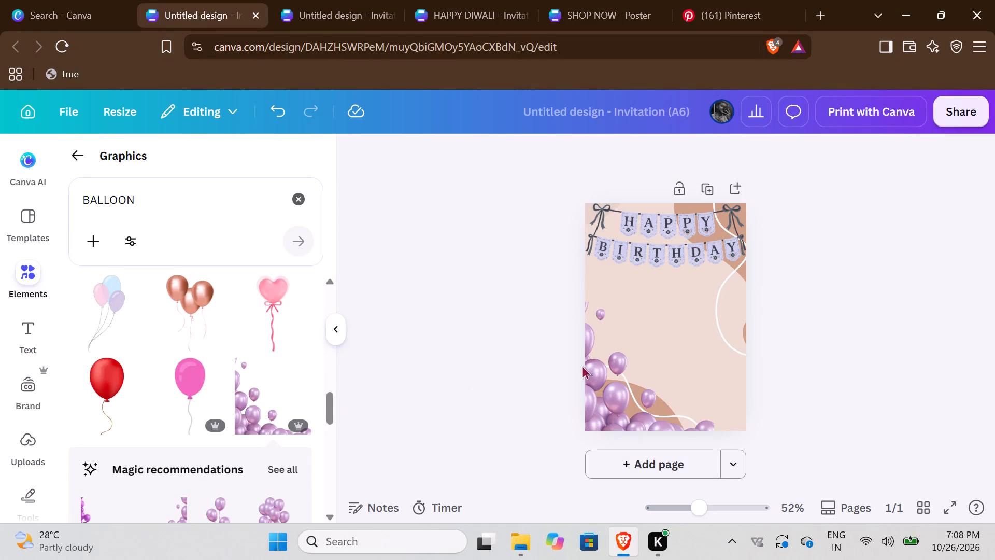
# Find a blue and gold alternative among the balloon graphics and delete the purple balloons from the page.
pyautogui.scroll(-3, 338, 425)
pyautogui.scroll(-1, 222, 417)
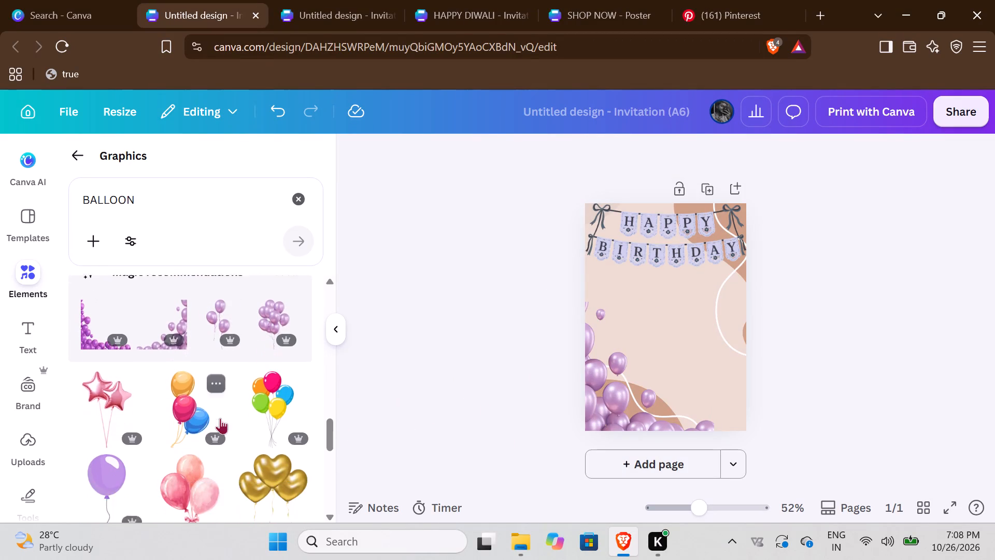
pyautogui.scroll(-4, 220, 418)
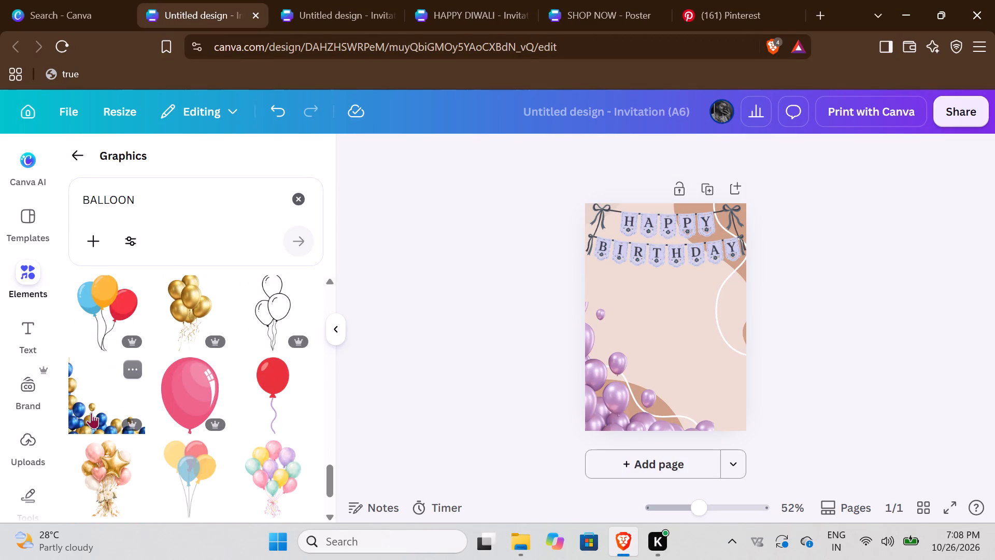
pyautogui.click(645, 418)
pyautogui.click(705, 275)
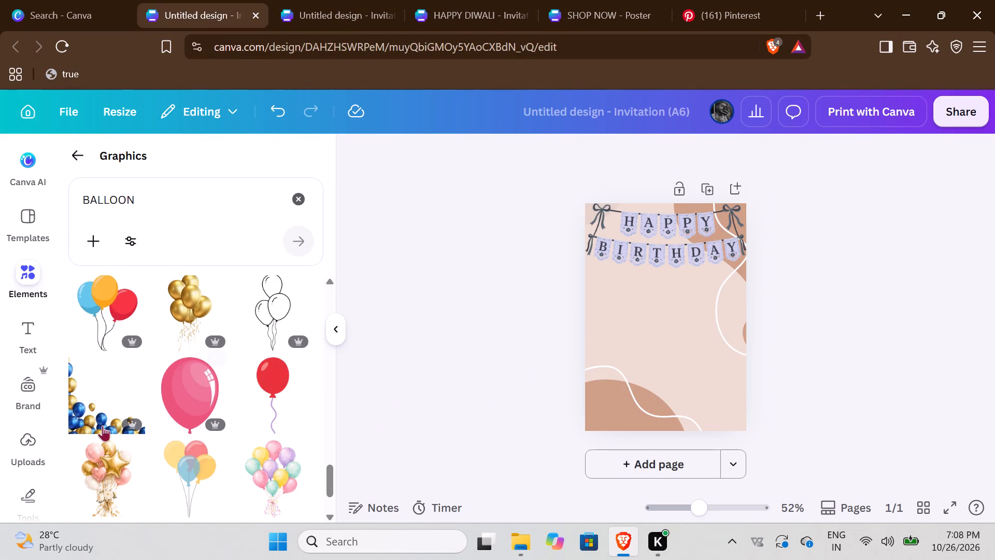
# Add the blue and gold balloon corner graphic and place it in the page's bottom-left corner.
pyautogui.click(81, 418)
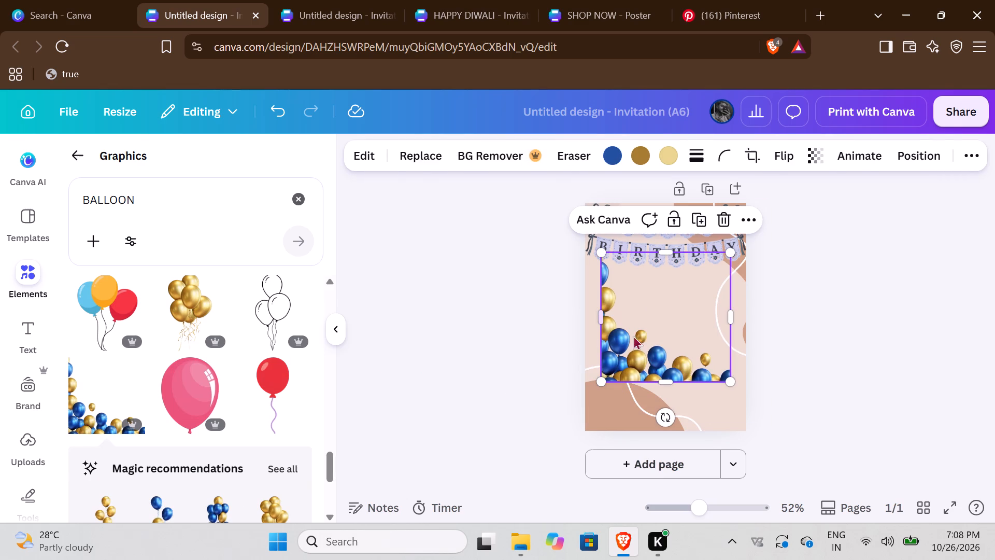
pyautogui.moveTo(690, 300); pyautogui.dragTo(675, 349)
pyautogui.click(474, 424)
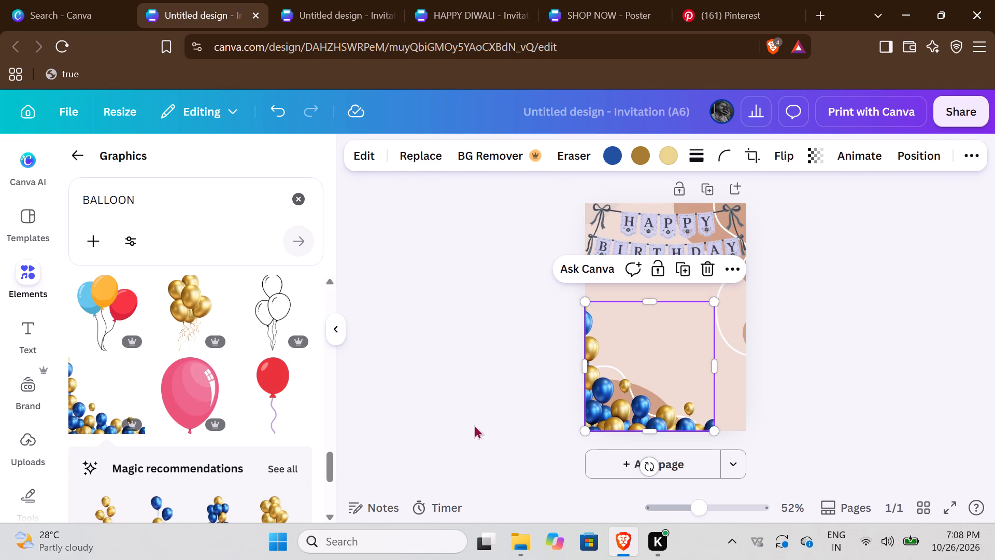
# Look through more of the balloon graphics for another decoration for the birthday invitation.
pyautogui.scroll(-3, 151, 457)
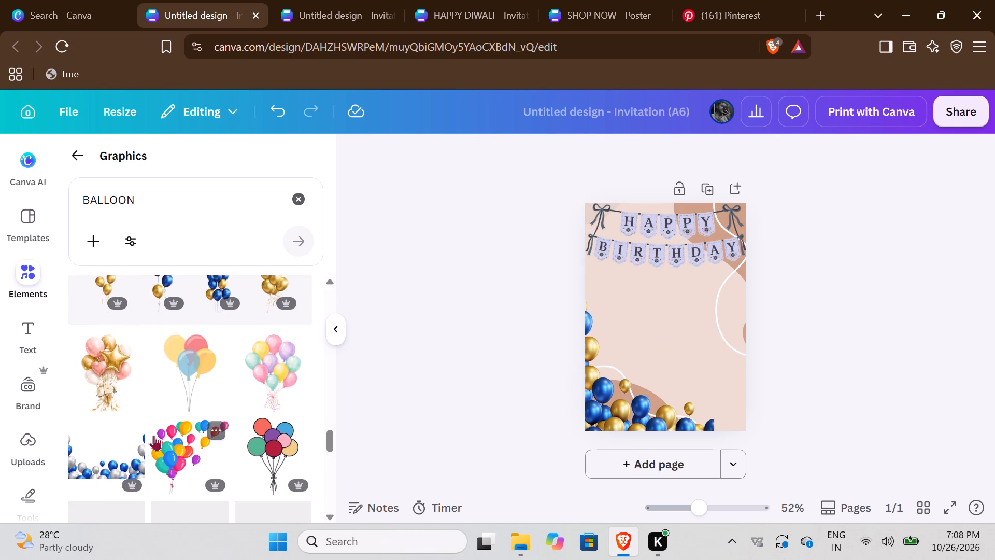
pyautogui.scroll(-1, 167, 453)
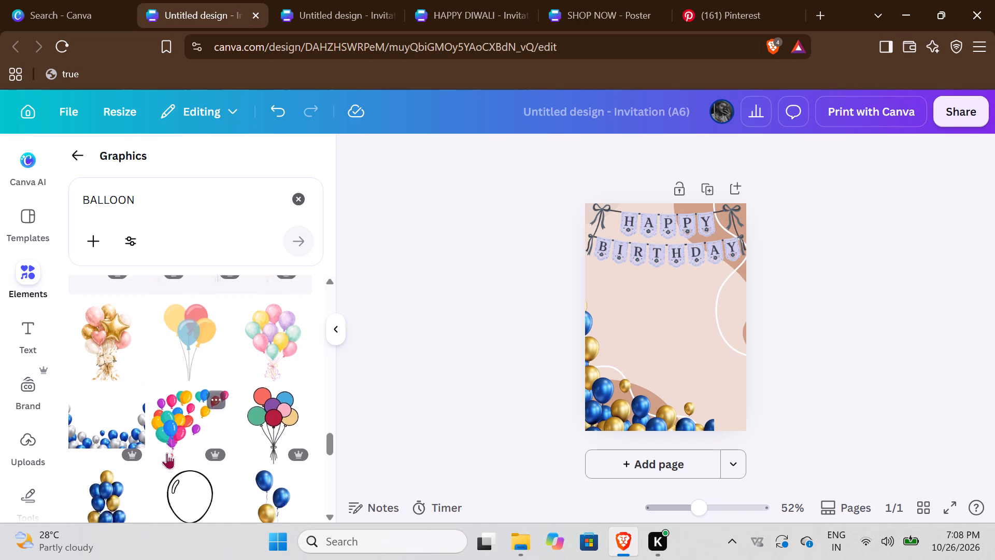
pyautogui.scroll(-3, 276, 433)
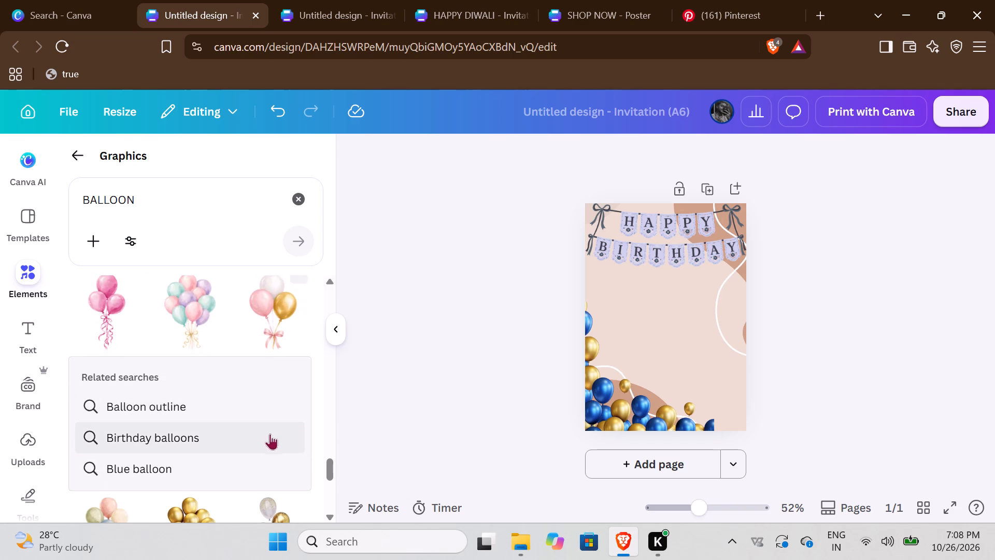
pyautogui.scroll(-3, 251, 424)
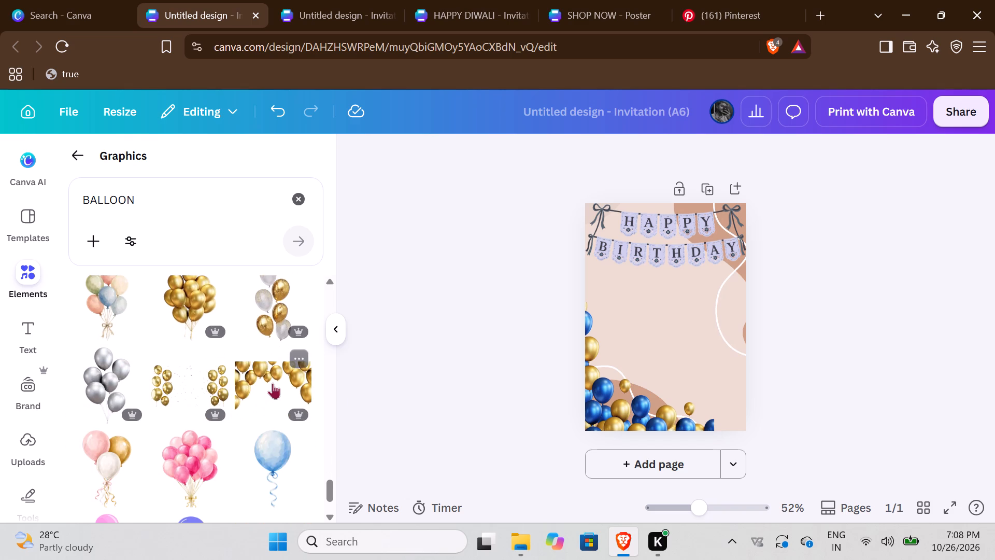
pyautogui.scroll(-5, 214, 427)
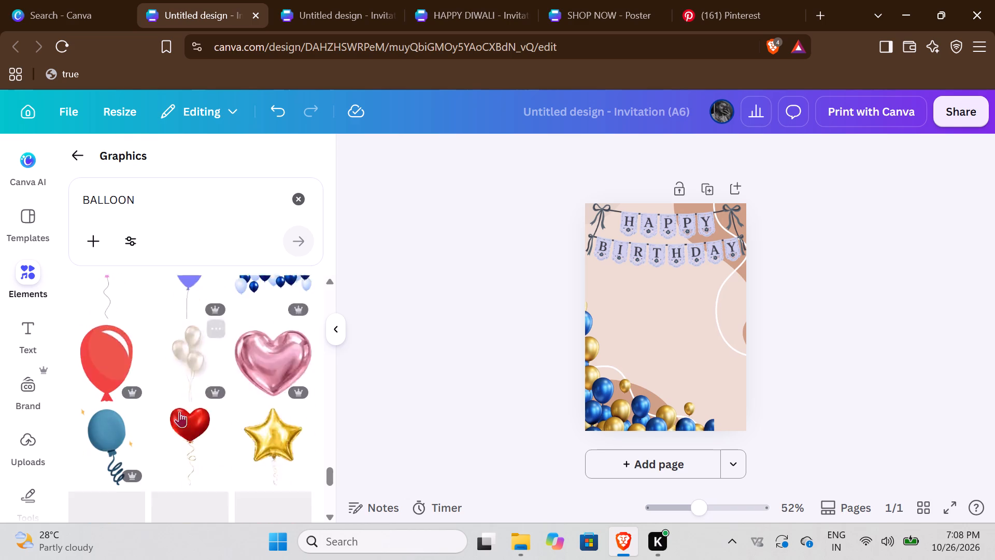
pyautogui.scroll(-7, 179, 411)
pyautogui.scroll(4, 178, 405)
pyautogui.scroll(-1, 113, 425)
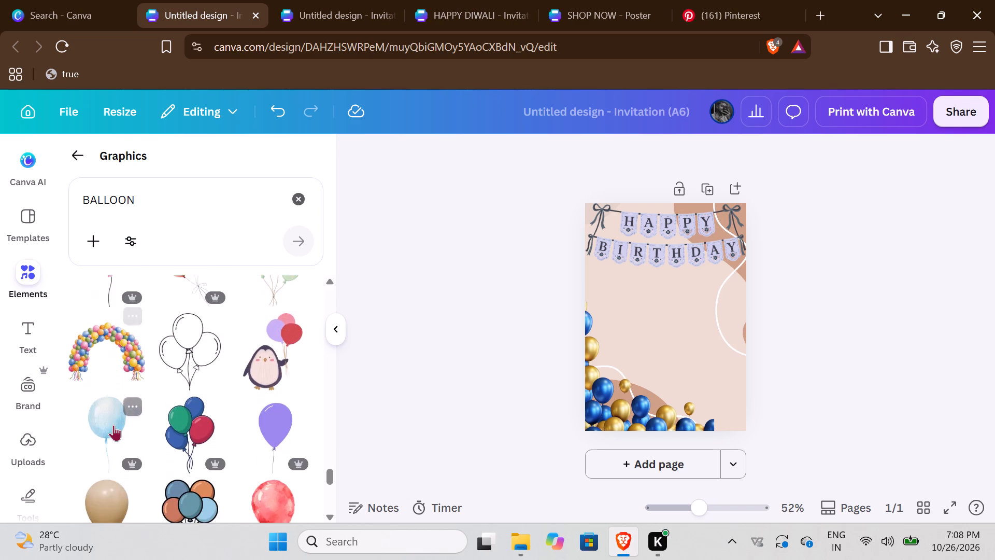
pyautogui.scroll(-2, 113, 425)
pyautogui.scroll(-2, 200, 419)
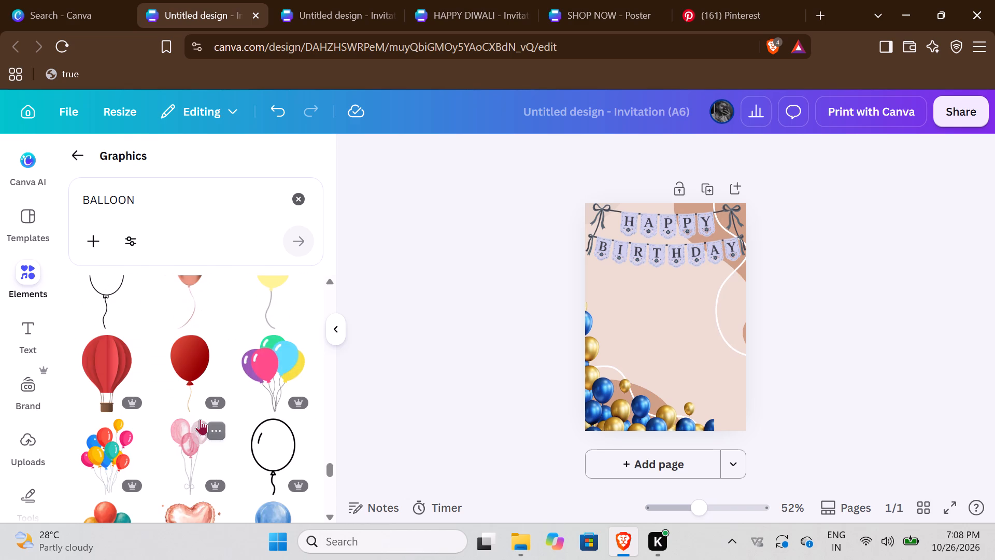
pyautogui.scroll(-1, 200, 419)
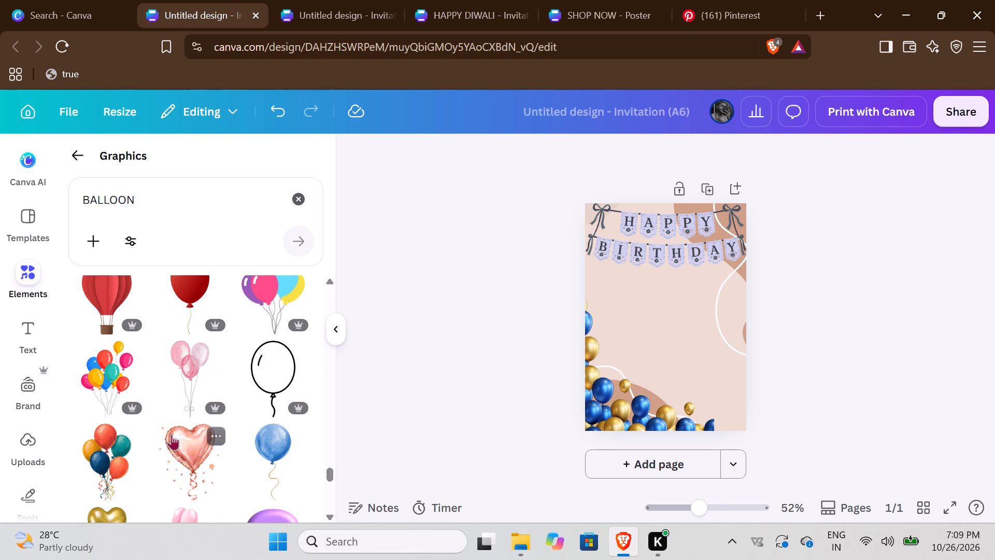
pyautogui.scroll(-3, 163, 438)
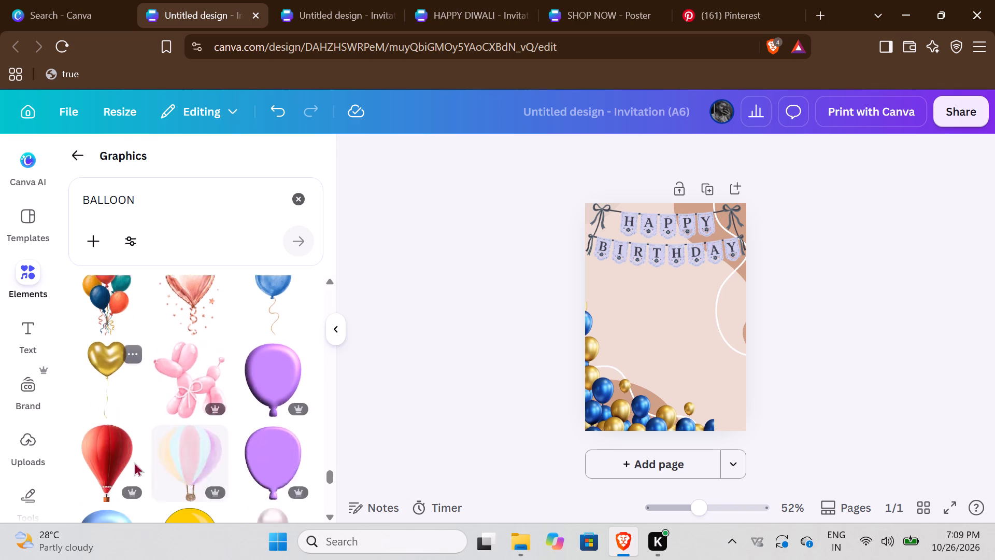
pyautogui.scroll(-2, 134, 462)
pyautogui.scroll(2, 141, 439)
pyautogui.scroll(1, 169, 324)
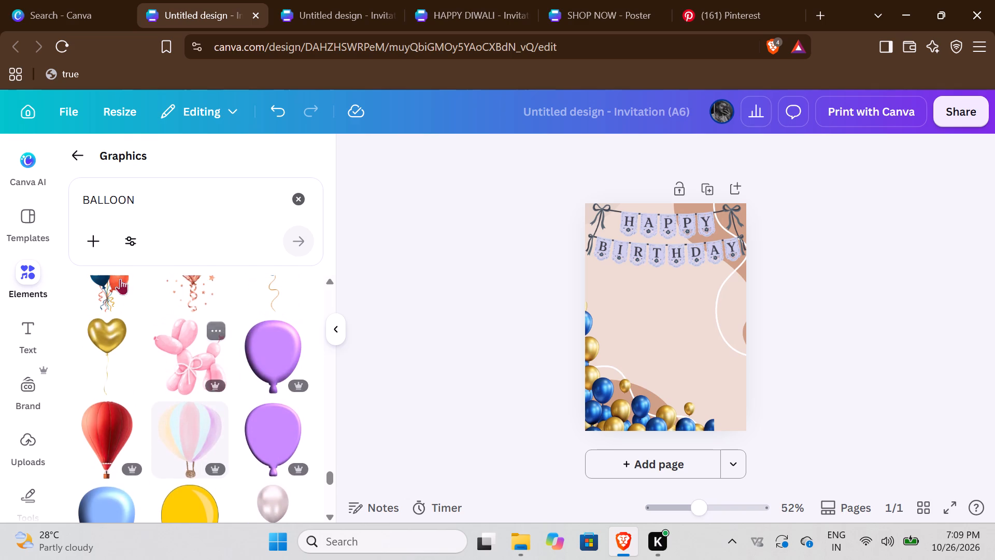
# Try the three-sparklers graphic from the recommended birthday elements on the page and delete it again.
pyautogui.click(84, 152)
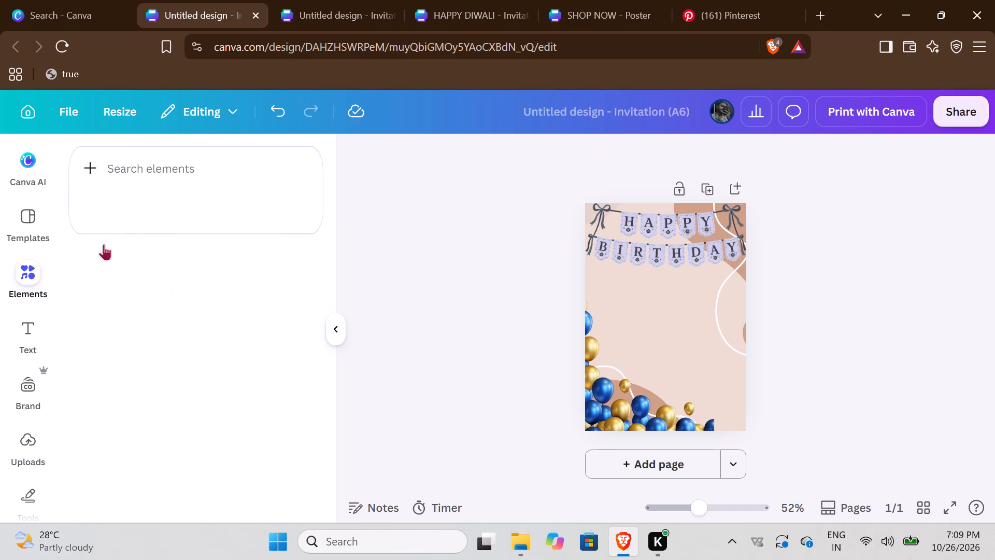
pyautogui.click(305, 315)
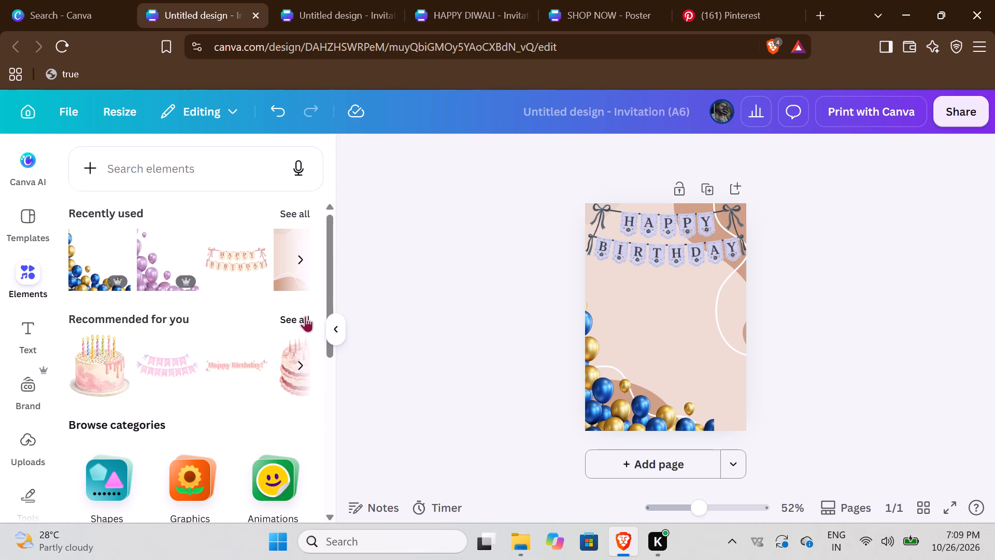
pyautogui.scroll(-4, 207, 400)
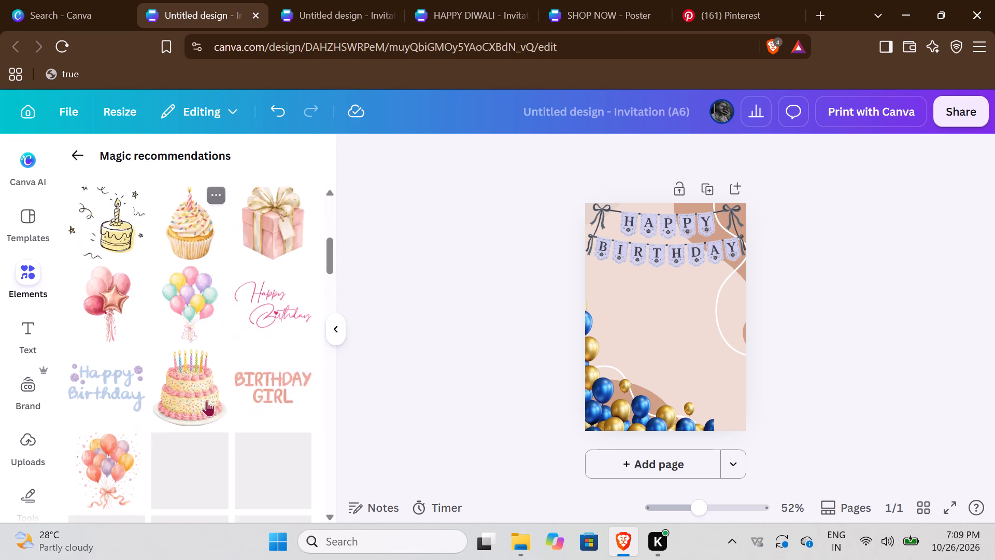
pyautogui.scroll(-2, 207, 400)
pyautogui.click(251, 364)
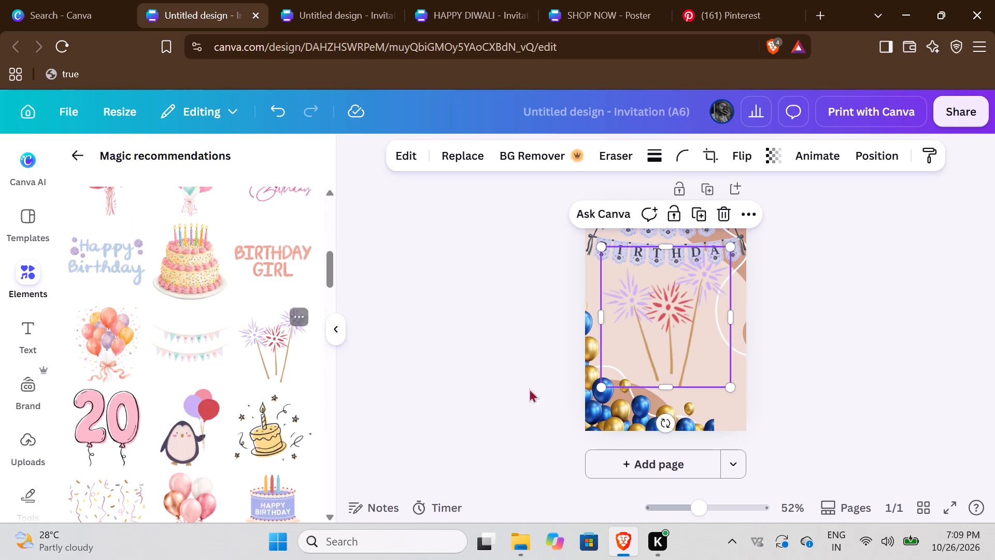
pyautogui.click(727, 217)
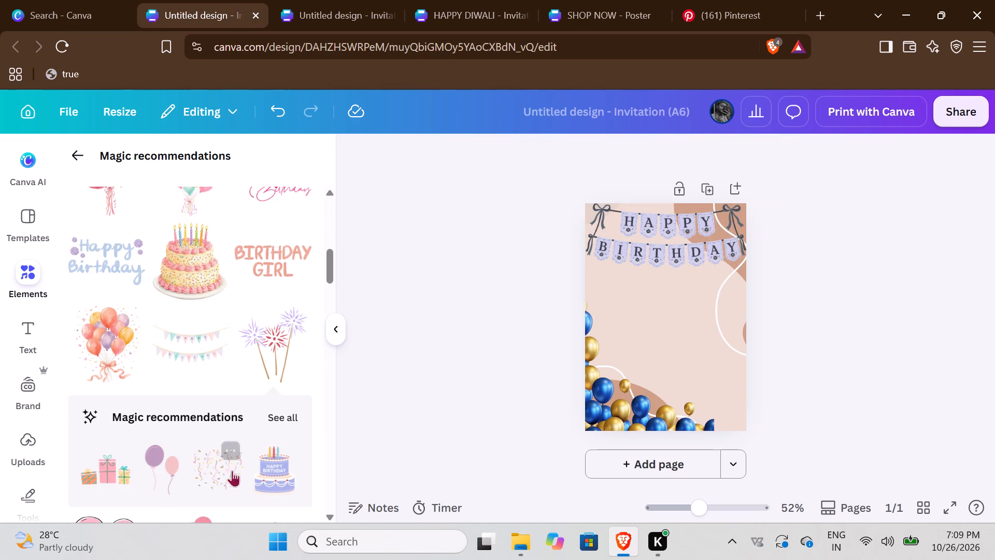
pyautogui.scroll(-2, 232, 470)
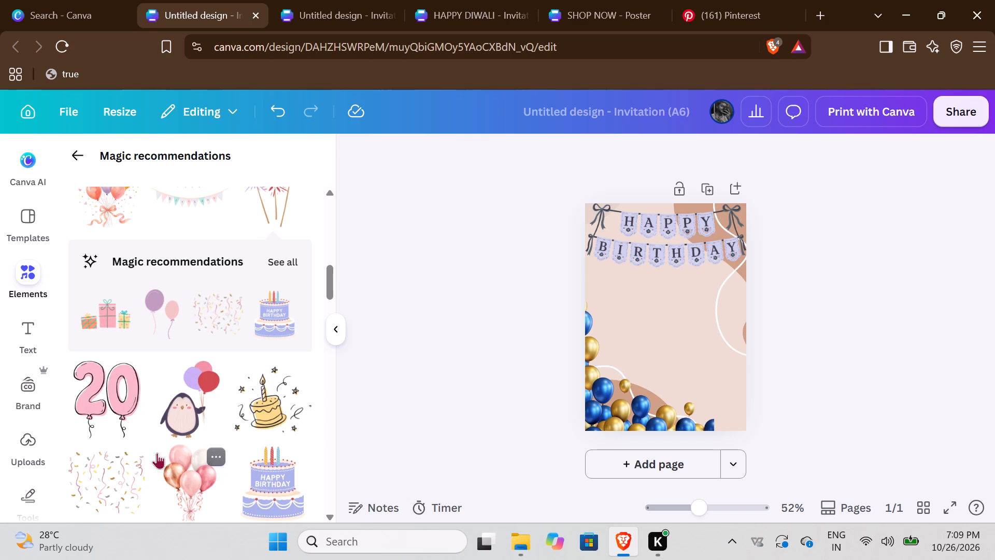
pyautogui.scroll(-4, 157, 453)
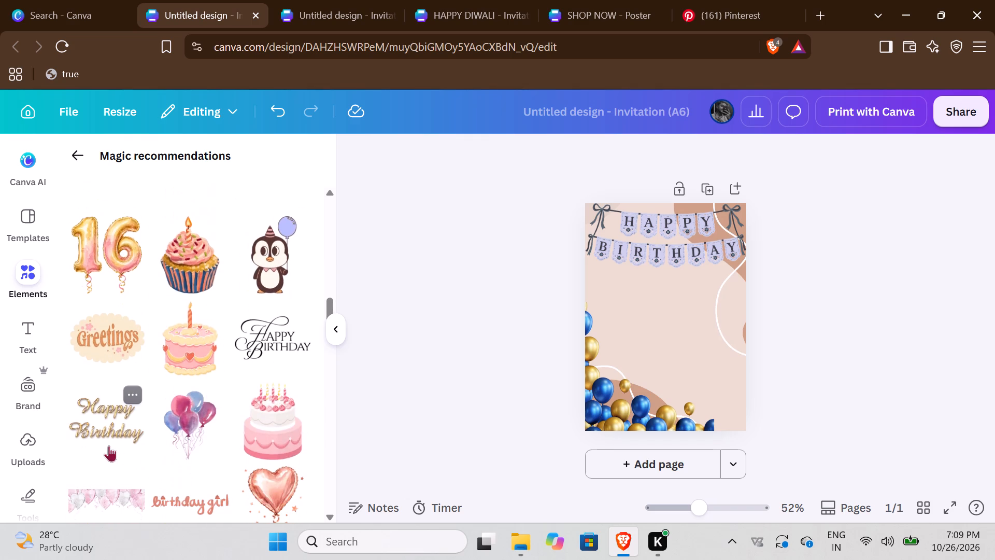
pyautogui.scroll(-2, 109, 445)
# Delete the Happy Birthday bunting and the blue and gold balloon corner graphic, leaving only the page background.
pyautogui.click(703, 223)
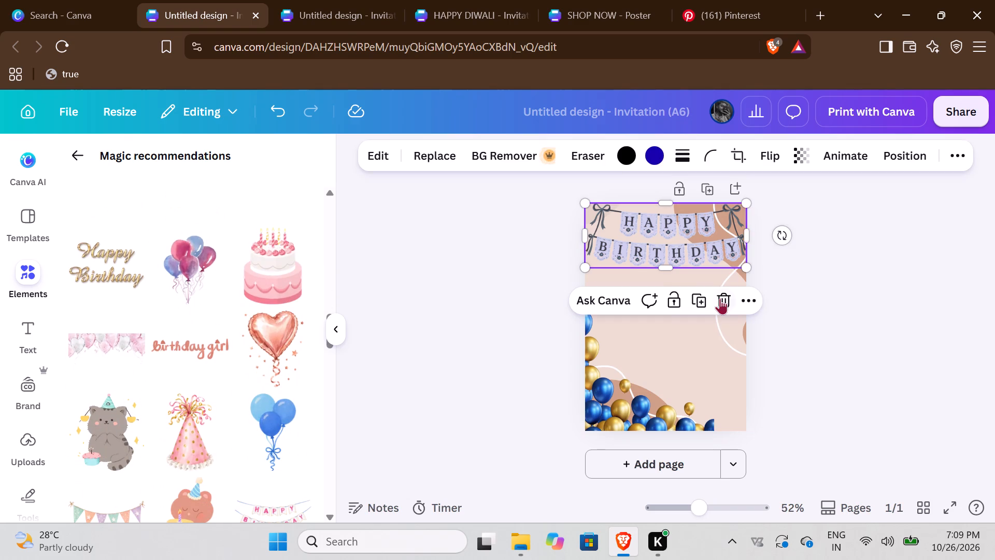
pyautogui.click(720, 298)
pyautogui.moveTo(853, 272); pyautogui.dragTo(747, 270)
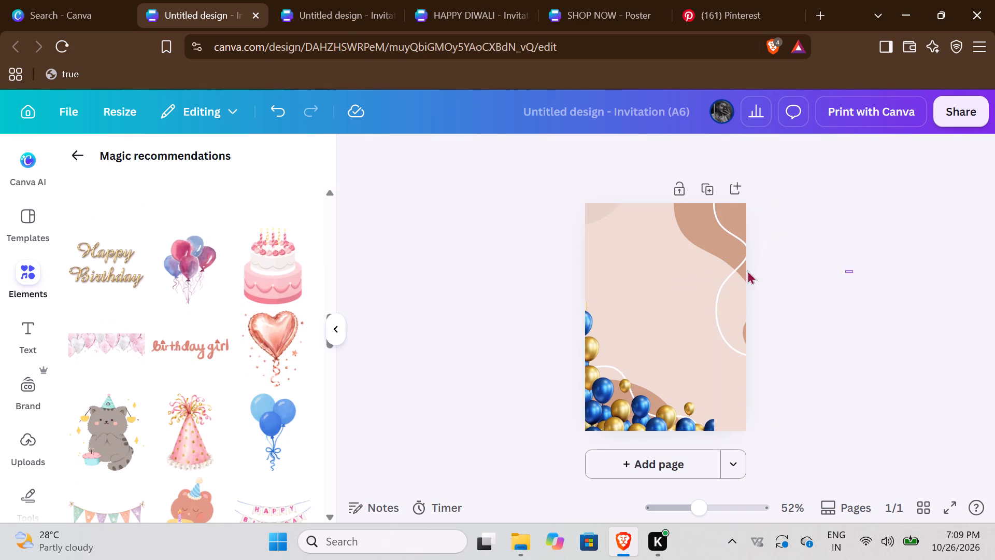
pyautogui.moveTo(747, 270); pyautogui.dragTo(775, 270)
pyautogui.click(684, 270)
pyautogui.click(630, 397)
pyautogui.click(698, 269)
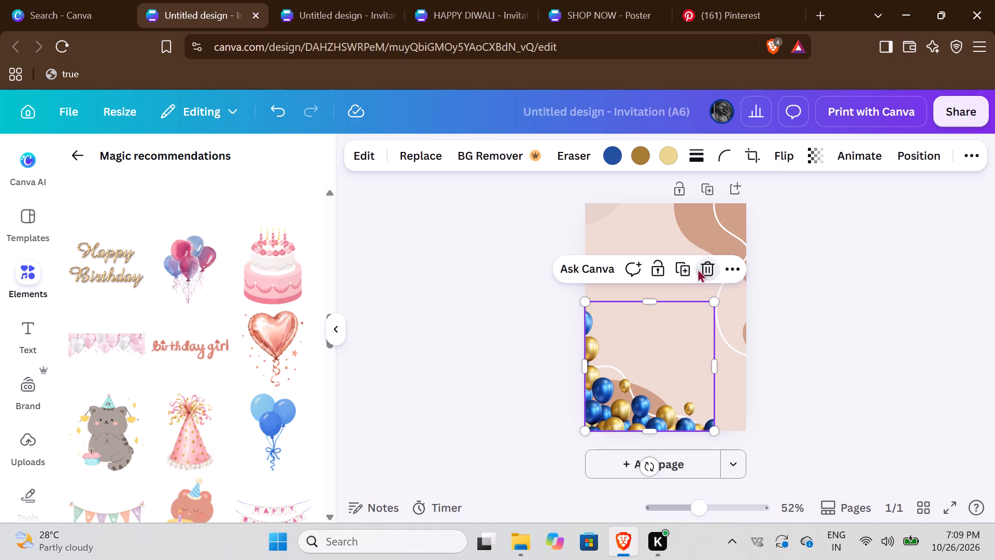
# Search the elements for "background" and show all of the graphics results.
pyautogui.click(67, 148)
pyautogui.click(137, 168)
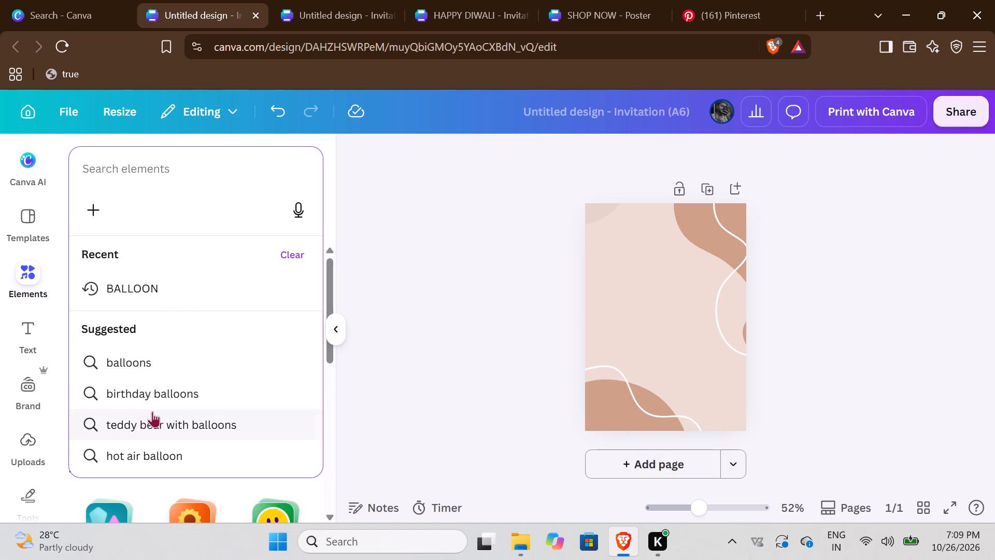
pyautogui.write('BA')
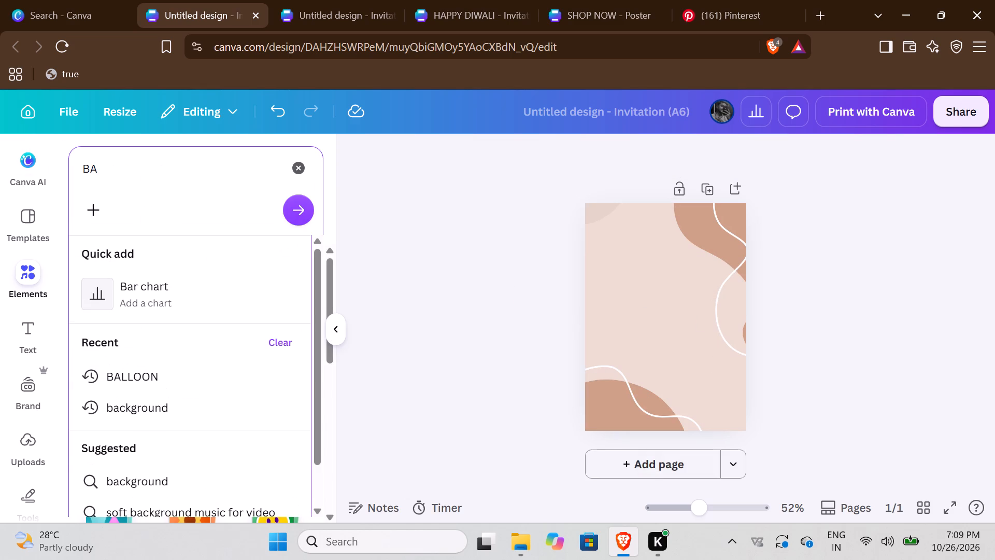
pyautogui.click(175, 405)
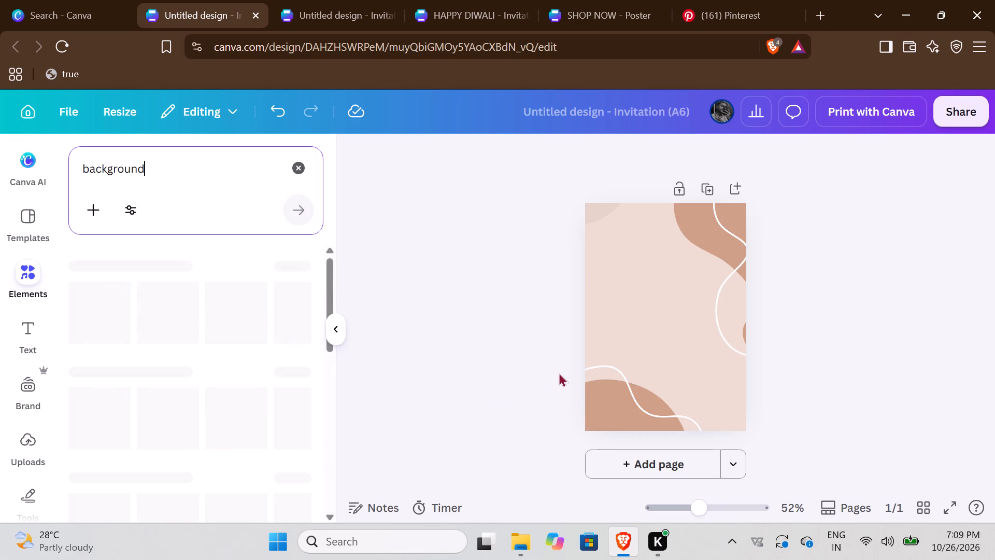
pyautogui.scroll(-4, 195, 369)
pyautogui.scroll(5, 195, 369)
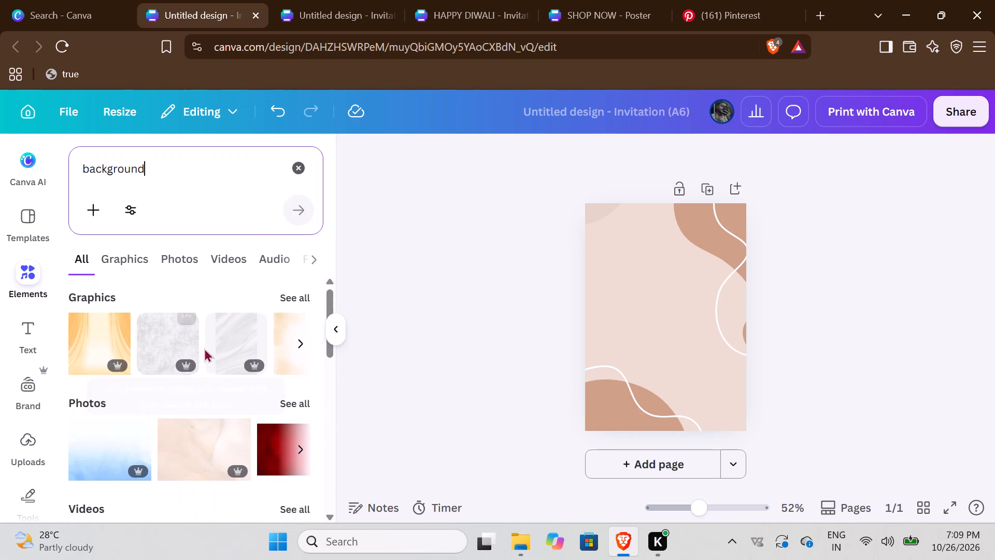
pyautogui.click(293, 297)
# Look through the background graphics for a new page background for the birthday invitation.
pyautogui.scroll(-8, 234, 373)
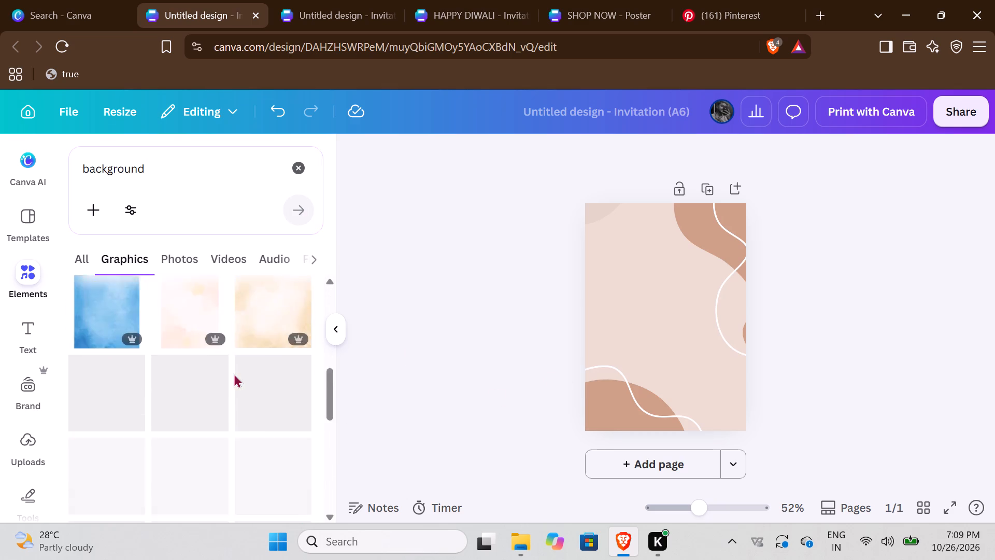
pyautogui.scroll(-9, 234, 373)
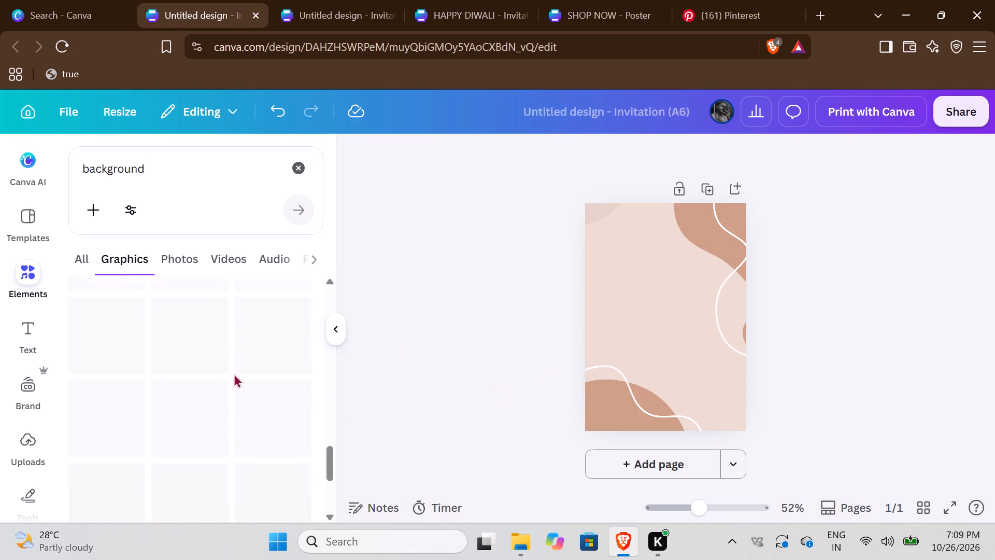
pyautogui.scroll(1, 208, 388)
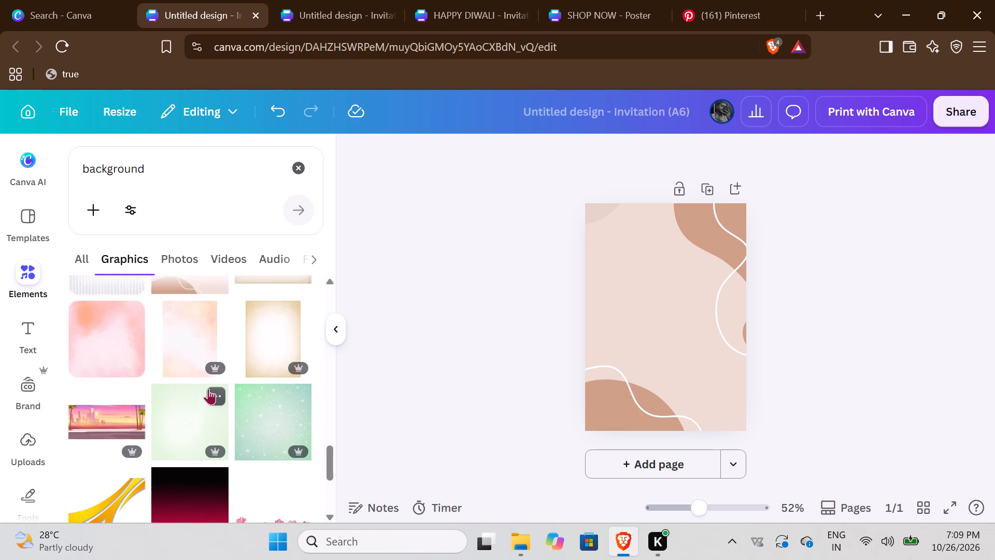
pyautogui.scroll(5, 208, 388)
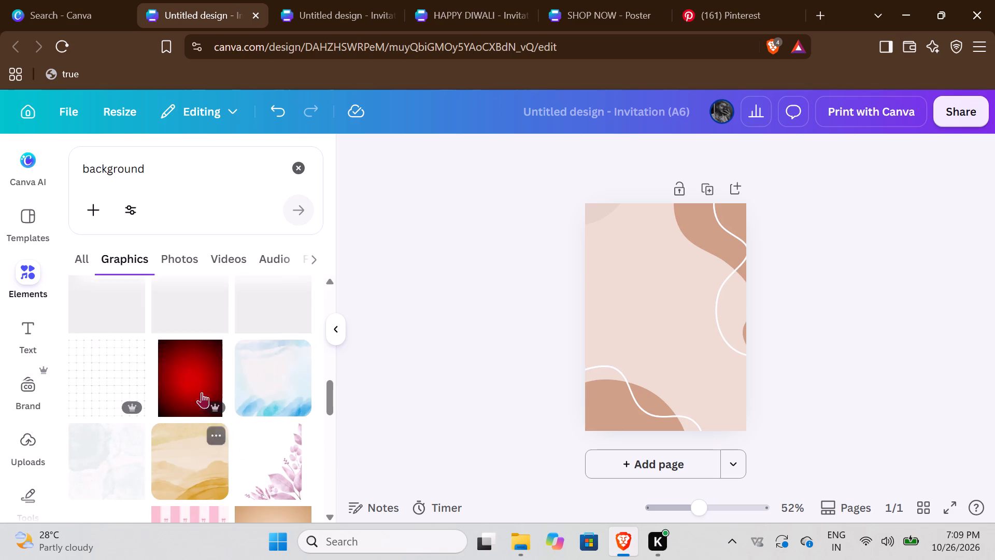
pyautogui.scroll(-1, 197, 397)
pyautogui.scroll(1, 196, 399)
pyautogui.scroll(-4, 196, 399)
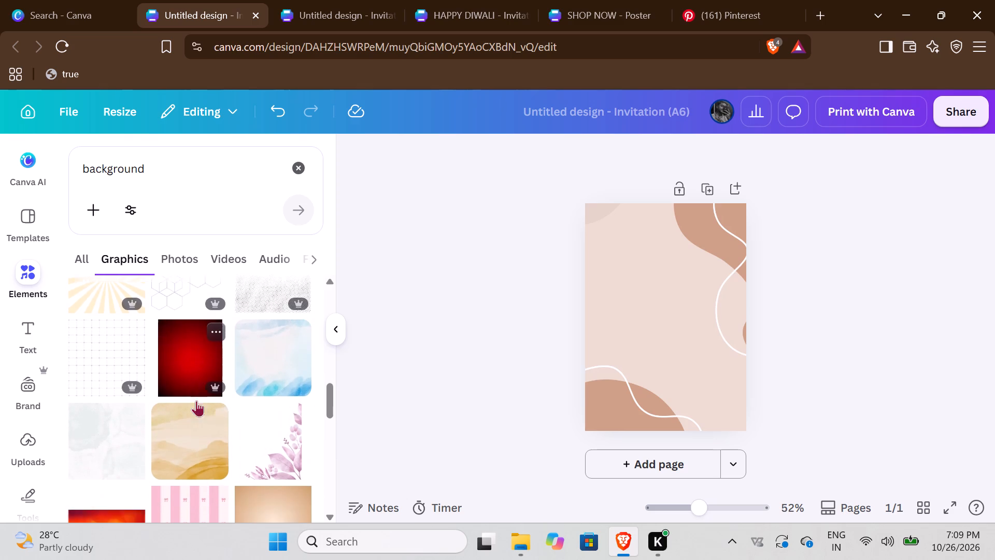
pyautogui.scroll(-4, 196, 400)
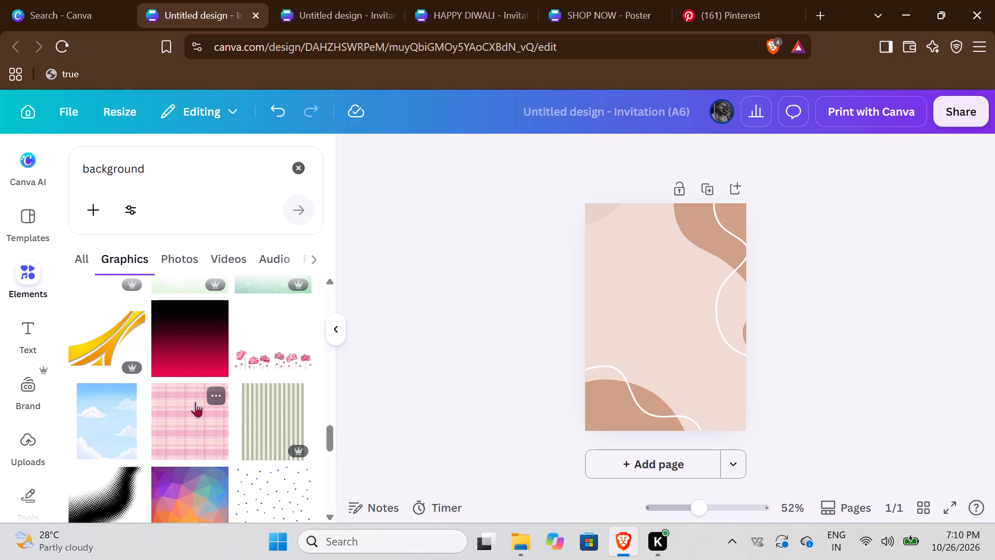
pyautogui.scroll(-2, 195, 401)
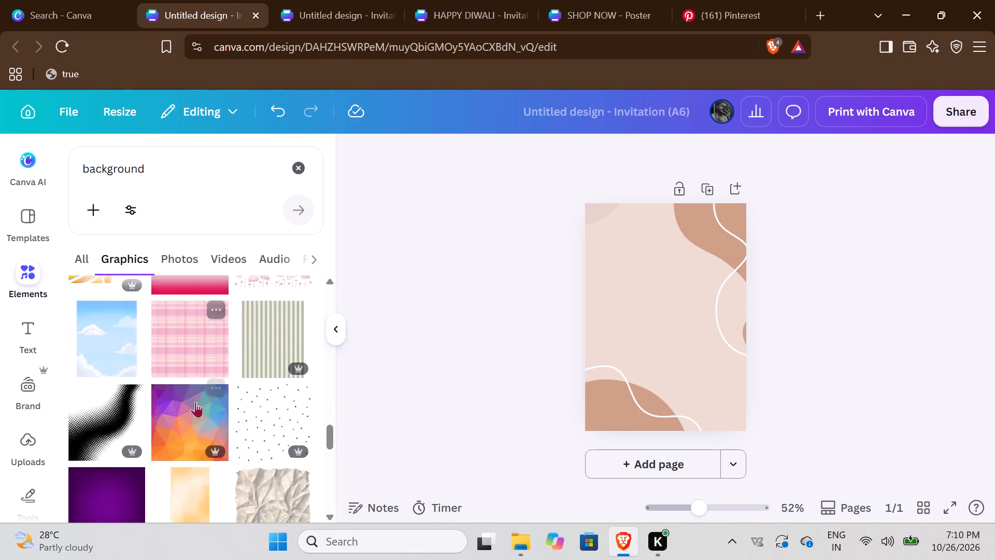
pyautogui.scroll(-1, 195, 401)
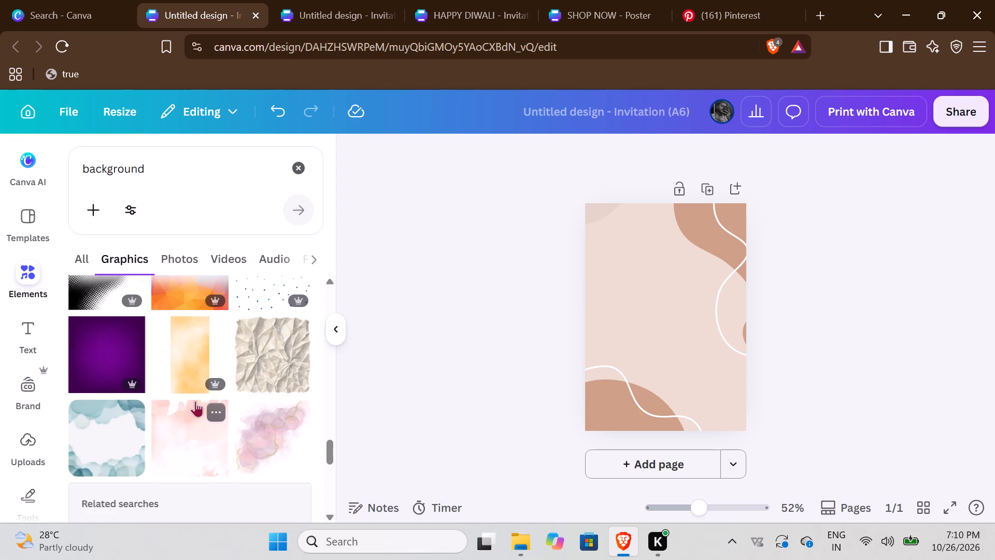
pyautogui.scroll(1, 195, 401)
pyautogui.scroll(-9, 195, 401)
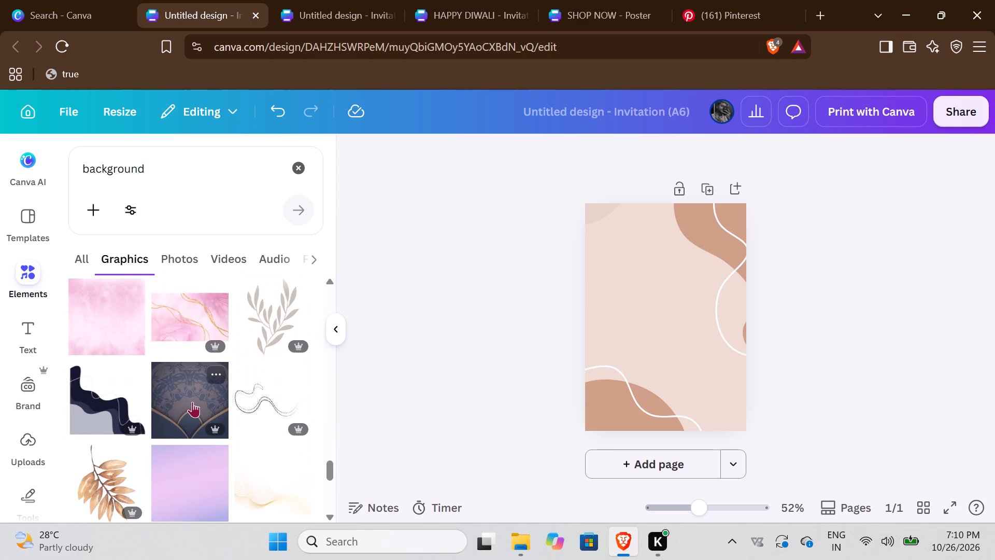
pyautogui.scroll(-5, 192, 401)
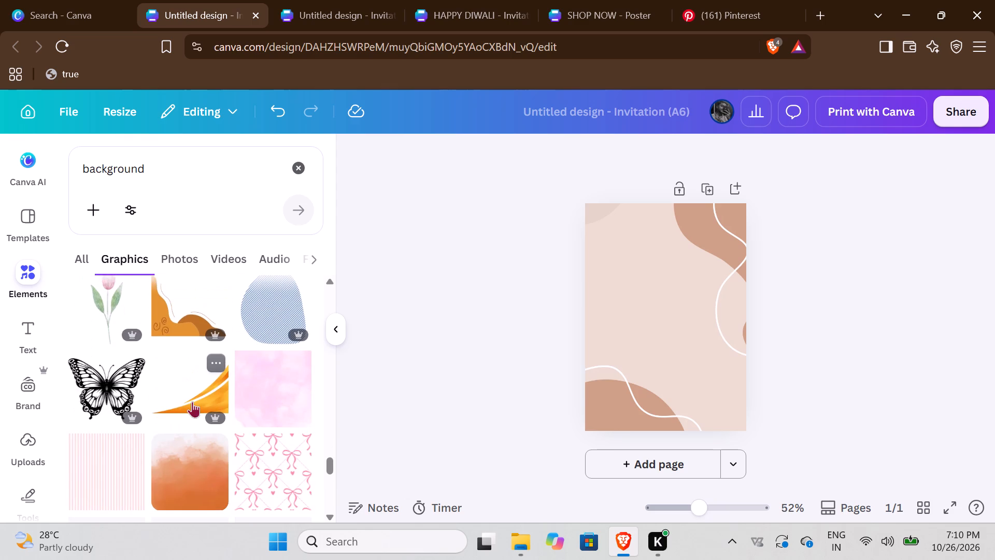
pyautogui.scroll(-2, 166, 422)
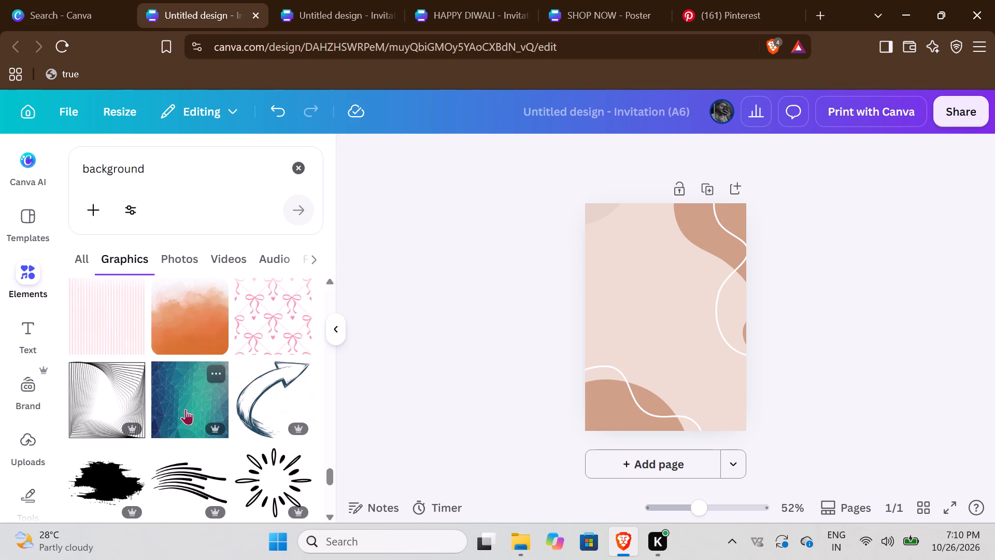
pyautogui.scroll(-2, 186, 409)
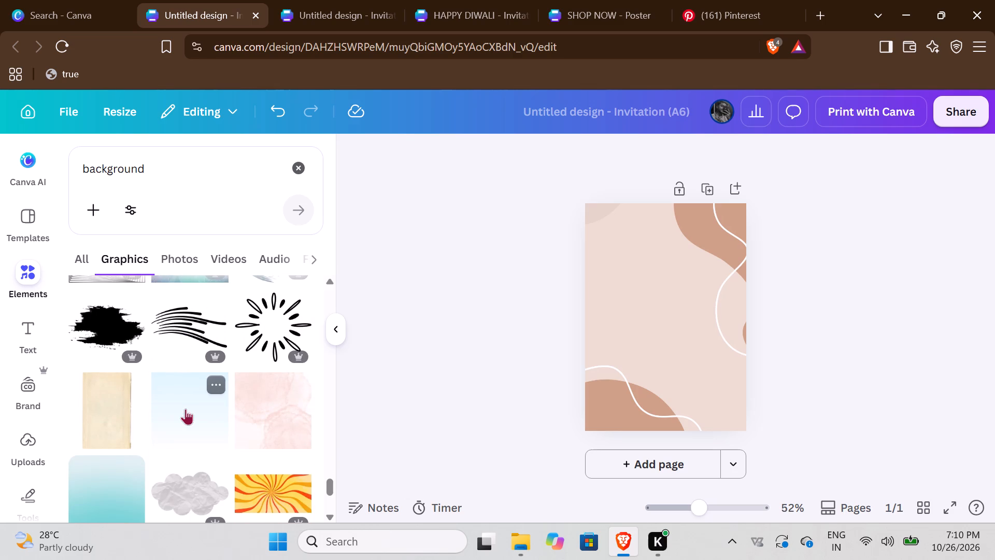
pyautogui.scroll(-4, 186, 409)
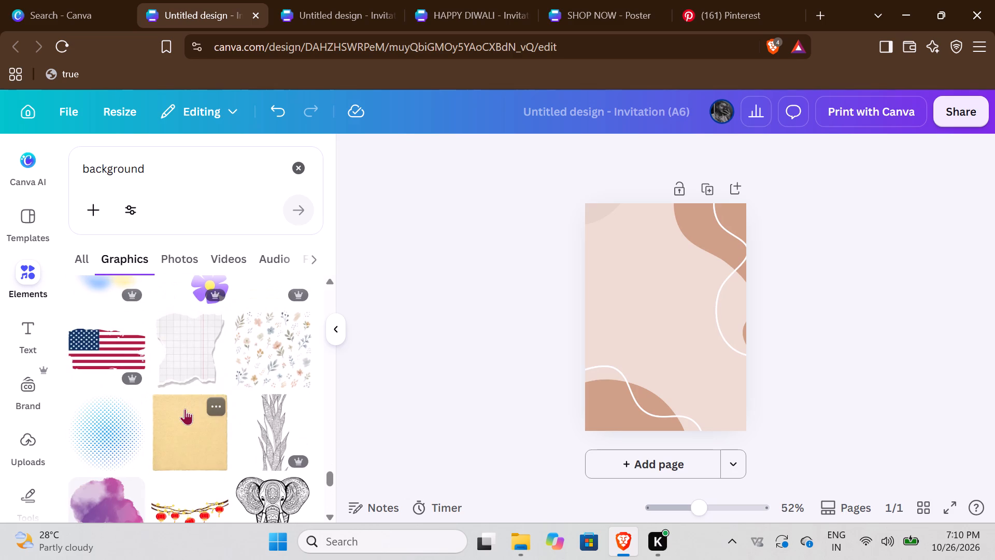
pyautogui.scroll(4, 272, 395)
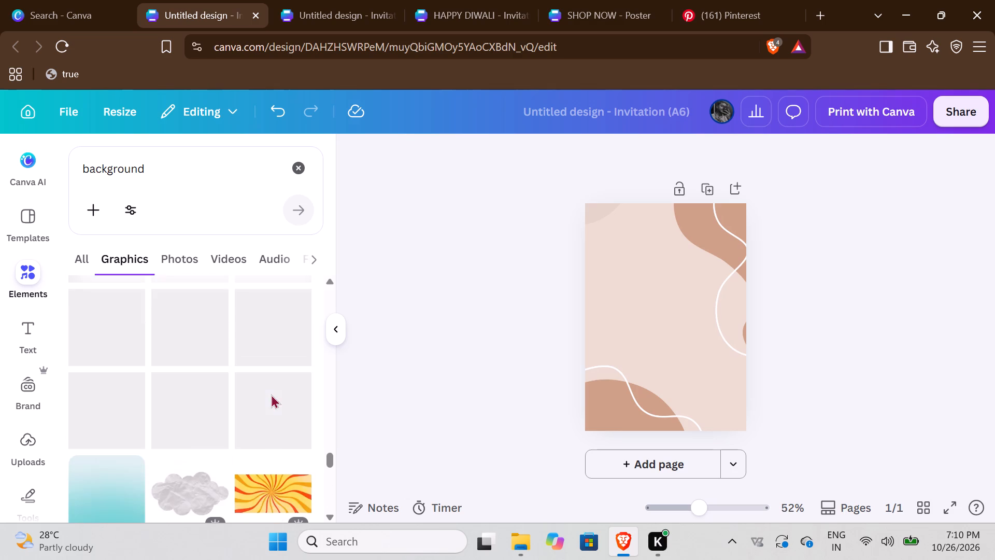
pyautogui.scroll(3, 220, 367)
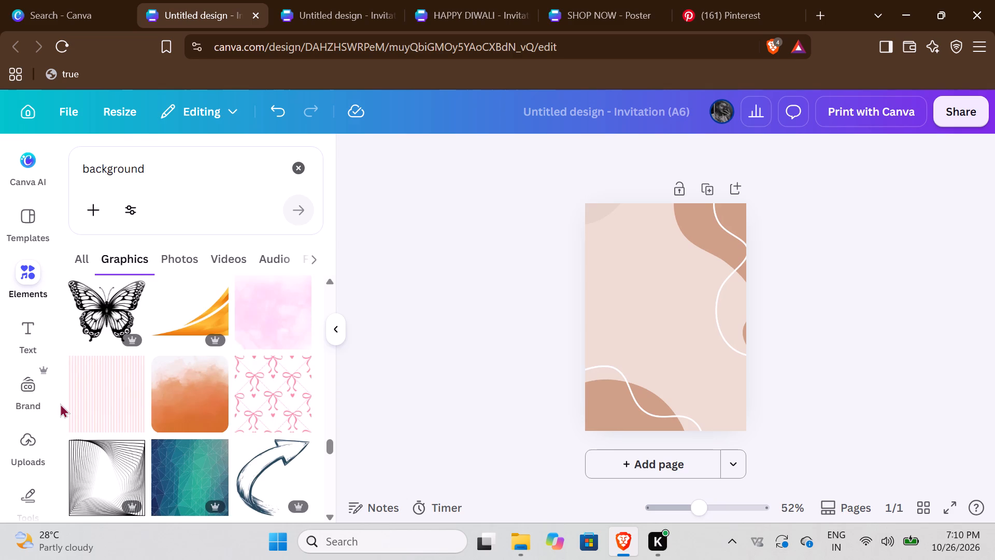
pyautogui.scroll(5, 232, 369)
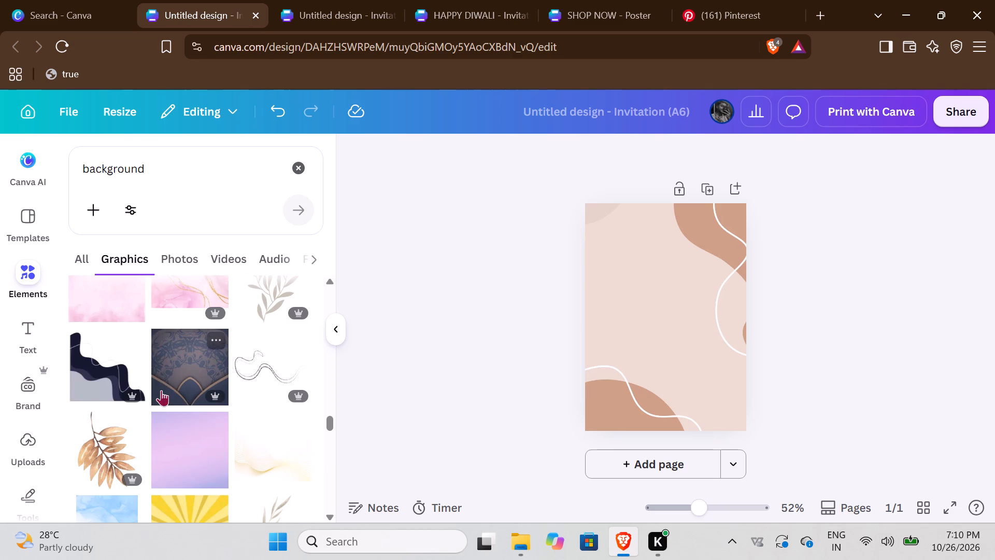
pyautogui.scroll(2, 167, 386)
pyautogui.scroll(-2, 167, 386)
pyautogui.scroll(4, 167, 387)
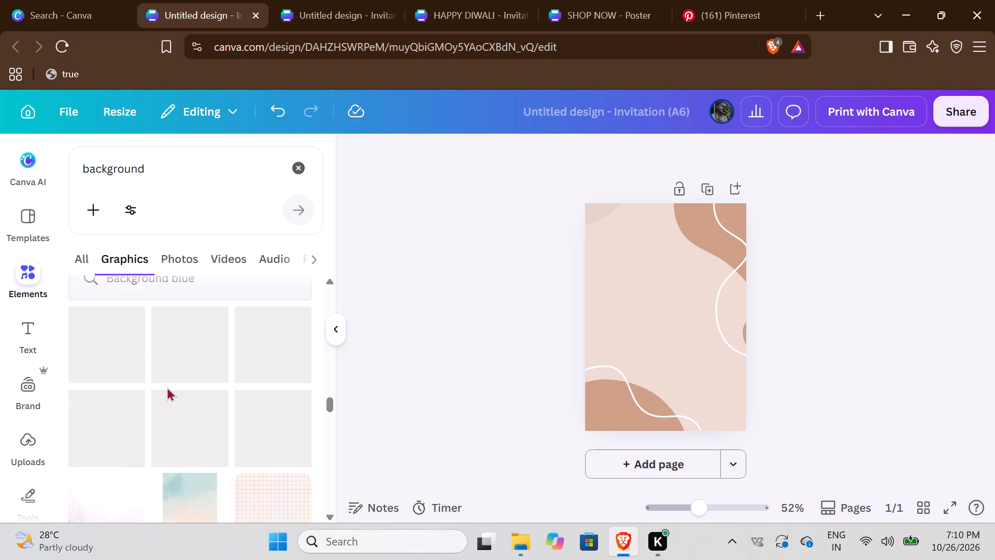
pyautogui.scroll(6, 167, 387)
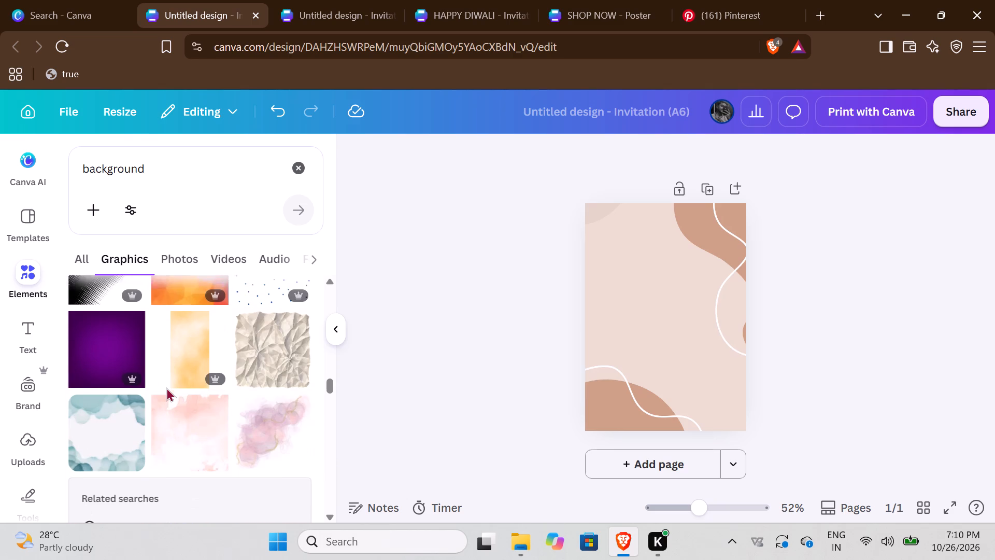
pyautogui.scroll(4, 166, 387)
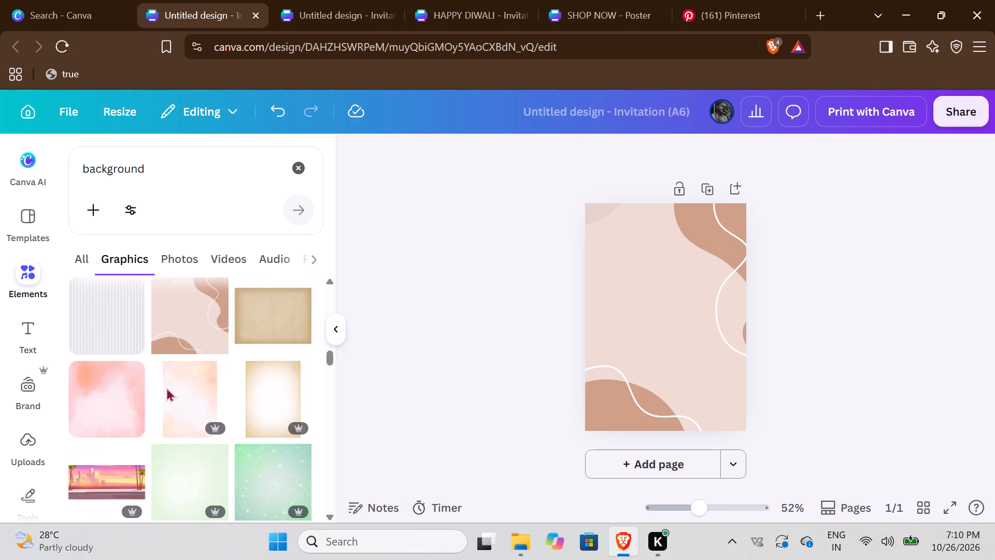
pyautogui.scroll(2, 166, 387)
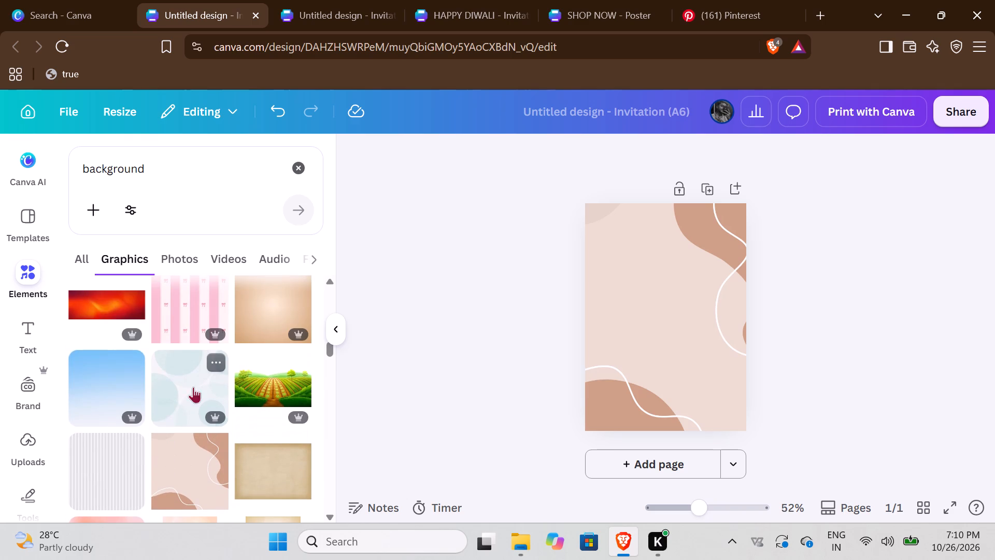
pyautogui.scroll(2, 255, 372)
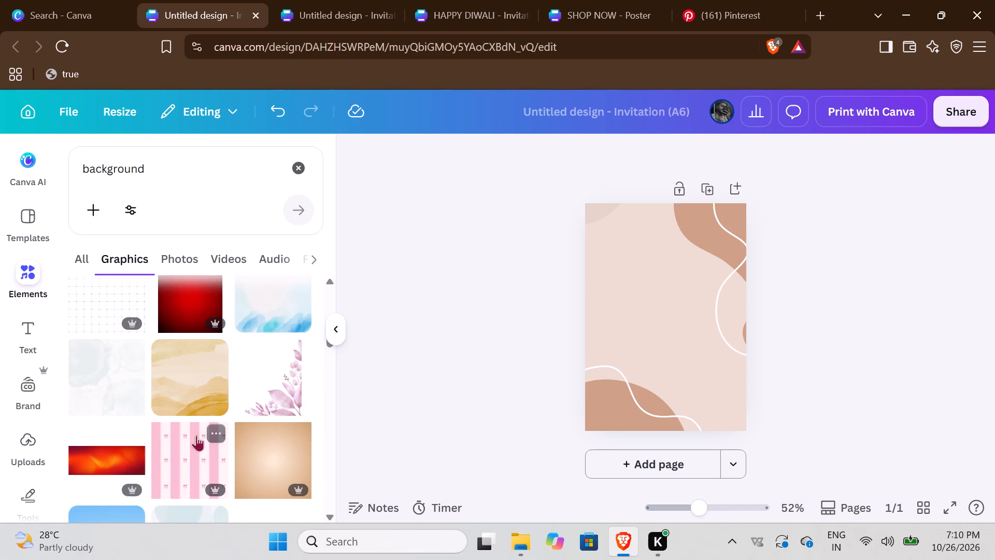
pyautogui.scroll(3, 176, 432)
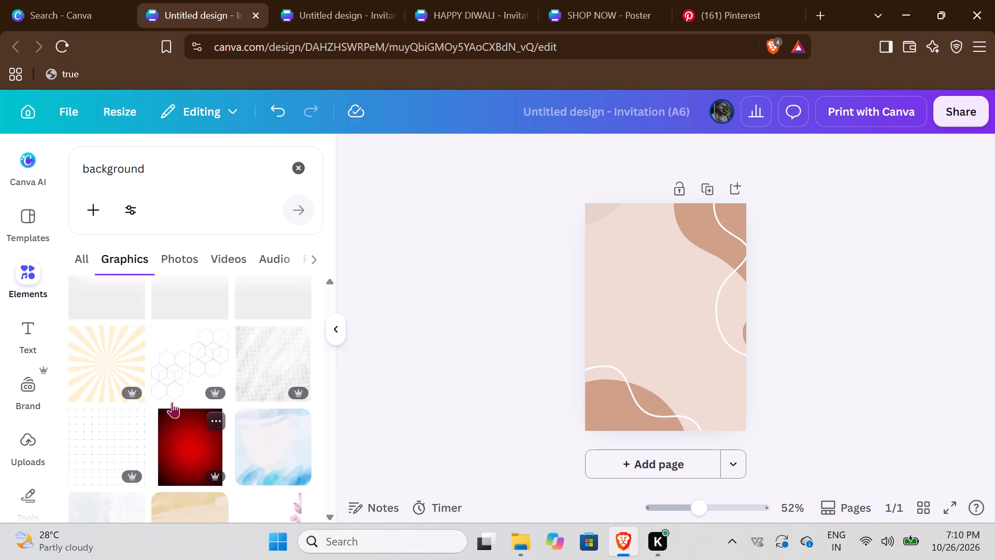
pyautogui.scroll(1, 172, 402)
pyautogui.scroll(-2, 172, 402)
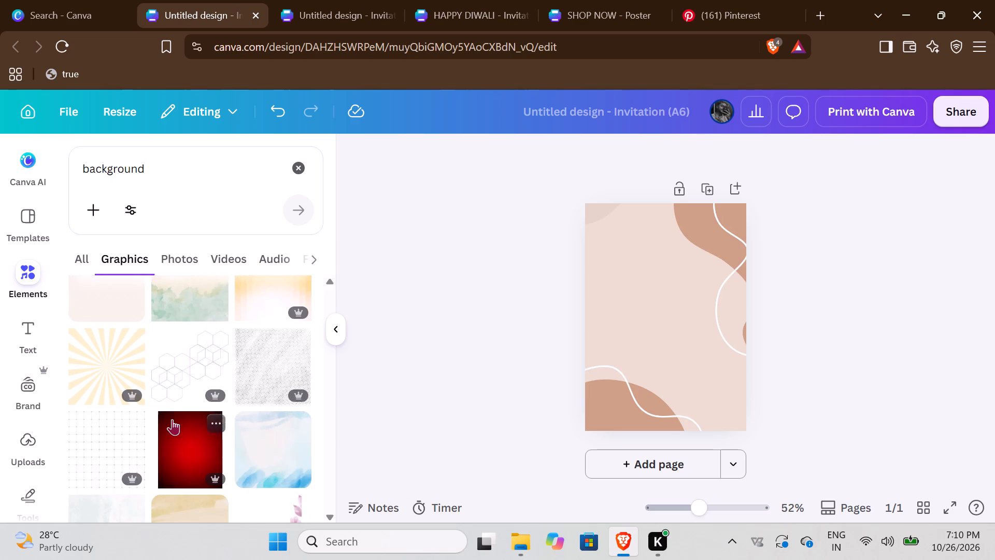
# Add the red graphic with black edges as the background and enlarge and position it to cover the whole invitation page.
pyautogui.click(172, 419)
pyautogui.moveTo(608, 242); pyautogui.dragTo(603, 240)
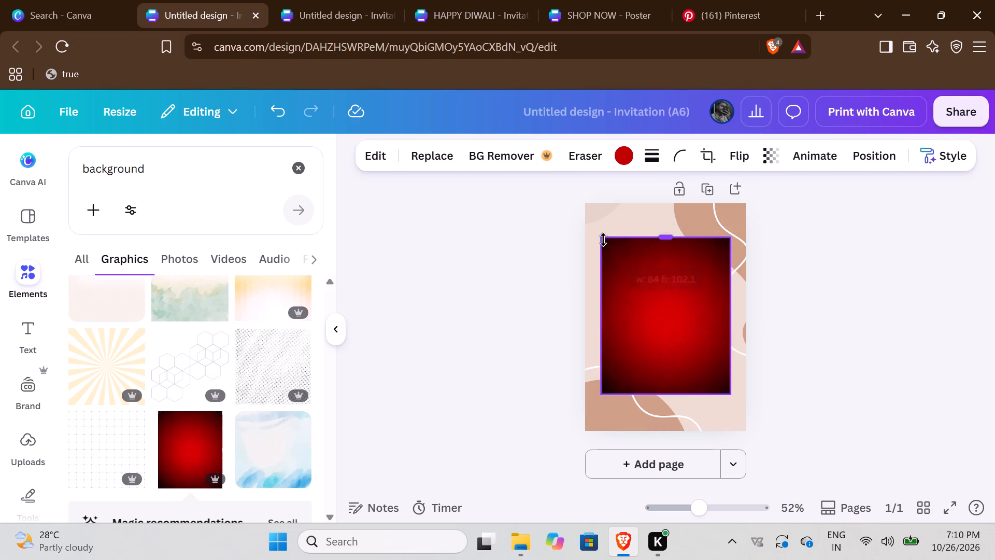
pyautogui.moveTo(603, 240); pyautogui.dragTo(593, 218)
pyautogui.moveTo(598, 222); pyautogui.dragTo(578, 208)
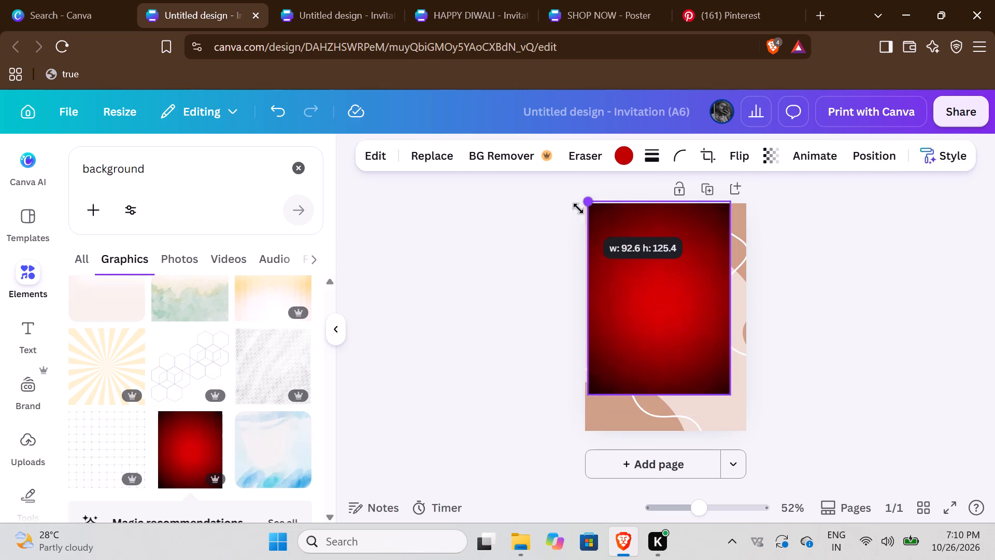
pyautogui.moveTo(578, 208); pyautogui.dragTo(579, 209)
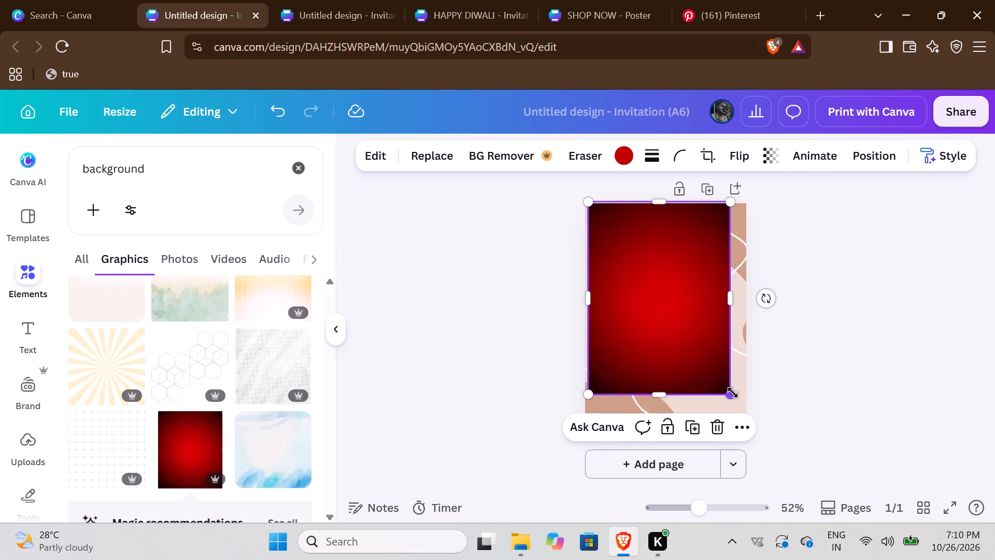
pyautogui.moveTo(732, 393); pyautogui.dragTo(748, 452)
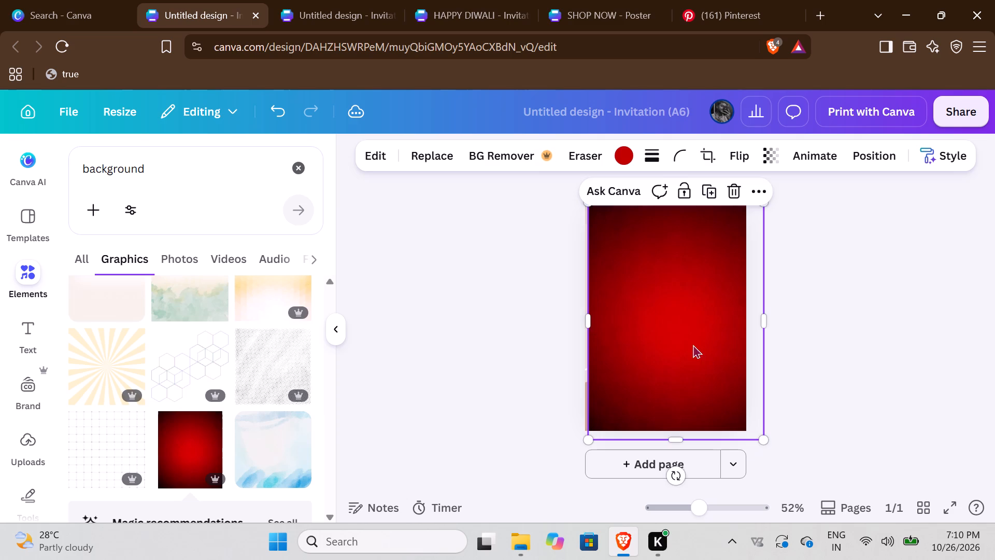
pyautogui.click(692, 344)
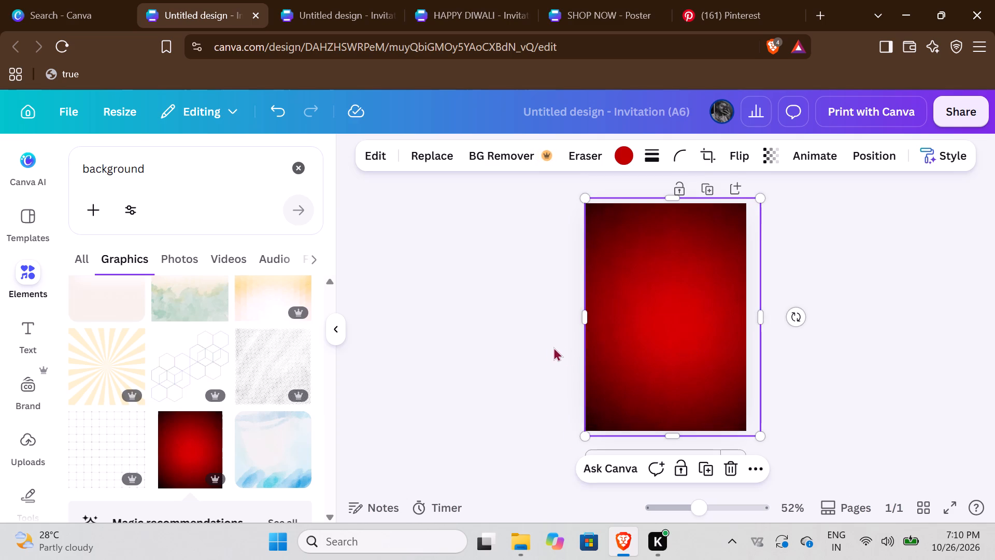
pyautogui.click(548, 345)
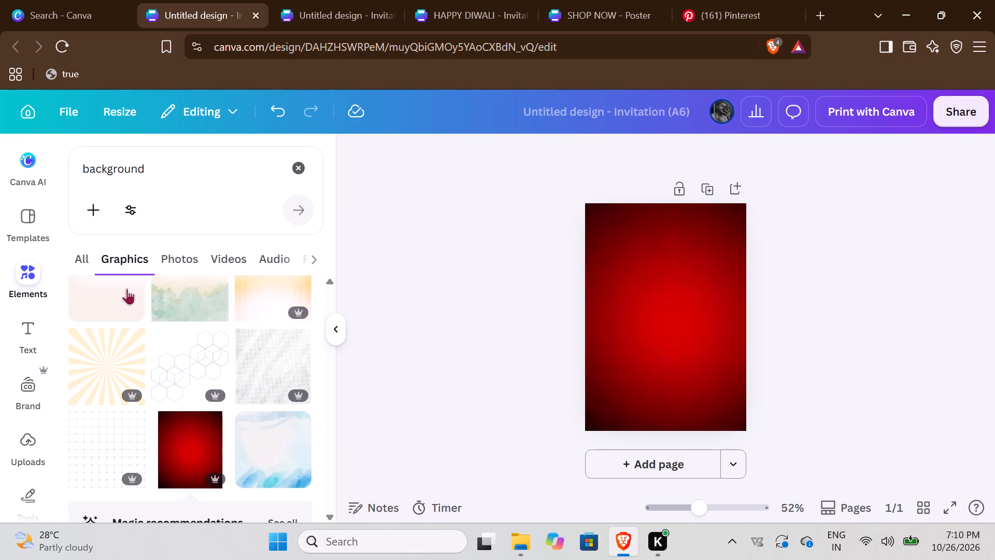
# Search the graphics for "BALLOON" in place of the background search.
pyautogui.moveTo(151, 165); pyautogui.dragTo(56, 183)
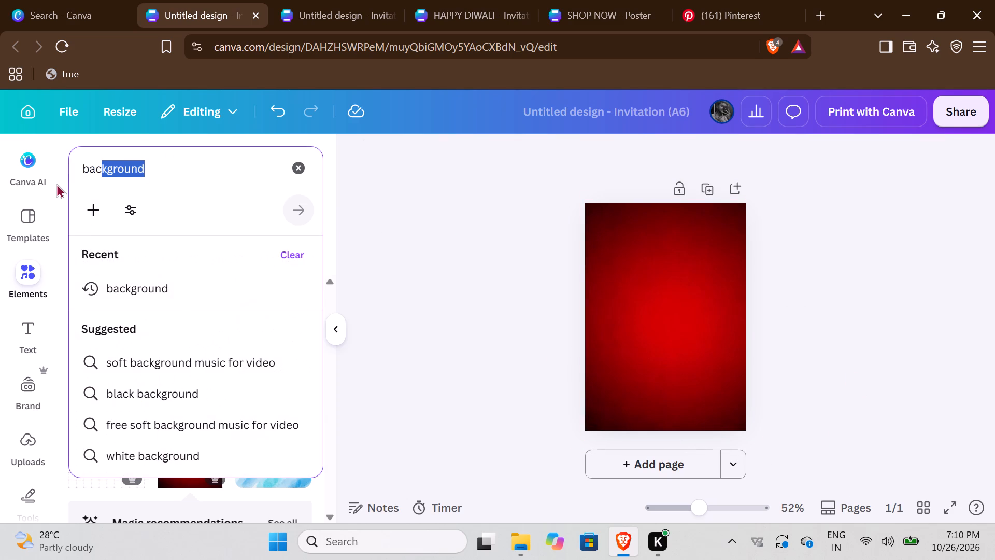
pyautogui.press('BackSpace')
pyautogui.write('BALLOON')
pyautogui.press('Return')
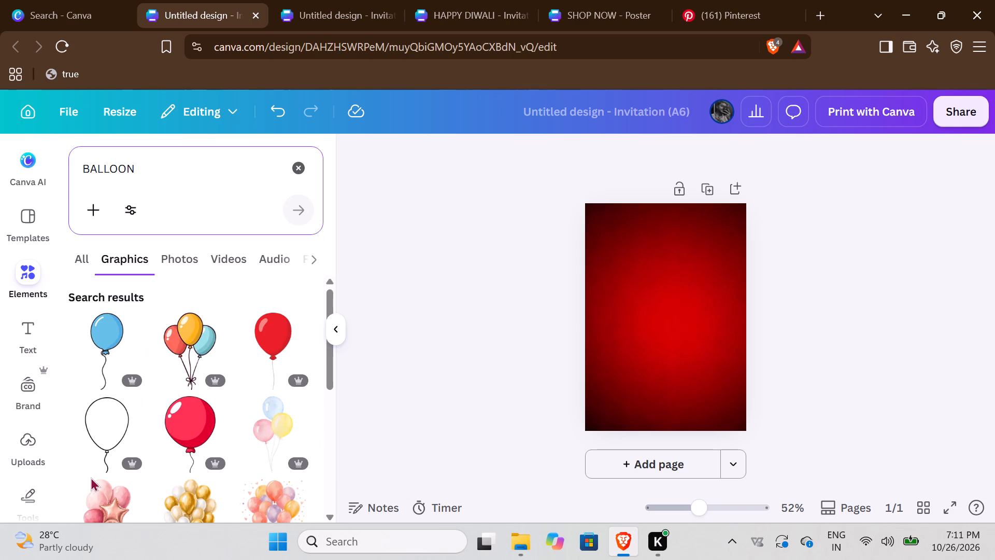
# Look through the balloon graphics for a decoration and open the related search "Balloon outline".
pyautogui.scroll(-4, 91, 477)
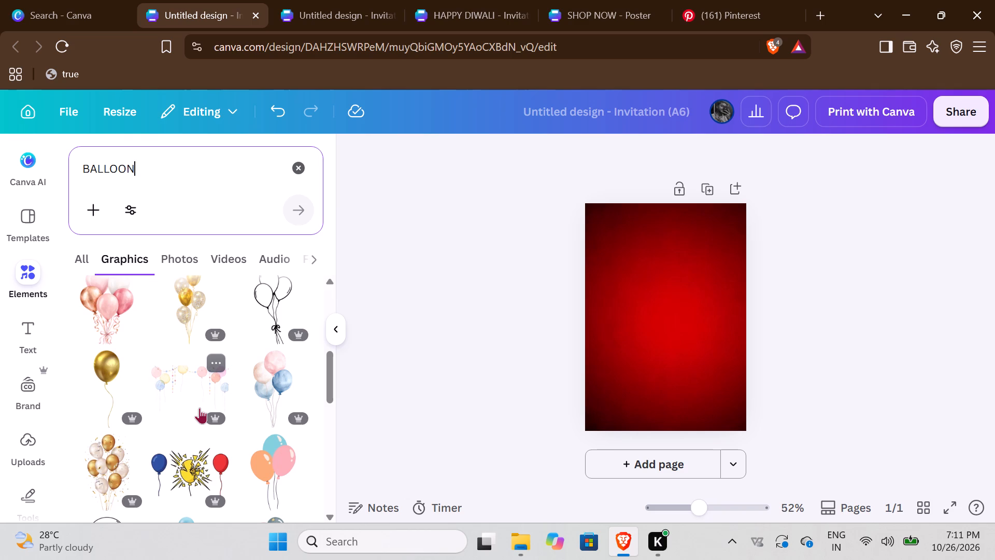
pyautogui.scroll(-4, 196, 417)
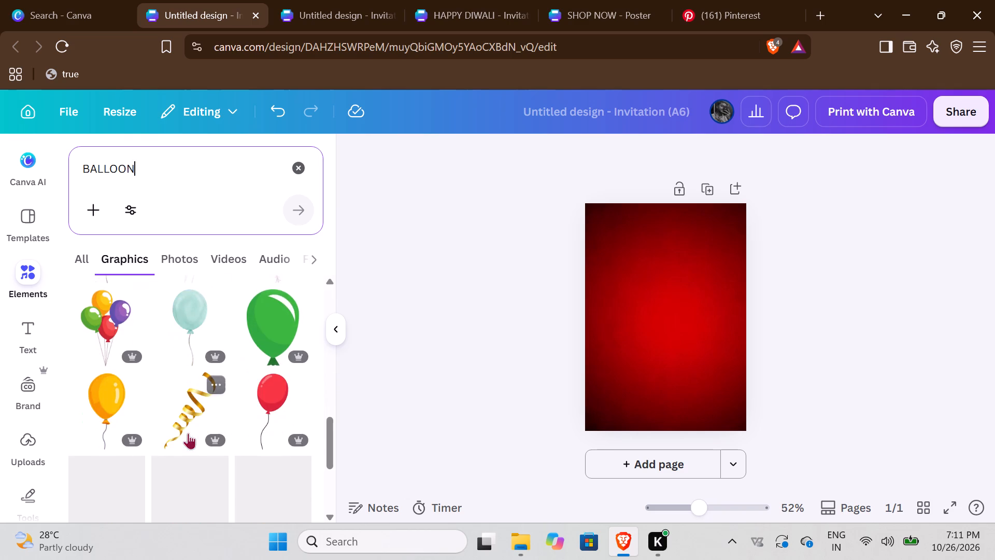
pyautogui.scroll(-5, 188, 433)
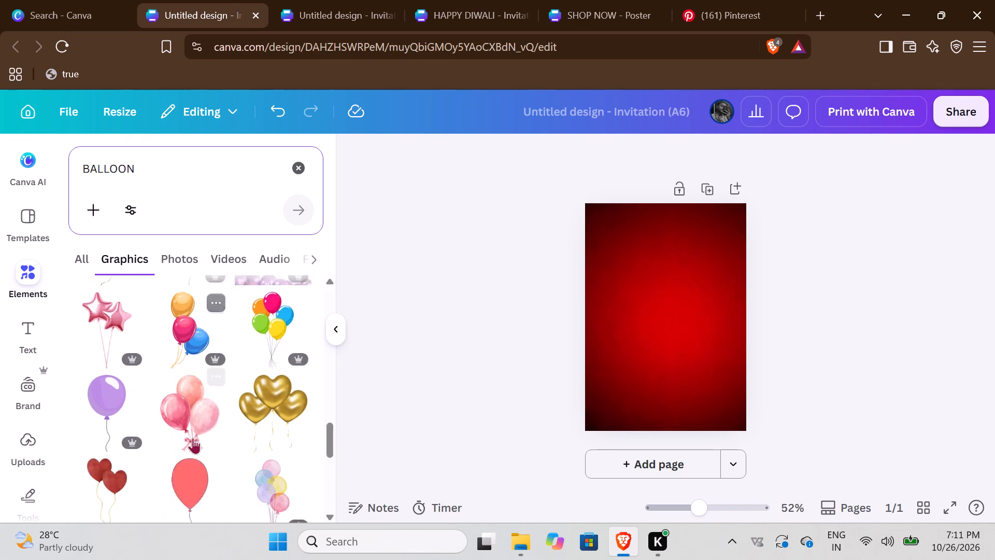
pyautogui.scroll(-9, 193, 438)
pyautogui.click(176, 423)
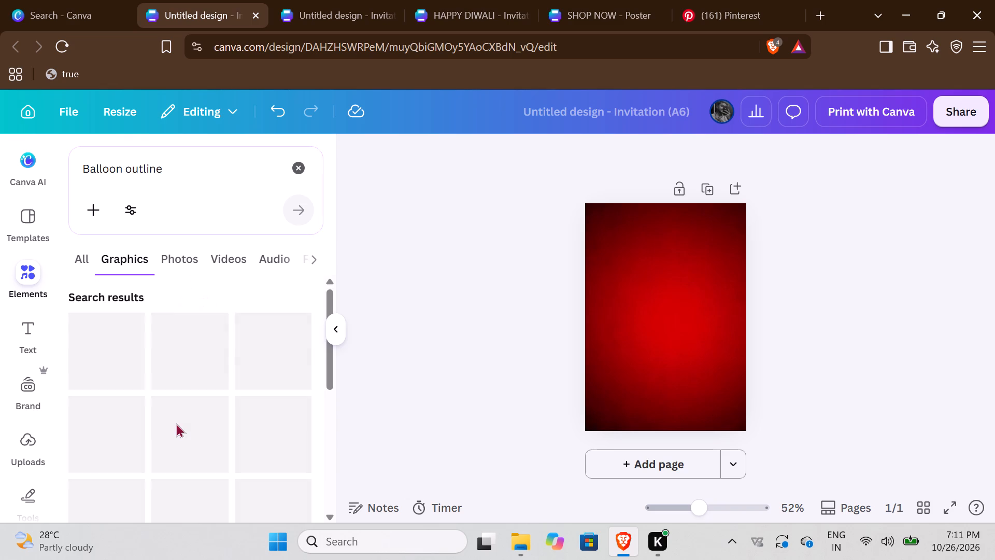
# Shorten the graphics search from "Balloon outline" to "Balloon" and run it.
pyautogui.scroll(-3, 176, 423)
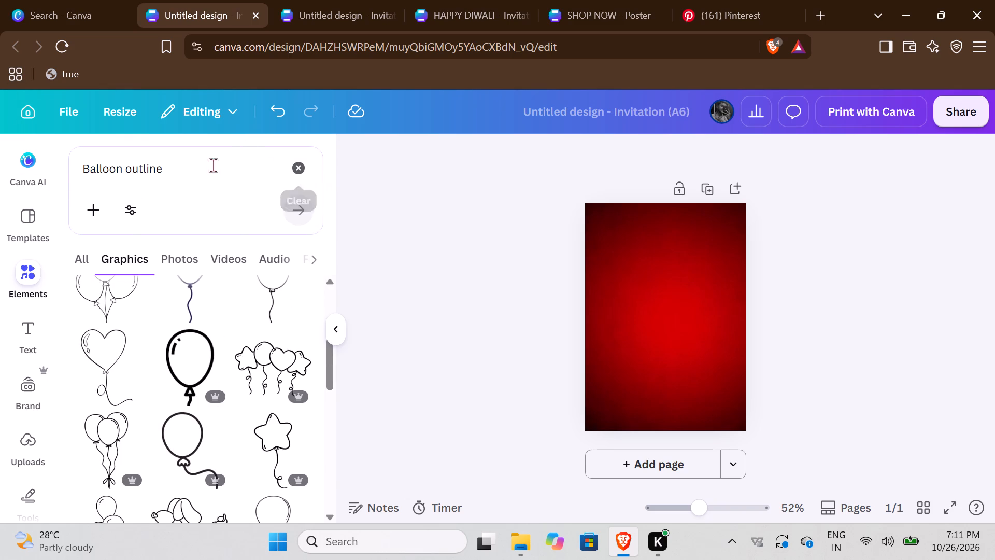
pyautogui.moveTo(202, 165); pyautogui.dragTo(123, 173)
pyautogui.press('BackSpace')
pyautogui.press('Return')
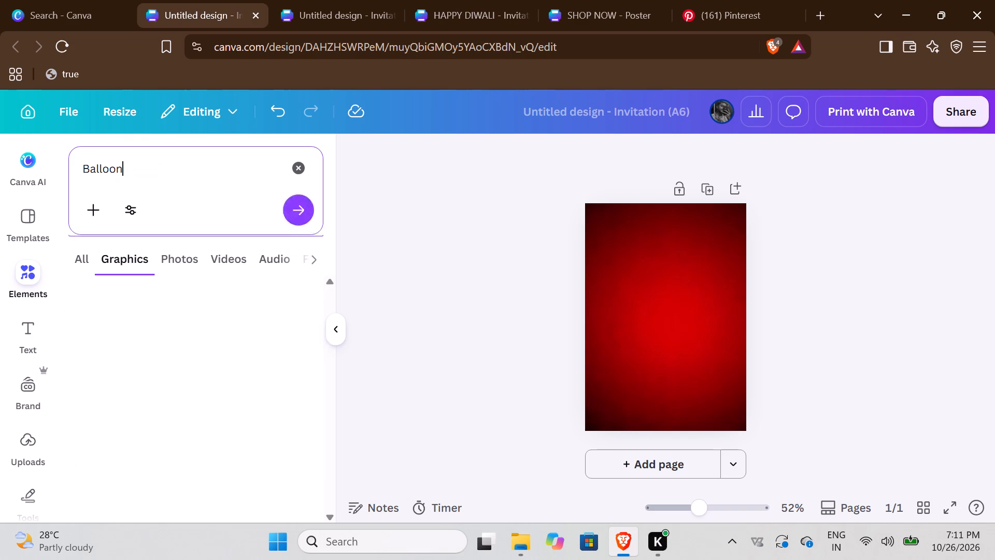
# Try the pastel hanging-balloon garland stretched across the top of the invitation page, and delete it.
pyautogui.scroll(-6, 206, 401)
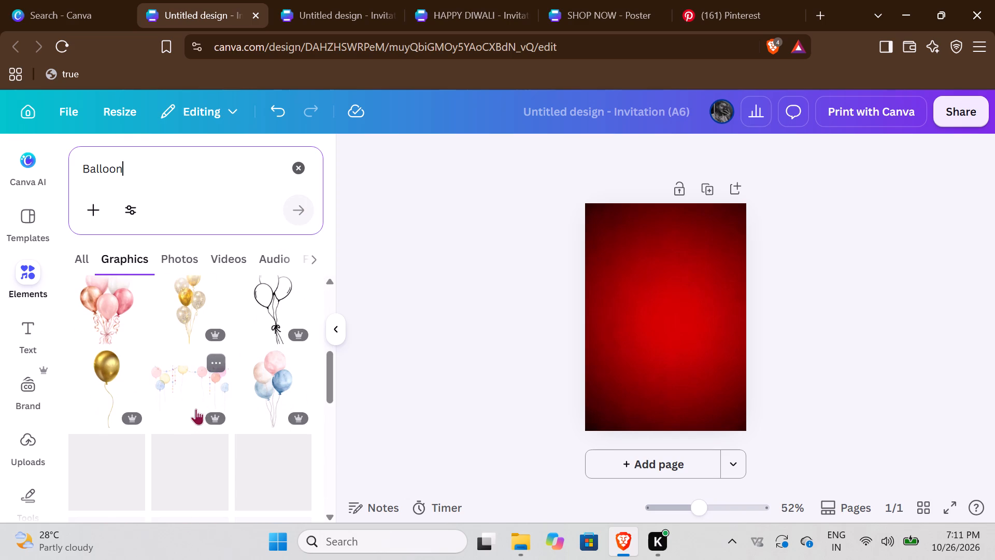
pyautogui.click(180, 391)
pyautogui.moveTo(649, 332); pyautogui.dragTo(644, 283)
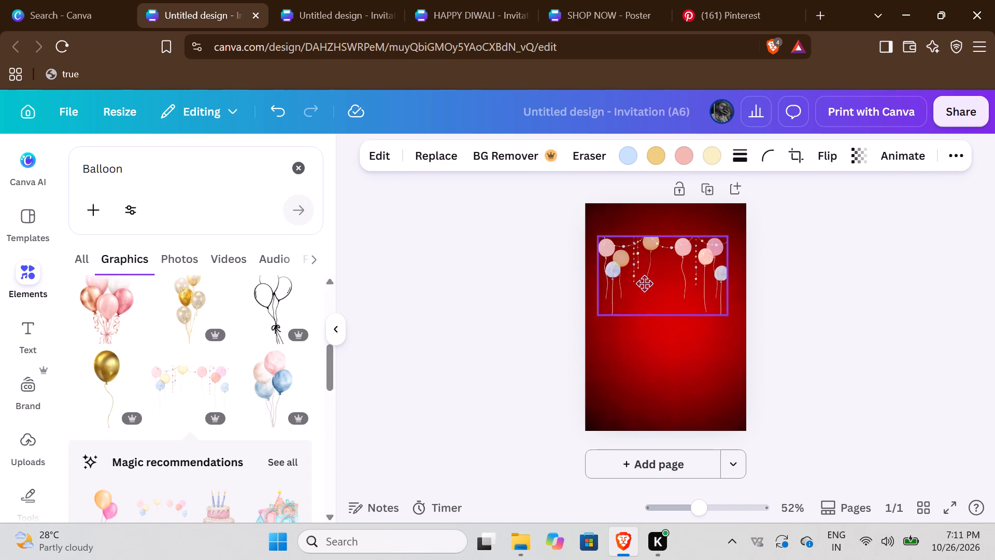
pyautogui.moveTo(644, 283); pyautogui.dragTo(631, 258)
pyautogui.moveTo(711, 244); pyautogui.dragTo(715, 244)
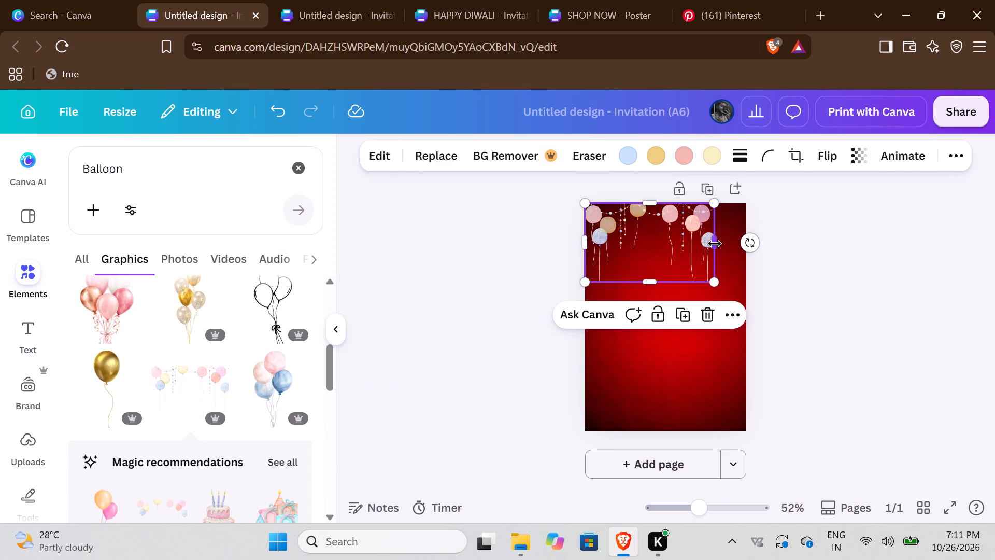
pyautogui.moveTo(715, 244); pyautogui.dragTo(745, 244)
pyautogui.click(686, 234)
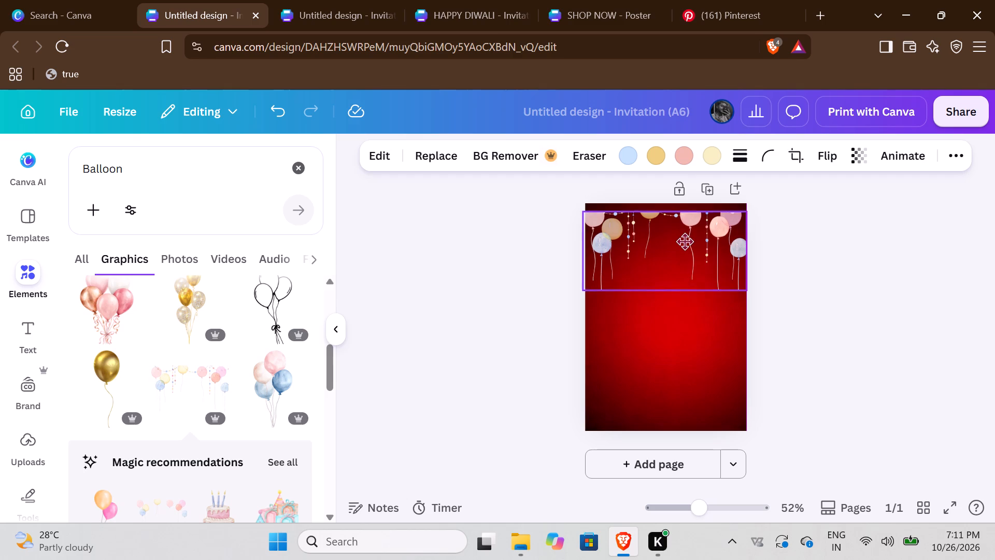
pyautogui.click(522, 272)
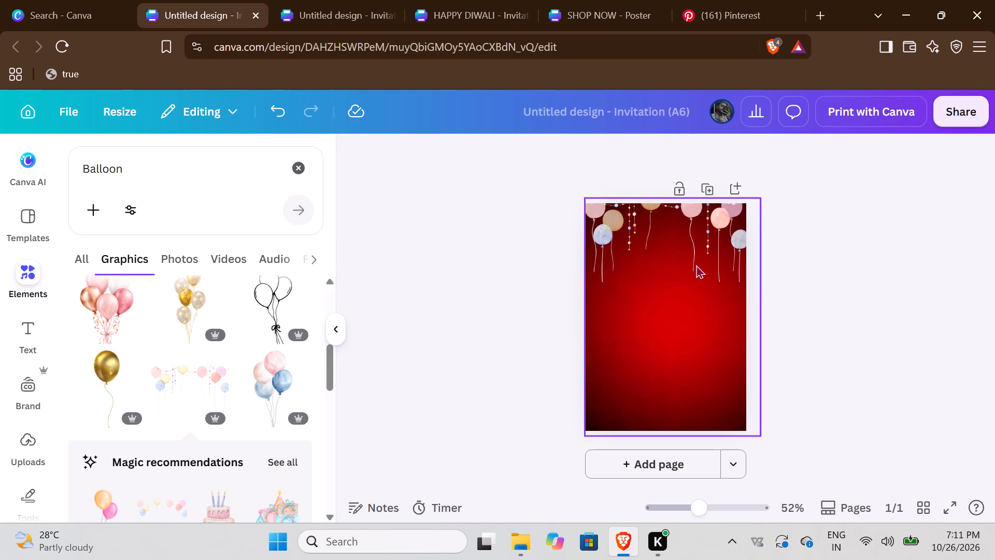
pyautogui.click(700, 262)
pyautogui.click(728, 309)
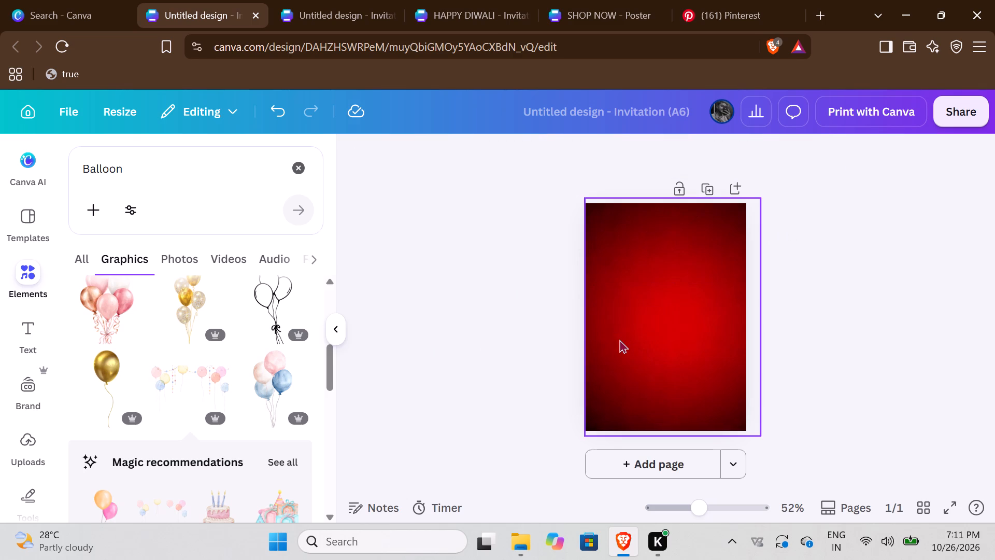
# Add the blue and white balloon border graphic along the page's bottom edge and widen it slightly past the full page width.
pyautogui.scroll(-4, 187, 356)
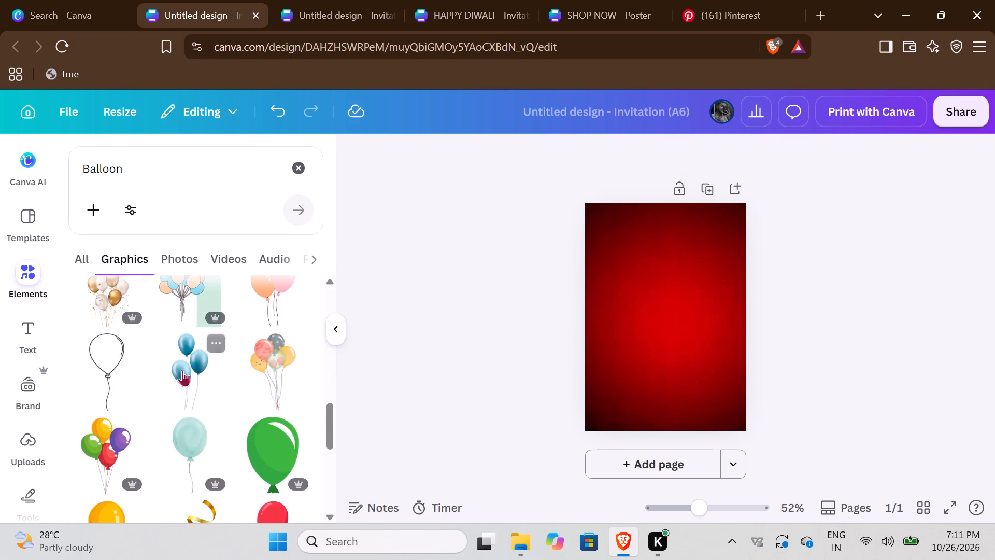
pyautogui.scroll(-7, 180, 373)
pyautogui.scroll(2, 178, 375)
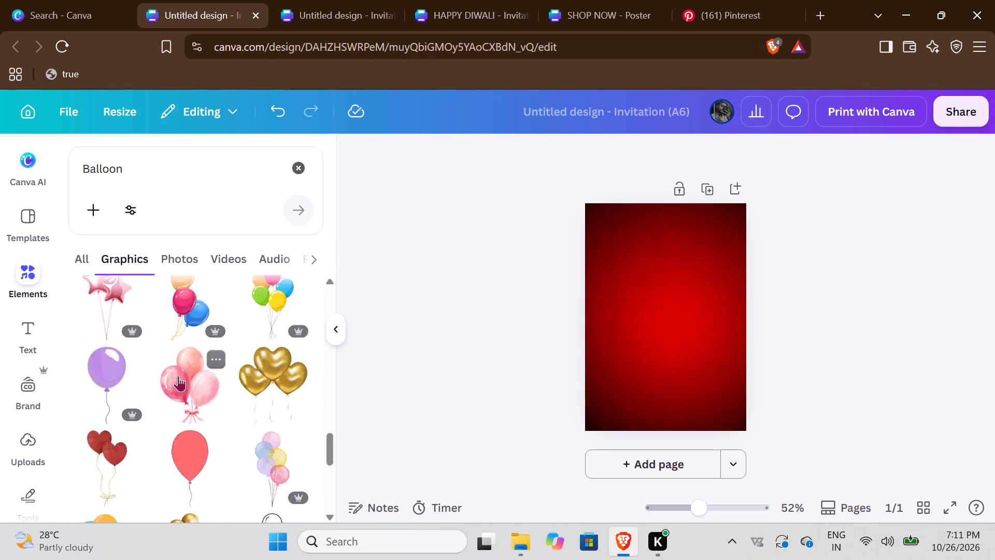
pyautogui.scroll(-3, 235, 333)
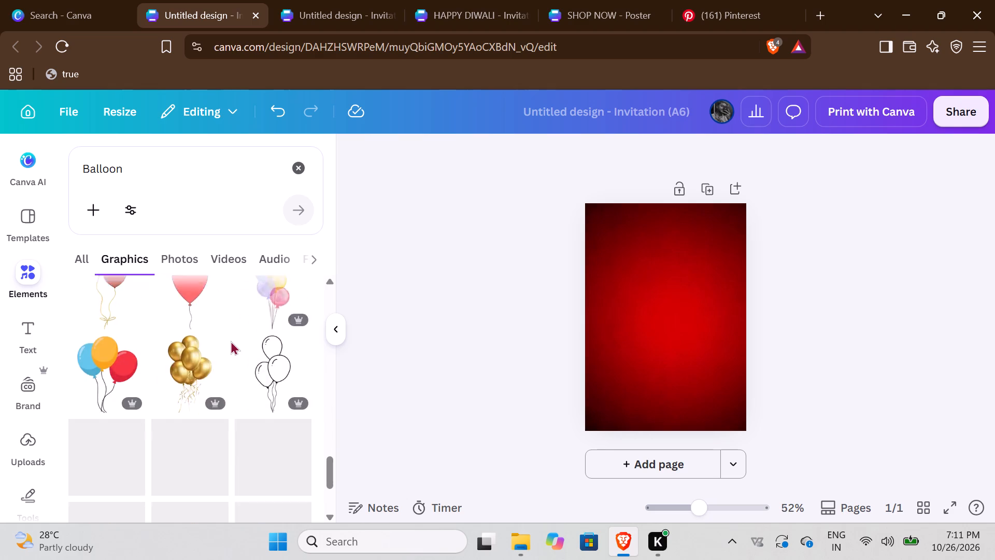
pyautogui.scroll(-5, 231, 341)
pyautogui.scroll(2, 202, 362)
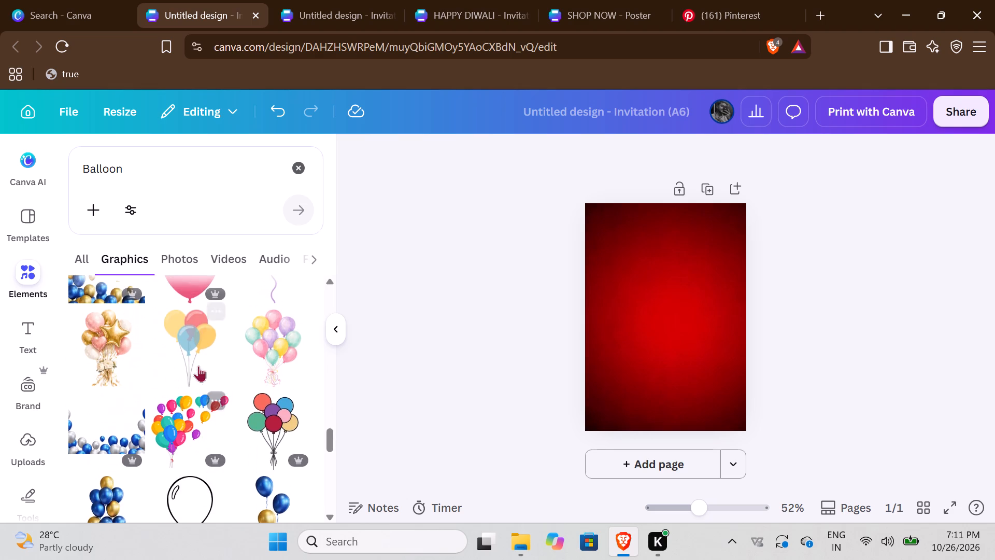
pyautogui.click(125, 425)
pyautogui.moveTo(660, 329); pyautogui.dragTo(659, 361)
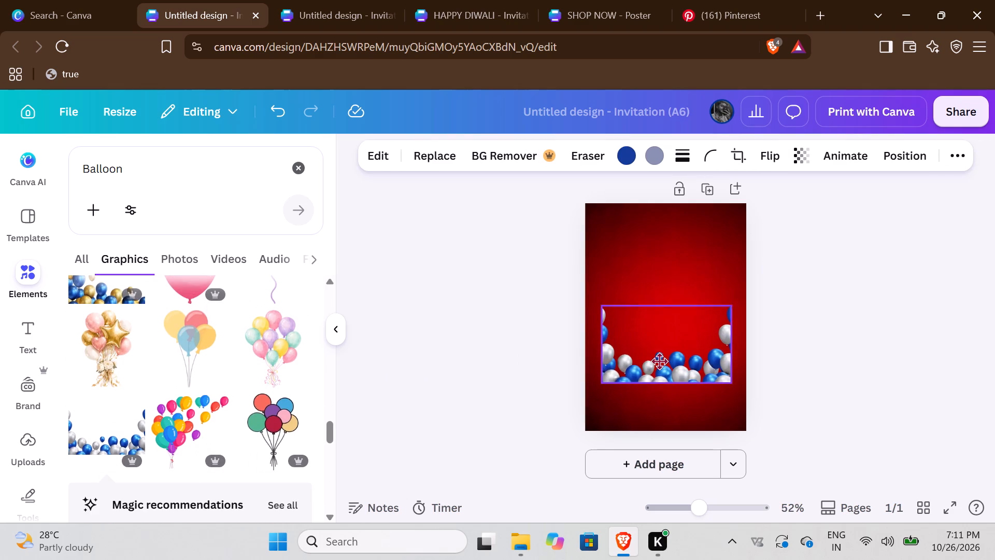
pyautogui.moveTo(659, 361); pyautogui.dragTo(640, 403)
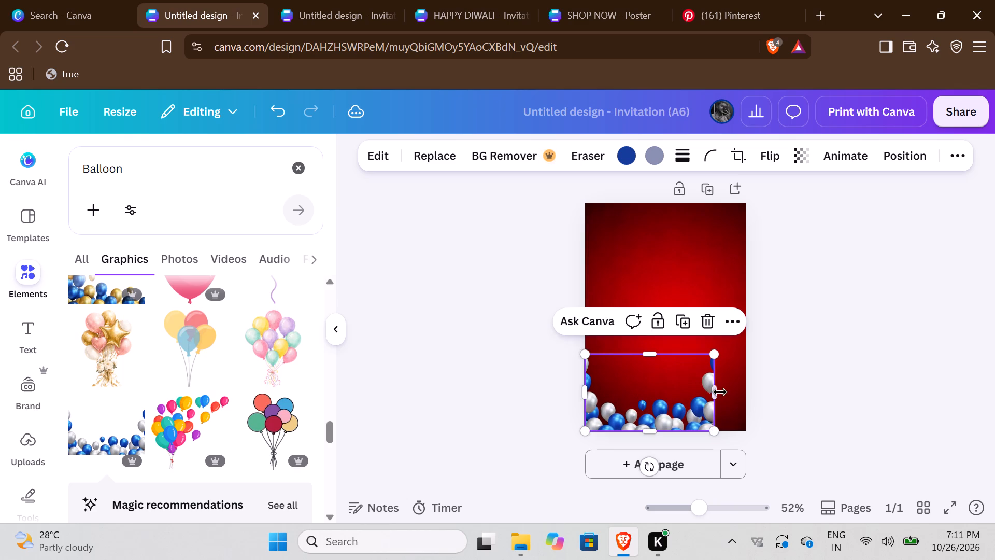
pyautogui.moveTo(717, 395); pyautogui.dragTo(747, 397)
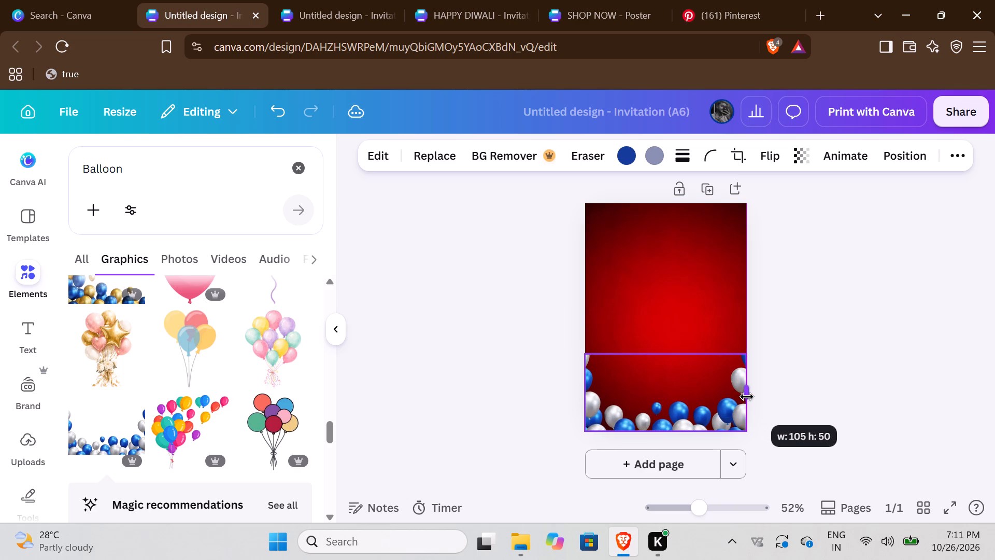
pyautogui.moveTo(747, 397); pyautogui.dragTo(755, 400)
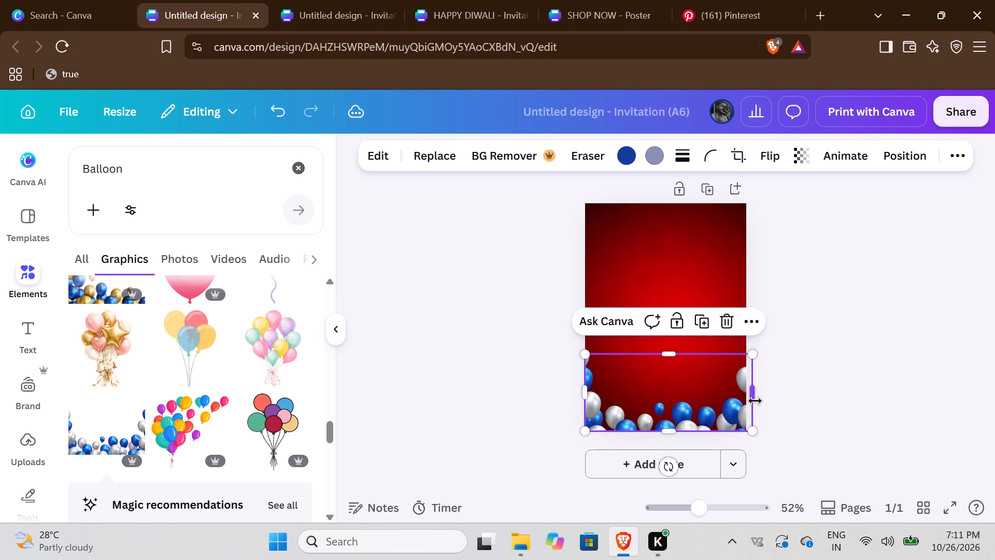
pyautogui.click(539, 408)
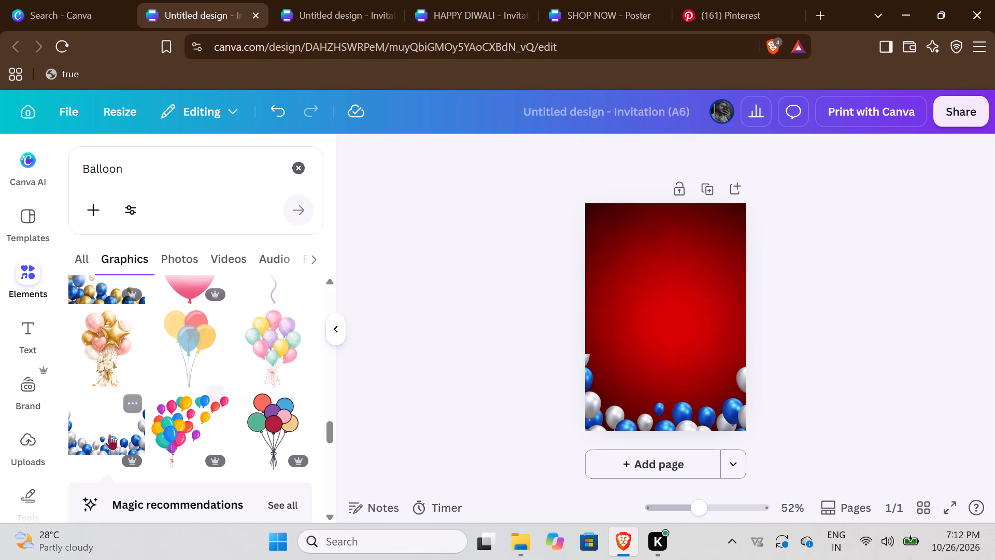
# Add the blue and gold balloon bunch, shrink it, and place it half off the page's left edge above the bottom balloons.
pyautogui.scroll(-4, 154, 416)
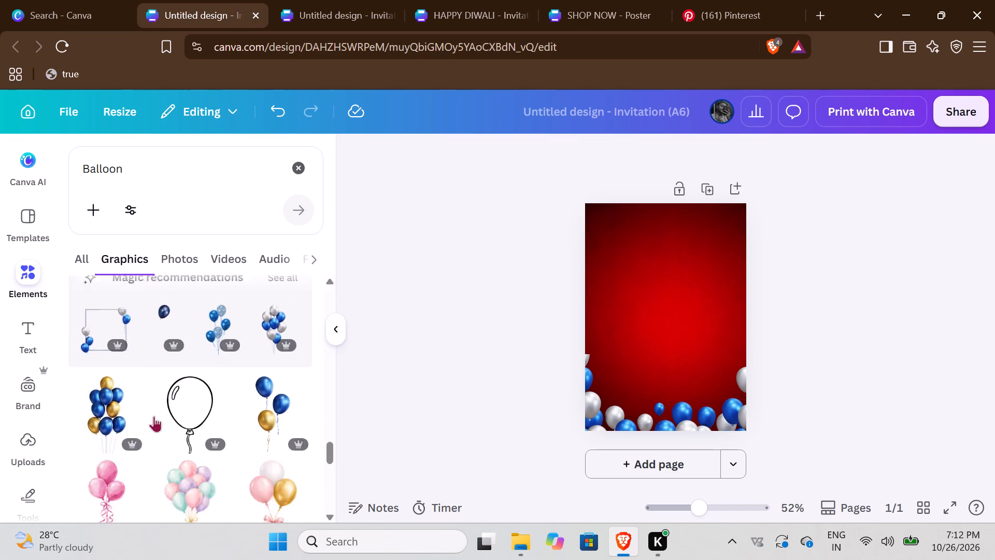
pyautogui.click(109, 343)
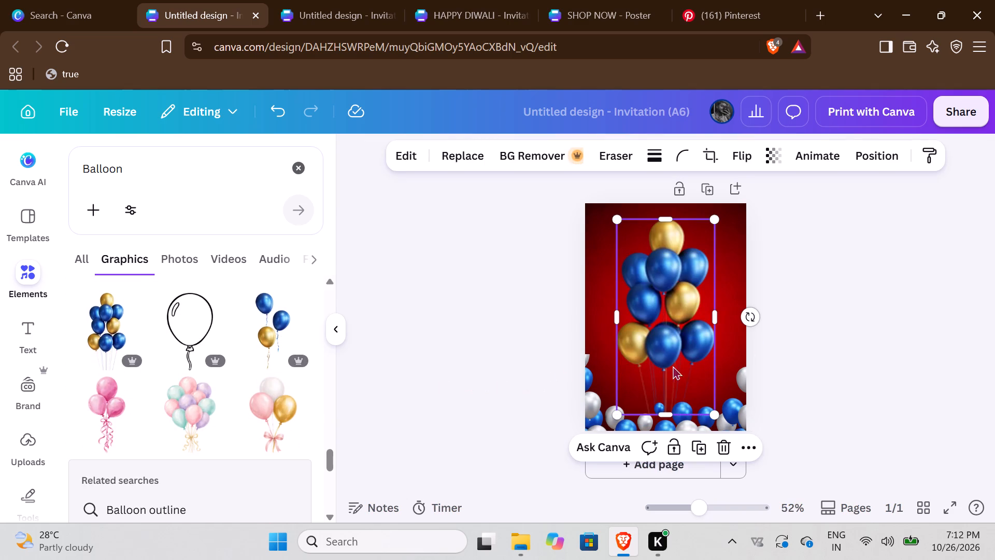
pyautogui.moveTo(718, 414); pyautogui.dragTo(674, 357)
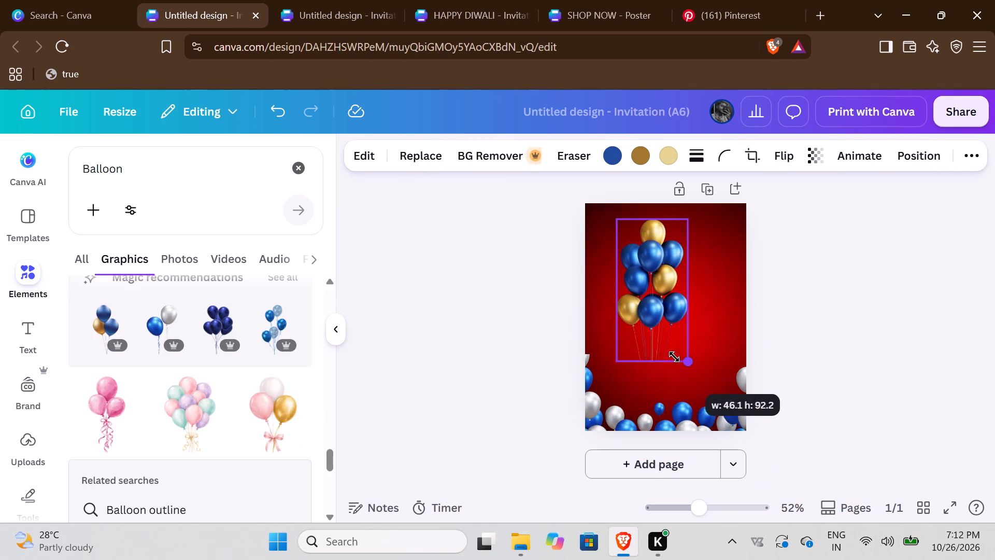
pyautogui.moveTo(674, 357); pyautogui.dragTo(644, 317)
pyautogui.moveTo(643, 261); pyautogui.dragTo(641, 262)
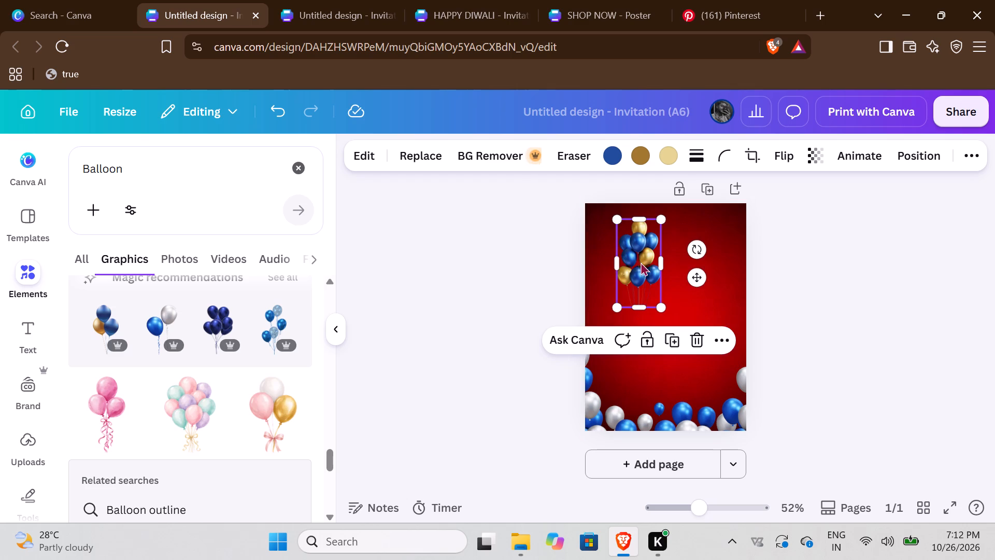
pyautogui.moveTo(641, 262); pyautogui.dragTo(589, 293)
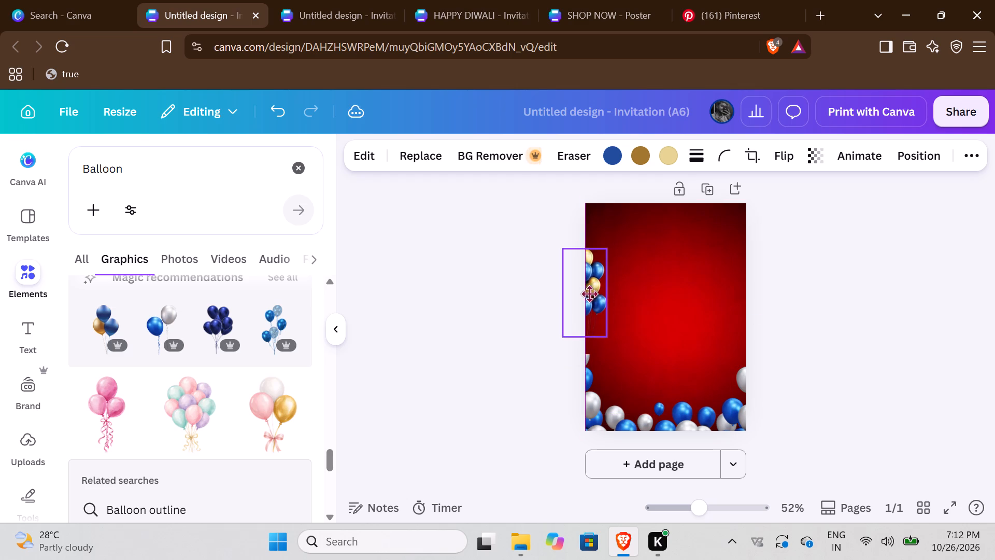
pyautogui.moveTo(589, 293); pyautogui.dragTo(590, 315)
pyautogui.click(523, 338)
# Add a second blue and gold balloon bunch half off the page's right edge, level with the first.
pyautogui.scroll(1, 182, 340)
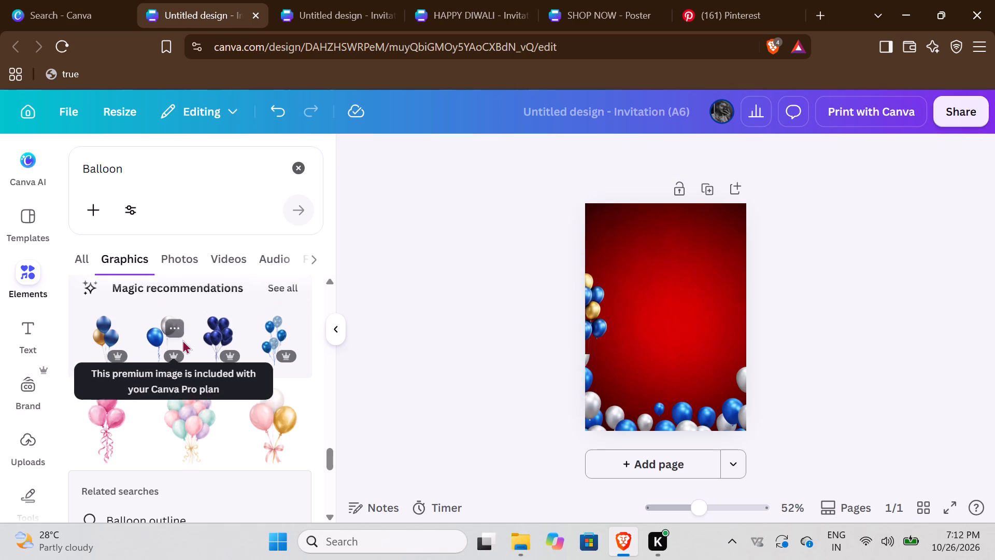
pyautogui.scroll(1, 182, 340)
pyautogui.click(92, 355)
pyautogui.moveTo(670, 300); pyautogui.dragTo(754, 300)
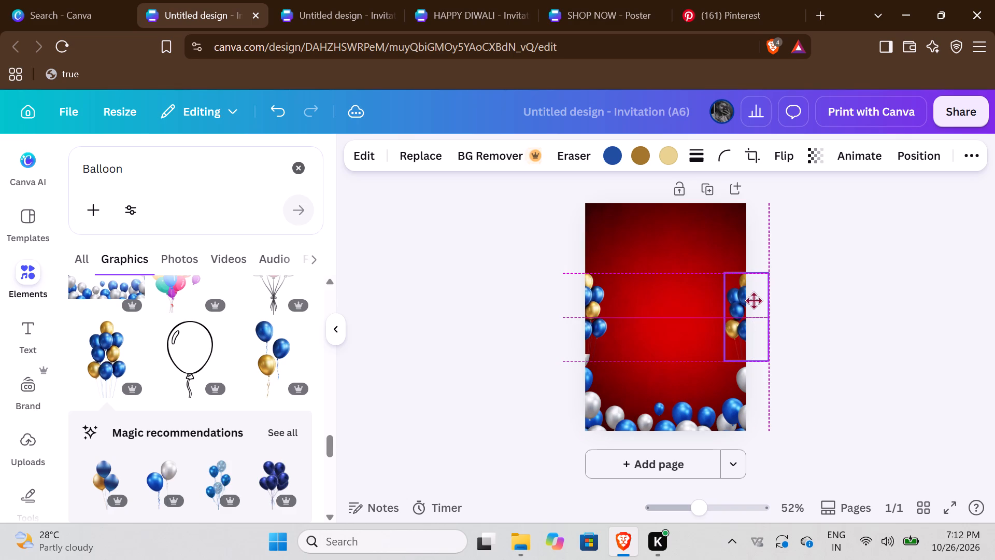
pyautogui.moveTo(754, 300); pyautogui.dragTo(749, 300)
pyautogui.click(472, 320)
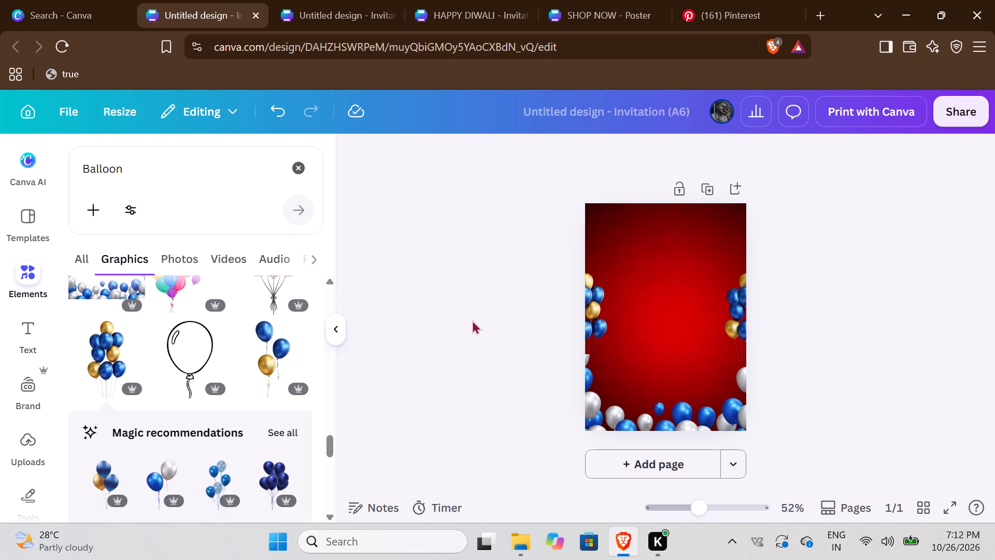
# Shift the two blue and gold balloon bunches slightly further outward past the page's side edges.
pyautogui.click(595, 296)
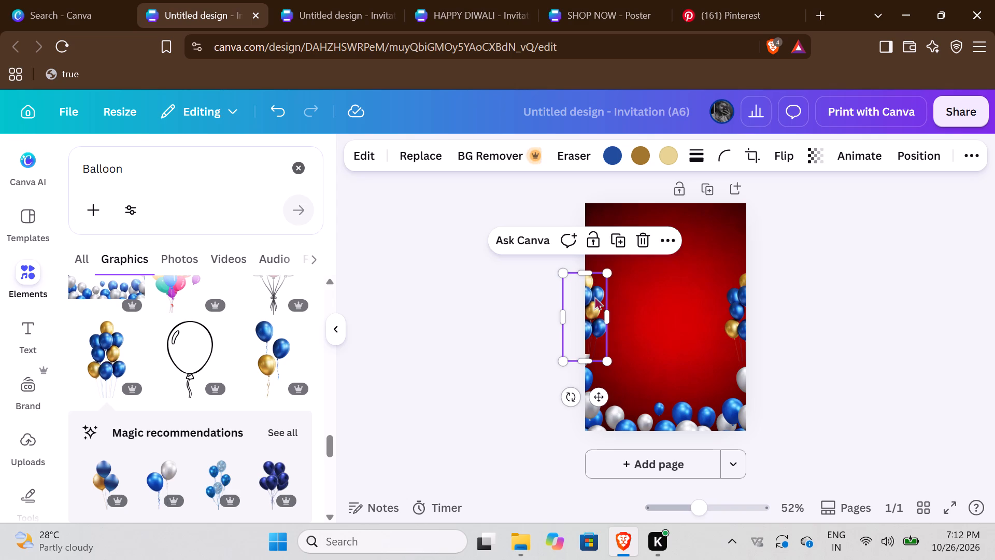
pyautogui.click(736, 317)
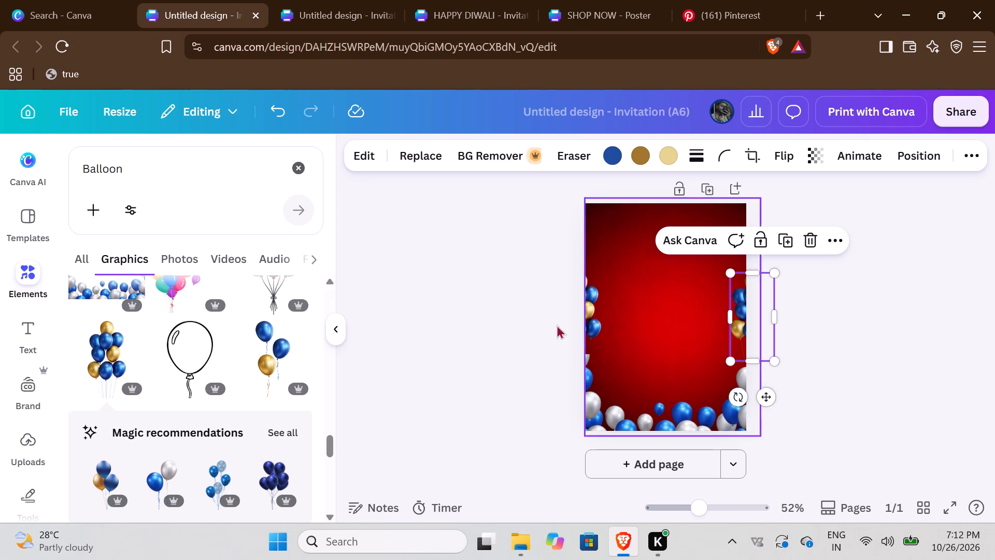
pyautogui.click(500, 325)
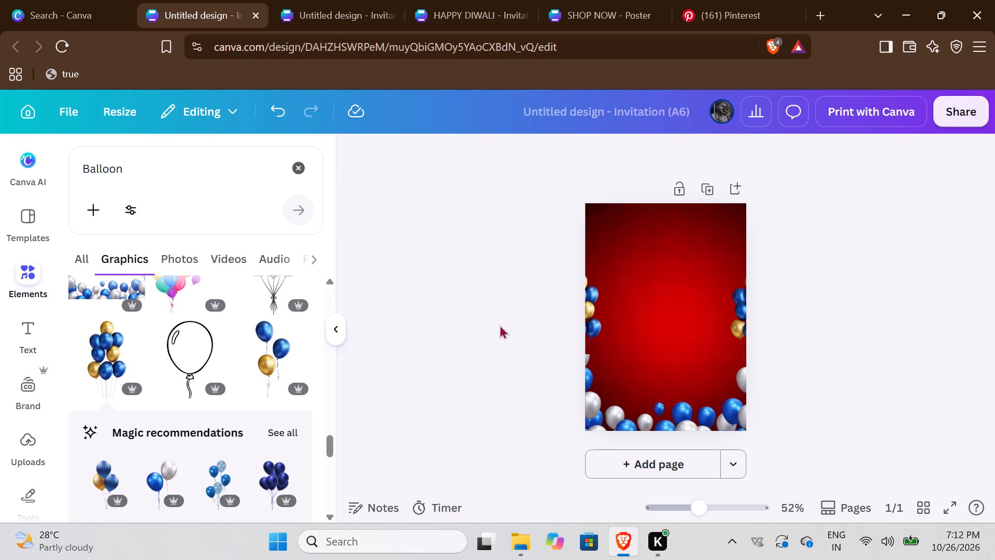
# Look back through the balloon graphics for another decoration for the birthday invitation.
pyautogui.scroll(-4, 219, 407)
pyautogui.scroll(4, 215, 410)
pyautogui.scroll(4, 250, 365)
pyautogui.scroll(1, 138, 401)
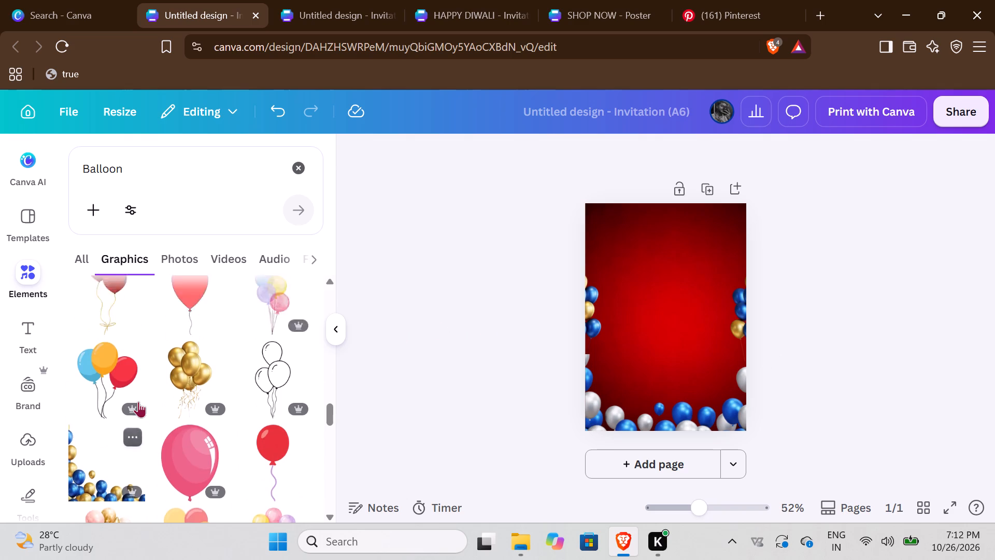
pyautogui.scroll(2, 138, 401)
pyautogui.scroll(2, 290, 341)
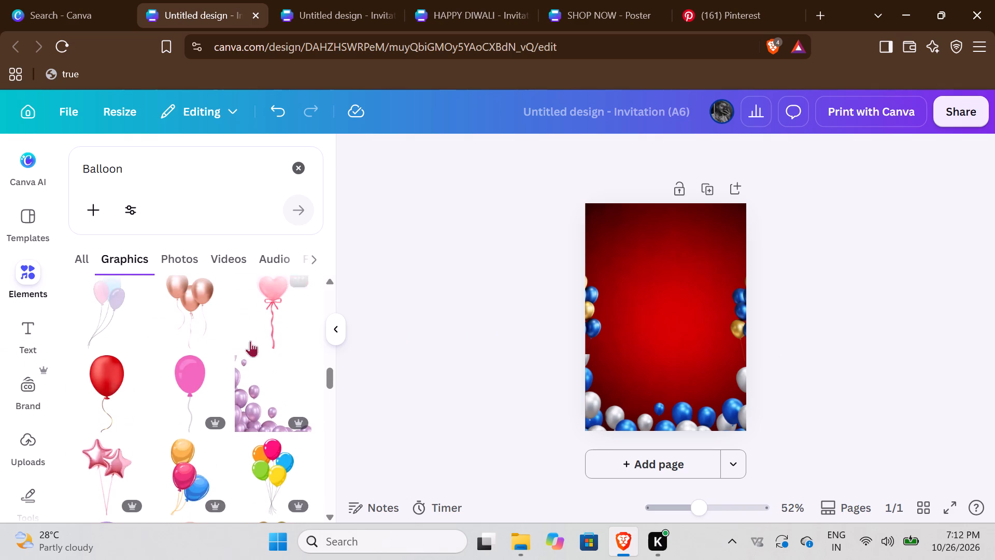
pyautogui.scroll(3, 200, 341)
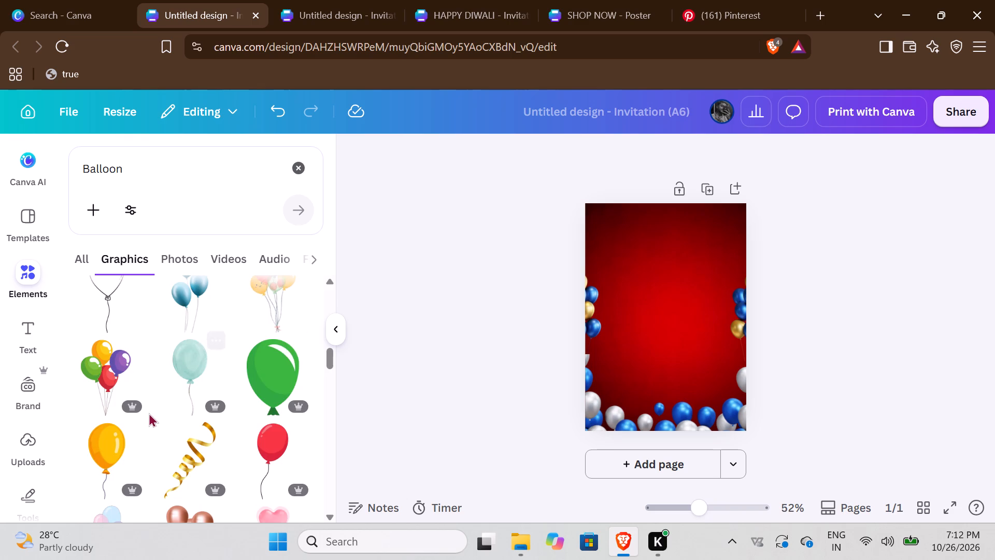
pyautogui.scroll(2, 164, 446)
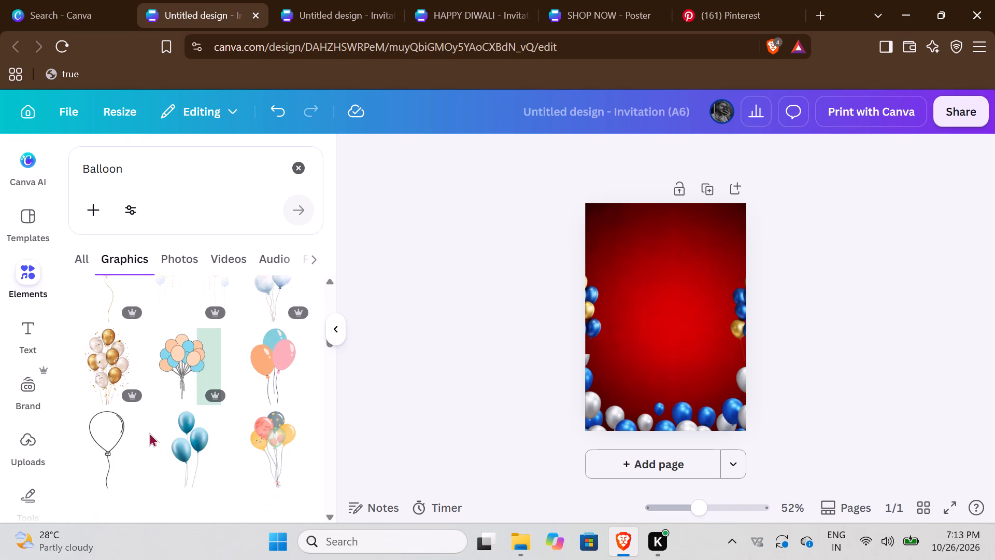
pyautogui.scroll(3, 124, 365)
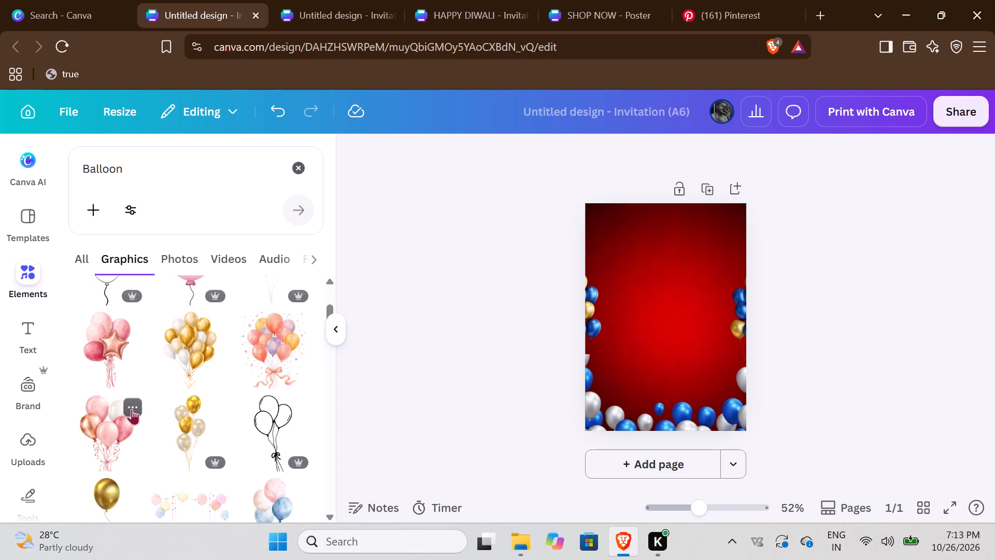
pyautogui.scroll(2, 174, 379)
pyautogui.scroll(3, 218, 416)
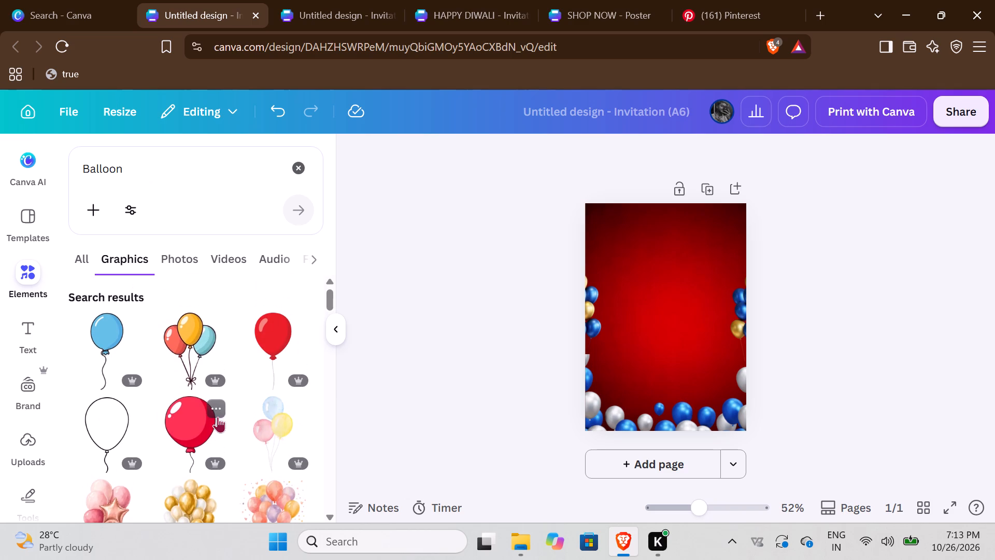